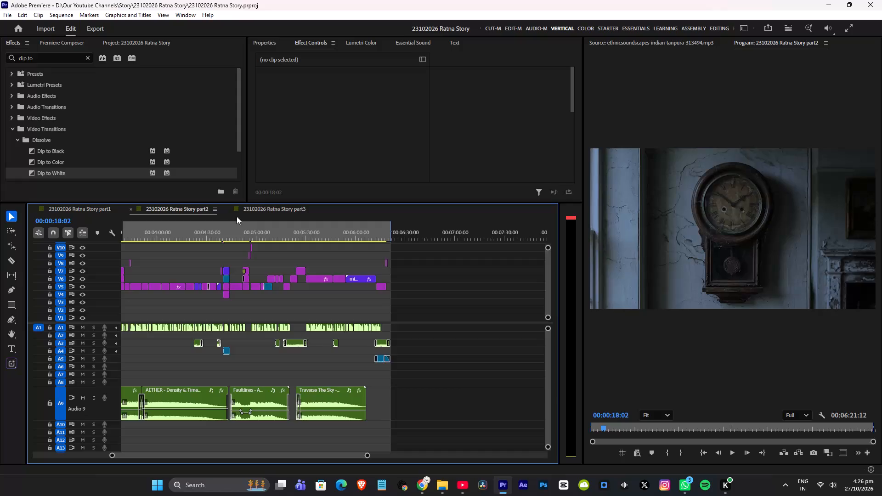
Return the playhead to the start of the 23102026 Ratna Story part2 sequence.
left_click_drag(200, 232, 0, 233)
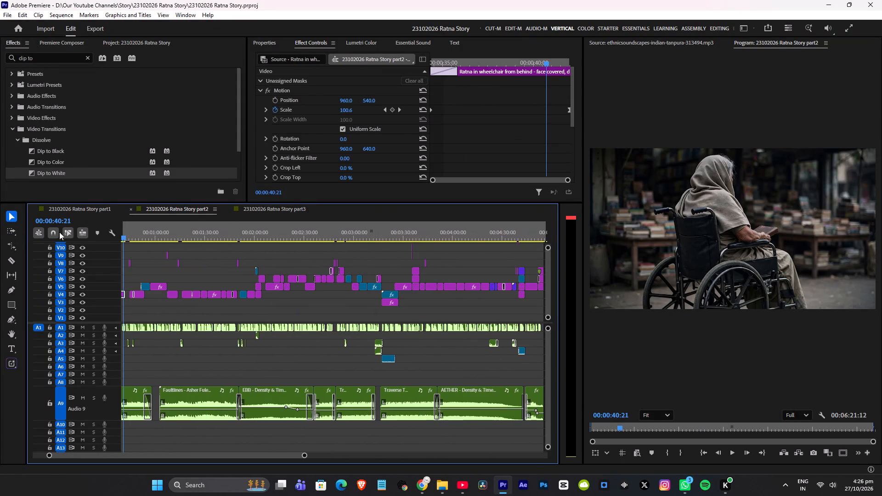
left_click_drag(136, 236, 90, 240)
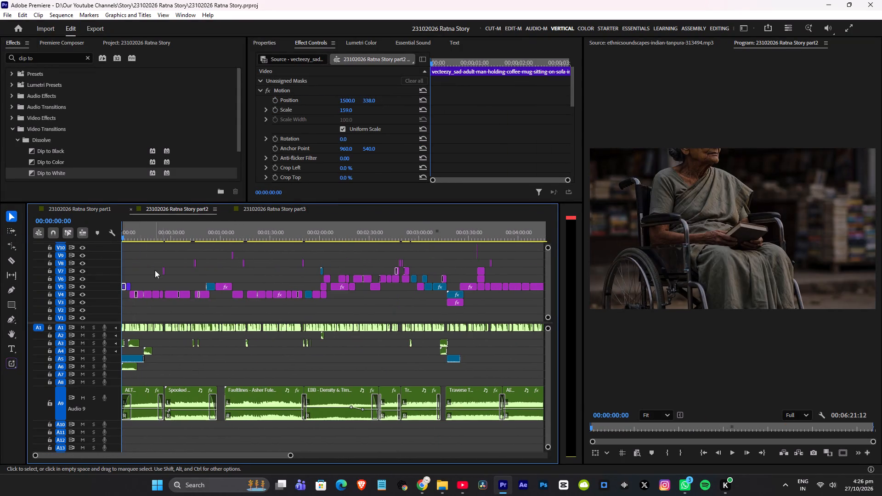
left_click(148, 313)
scroll(143, 310, "up", 8, "alt")
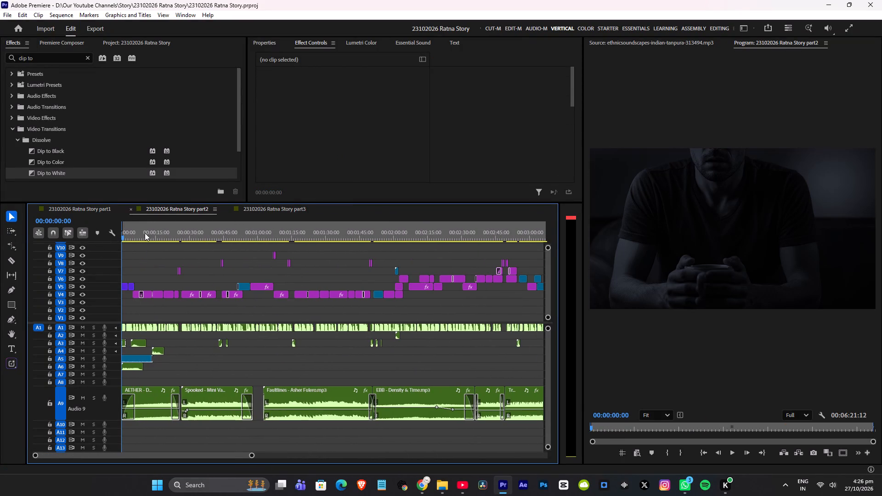
left_click_drag(145, 233, 21, 236)
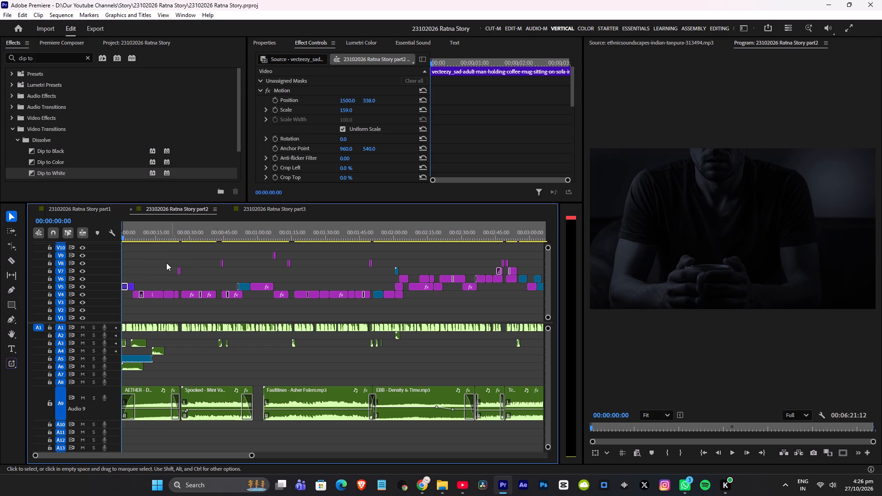
left_click_drag(141, 234, 98, 234)
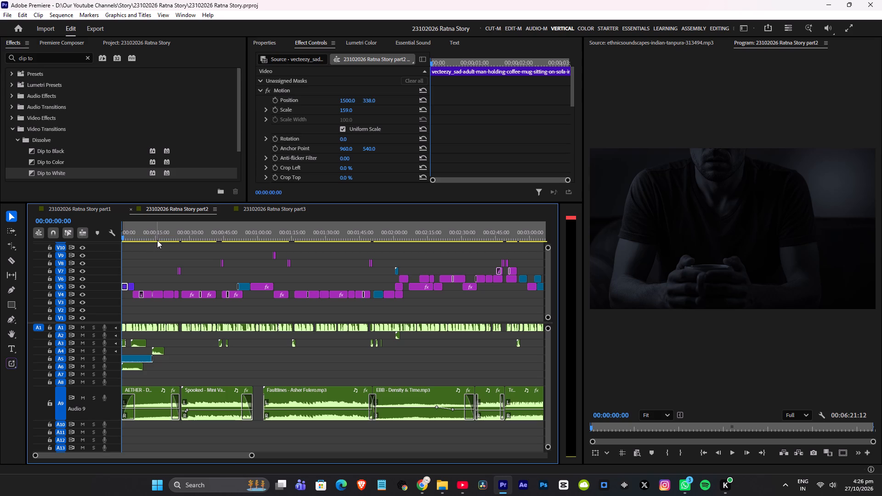
left_click(144, 252)
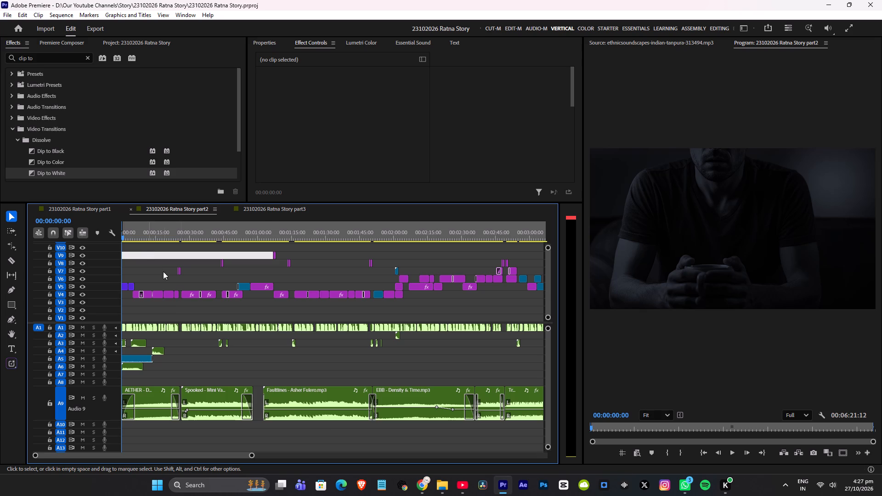
Switch to the Downloads window in File Explorer and open the Reels folder under Our Youtube Channels on New Volume (D:).
left_click(445, 486)
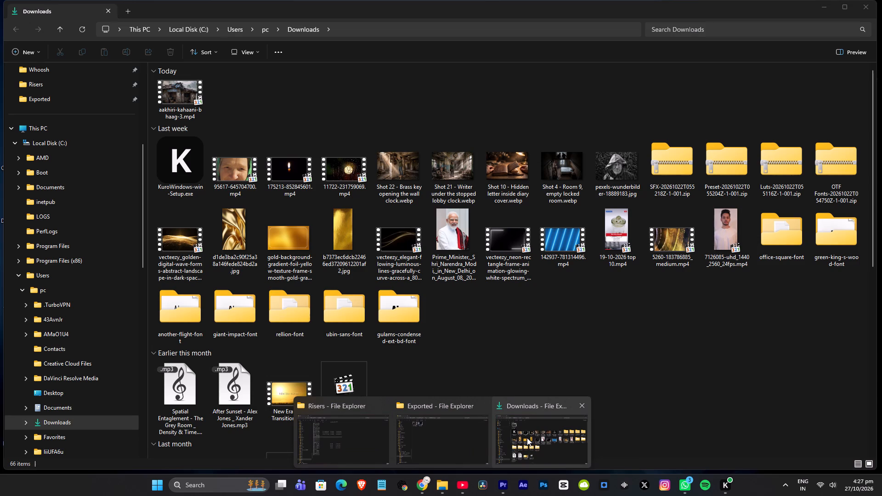
left_click(527, 438)
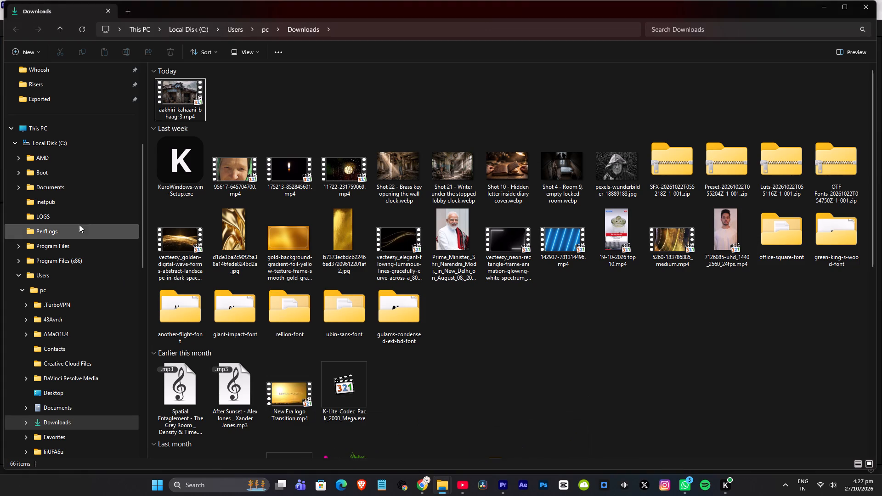
scroll(80, 219, "up", 5)
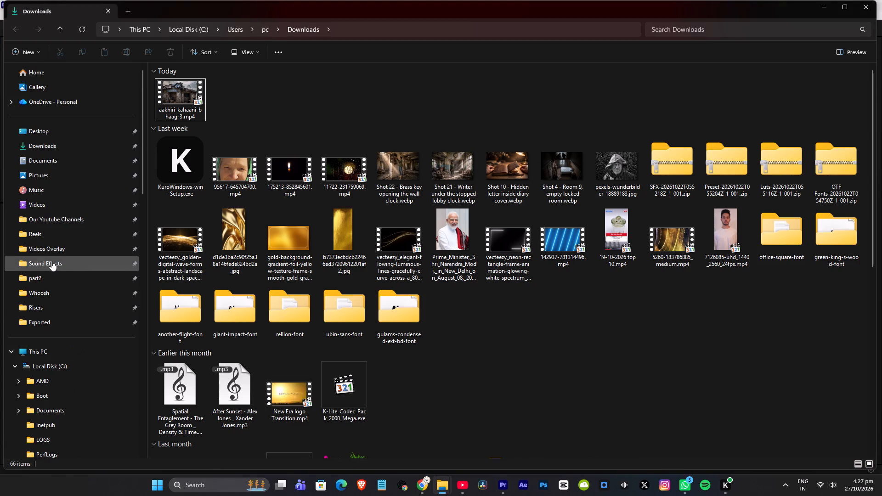
scroll(49, 217, "up", 2)
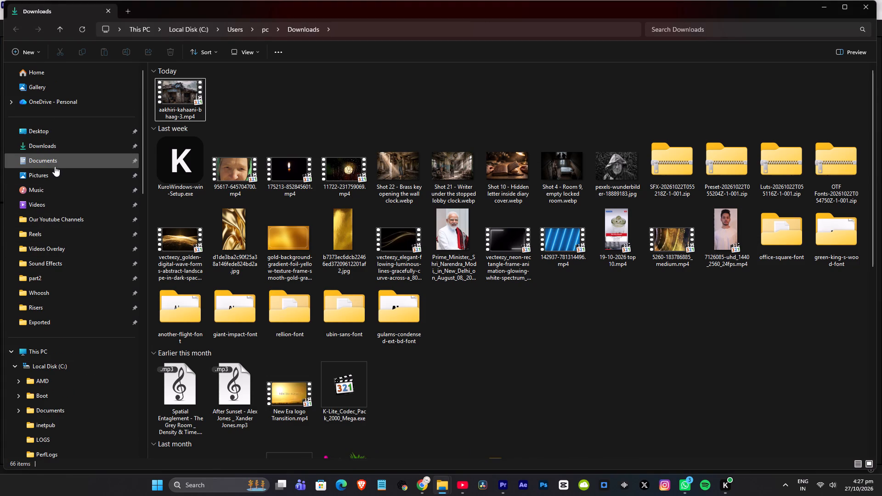
scroll(65, 316, "down", 2)
left_click(53, 261)
double_click(328, 91)
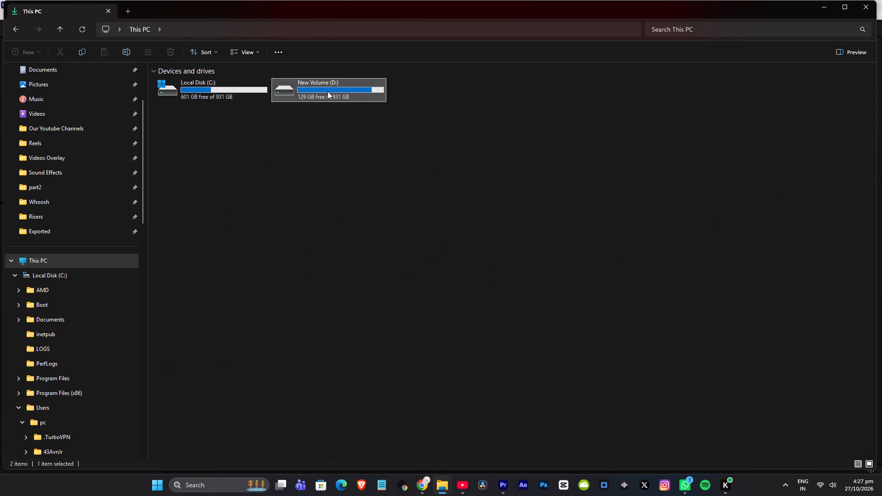
left_click(498, 202)
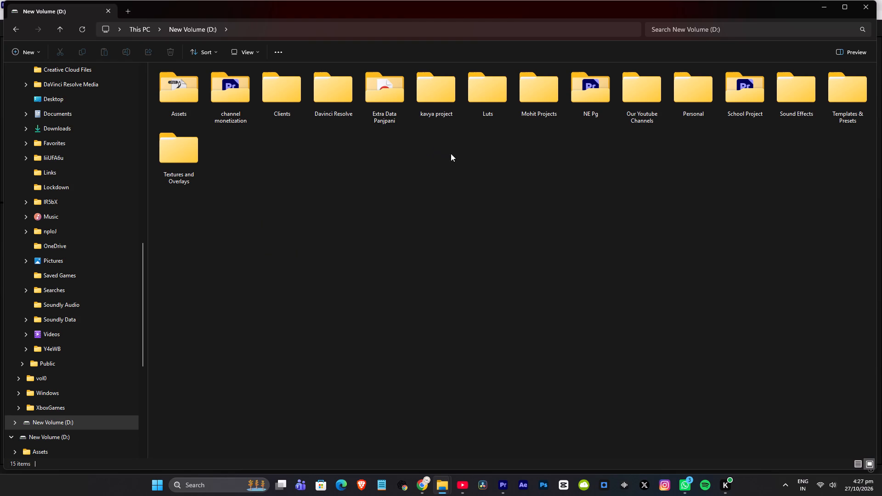
double_click(660, 107)
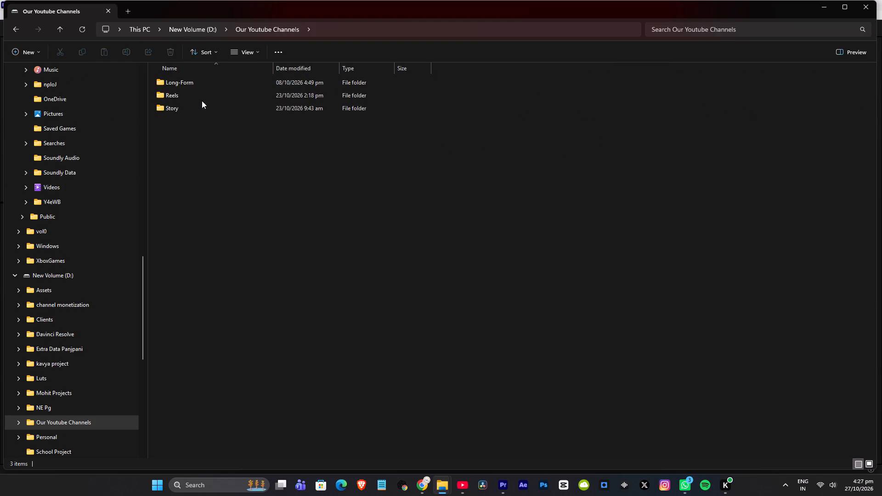
double_click(201, 96)
Look through the reel project folders and check the contents of REEL_64 Xi and Trump Meme.
scroll(278, 237, "down", 8)
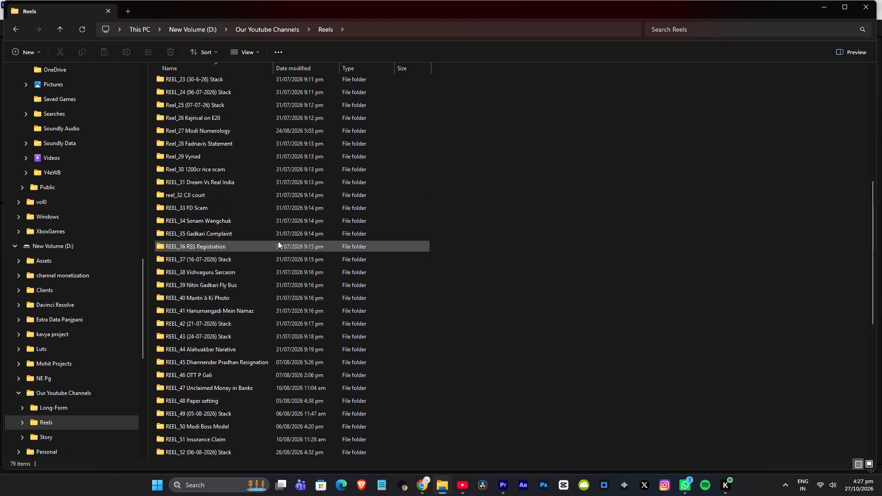
scroll(278, 241, "down", 10)
scroll(200, 385, "down", 5)
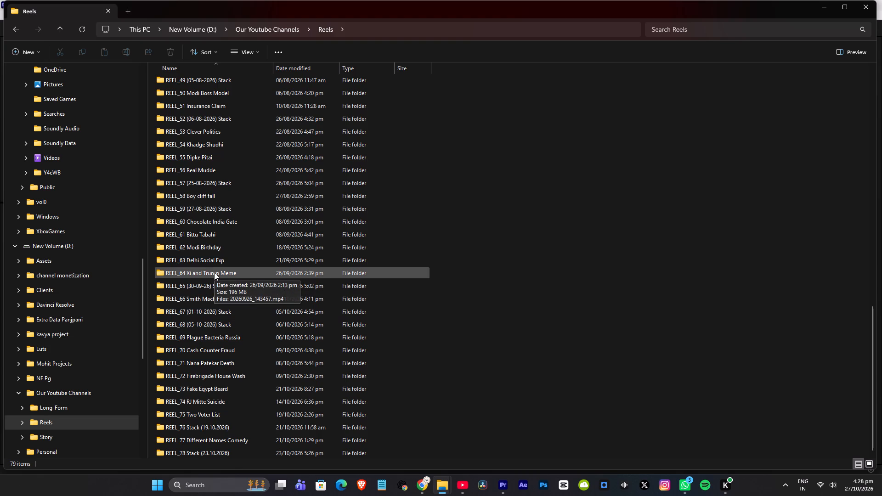
double_click(214, 272)
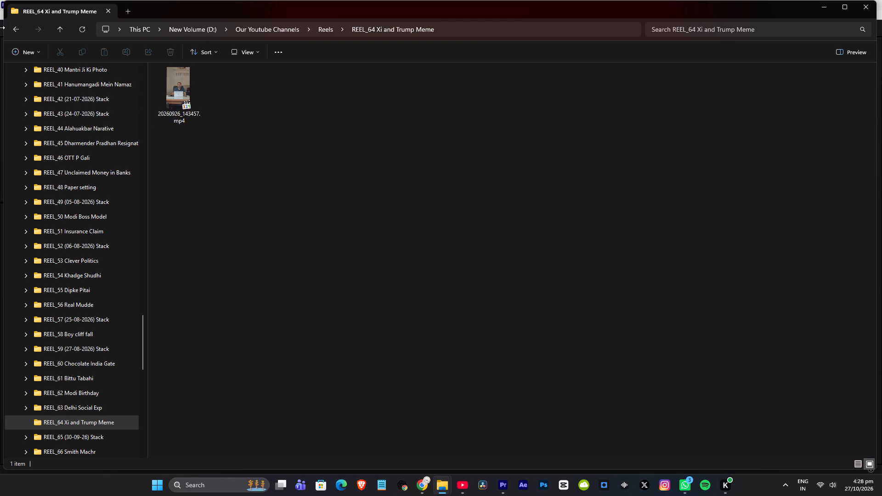
left_click(18, 30)
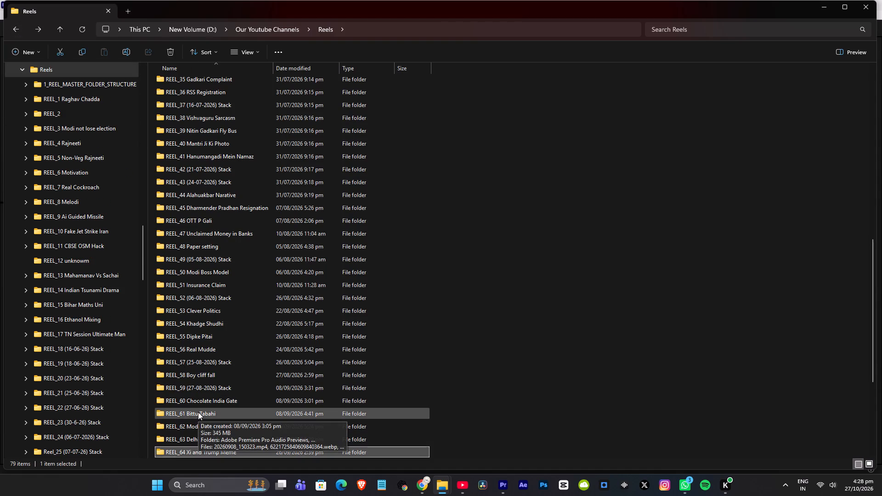
Open the REEL_61 Bittu Tabahi folder and check what its Exported subfolder contains.
double_click(197, 410)
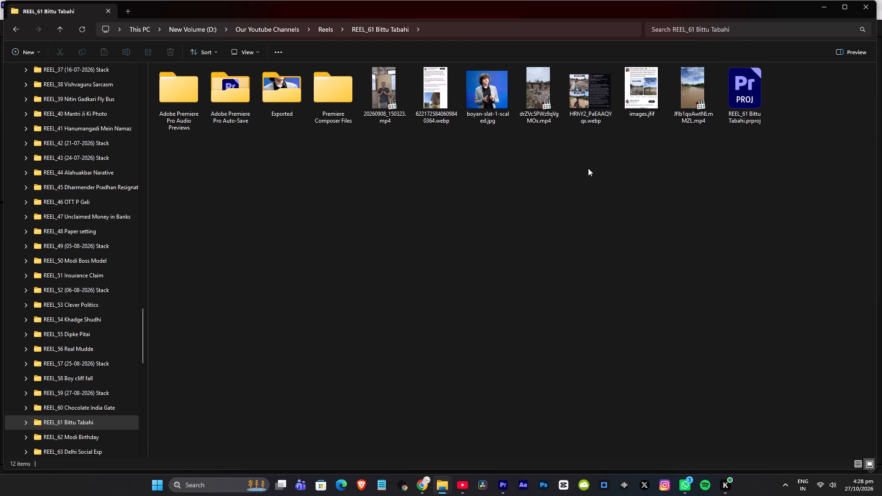
left_click(278, 99)
double_click(283, 97)
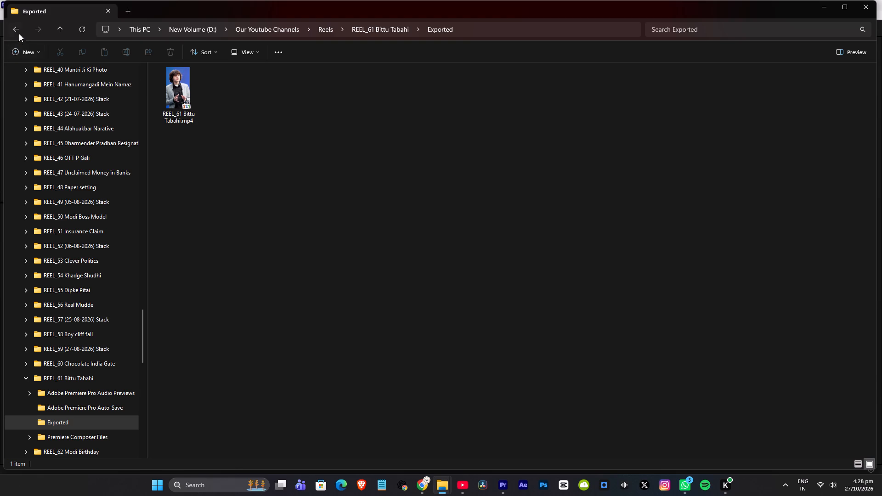
left_click(15, 28)
left_click(394, 158)
double_click(270, 99)
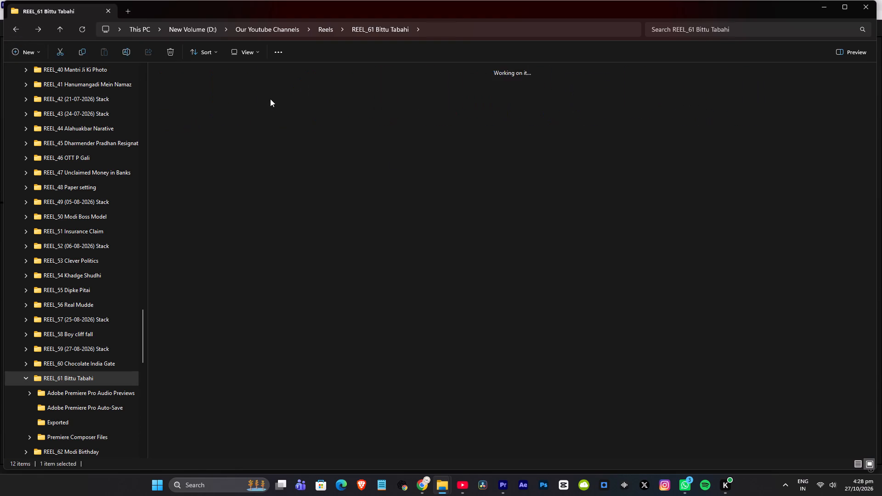
left_click(20, 30)
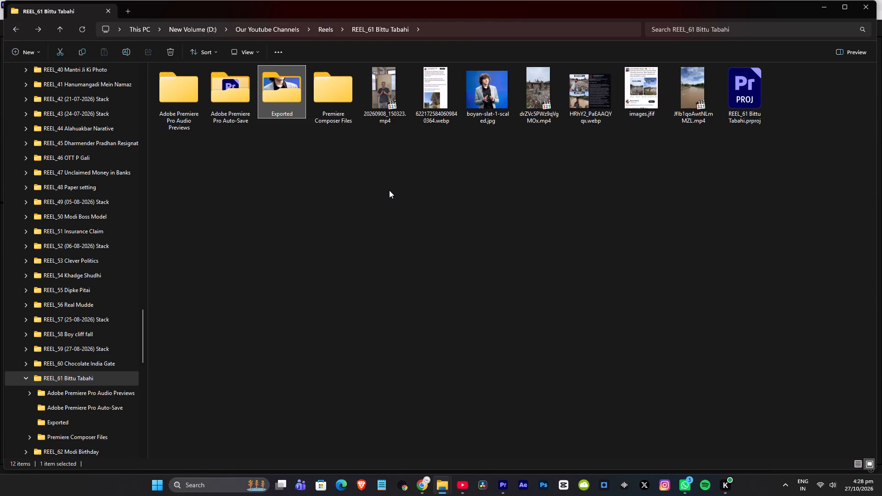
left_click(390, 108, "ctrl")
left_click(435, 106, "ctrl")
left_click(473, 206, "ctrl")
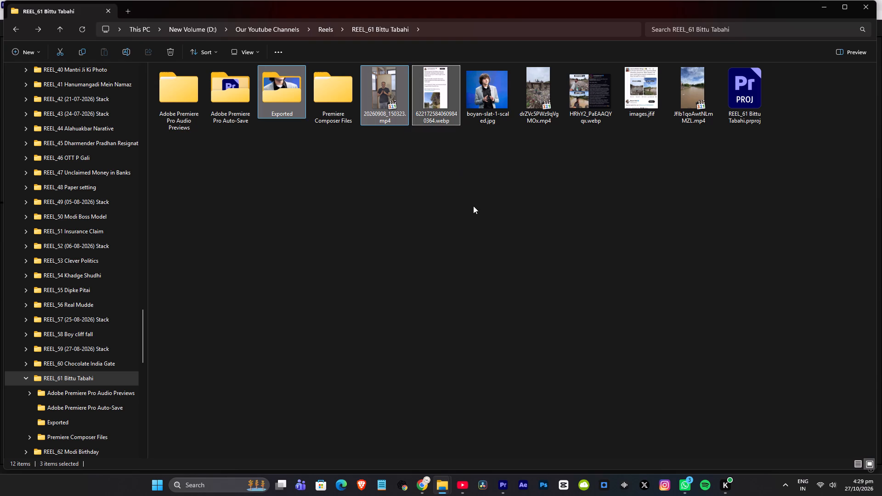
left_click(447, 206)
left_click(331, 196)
Create a new folder named p1 inside REEL_61 Bittu Tabahi.
key("ctrl+shift+n")
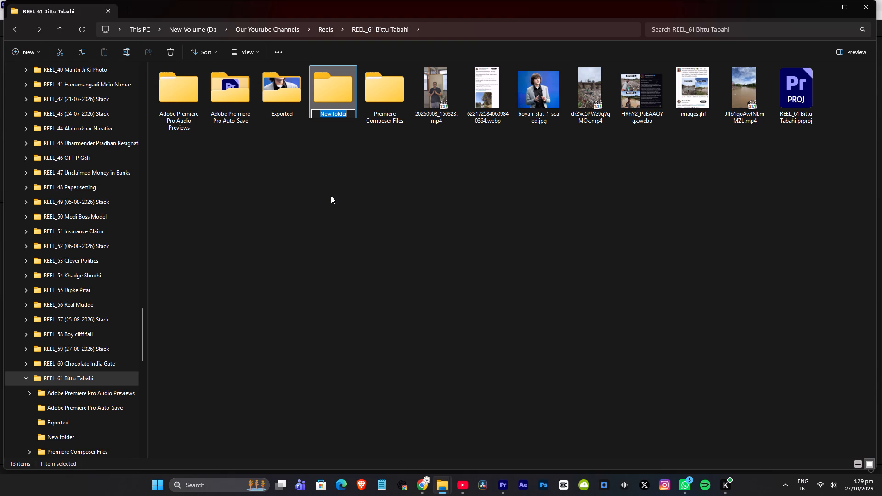
type("p1")
left_click(310, 170)
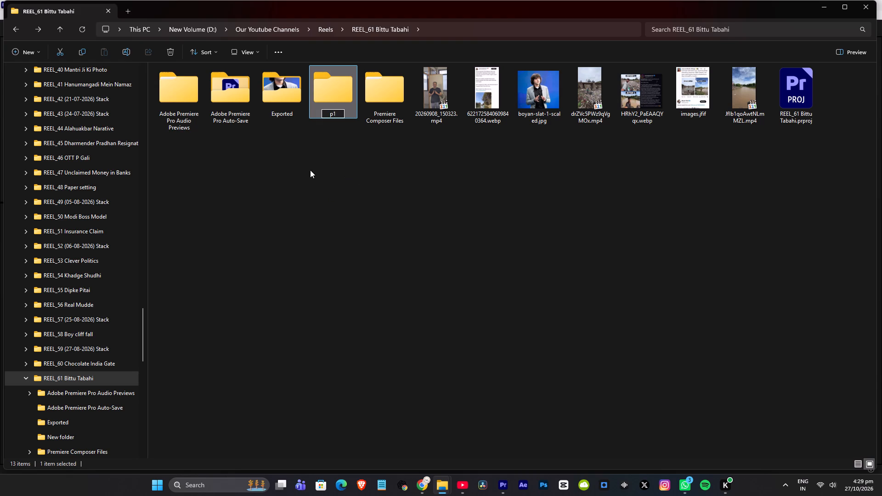
Copy the Exported folder and the seven source video and image files, without the Premiere project file, into the p1 folder.
left_click(283, 95)
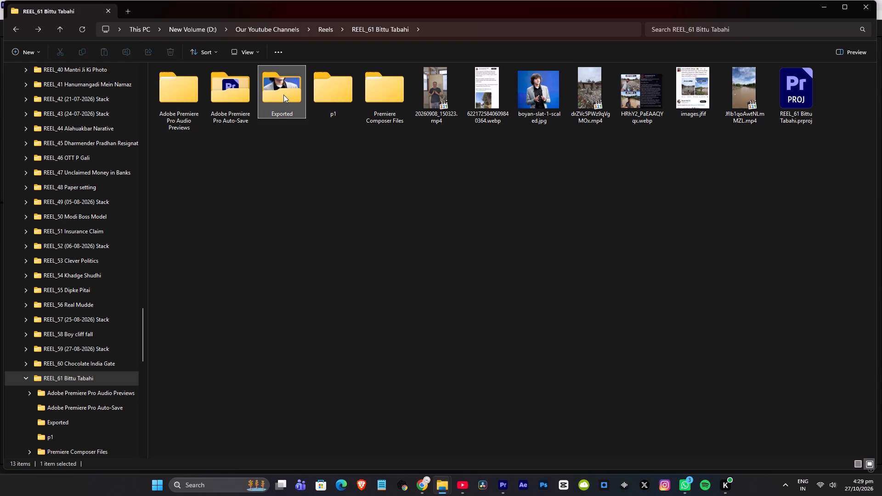
left_click_drag(281, 94, 285, 104)
left_click(305, 186)
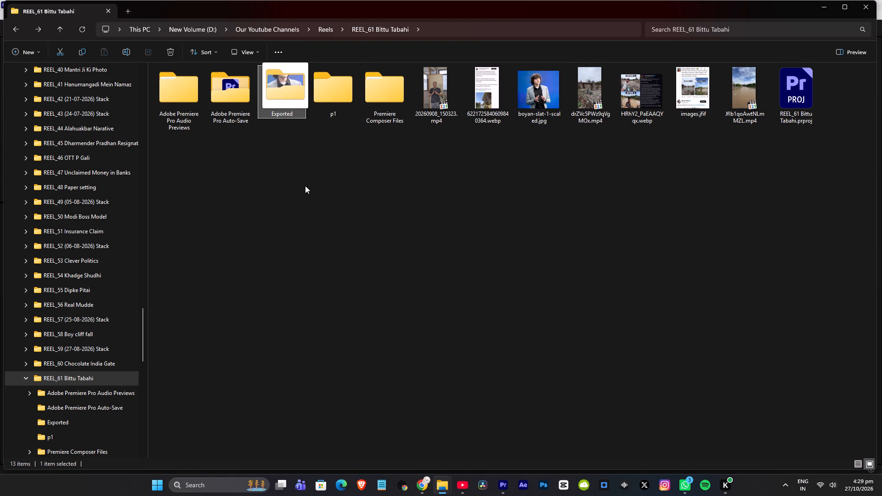
left_click(278, 109)
left_click(424, 100, "ctrl")
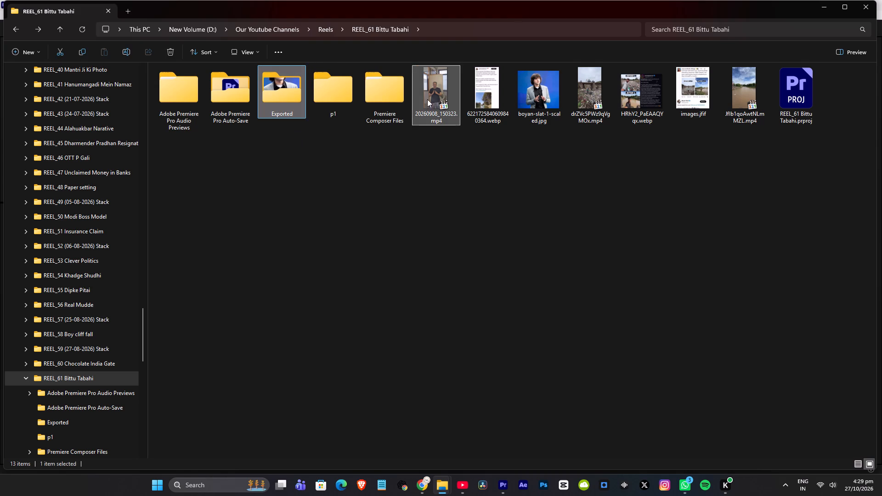
left_click(485, 92, "ctrl")
left_click(536, 90, "ctrl")
left_click(597, 90, "ctrl")
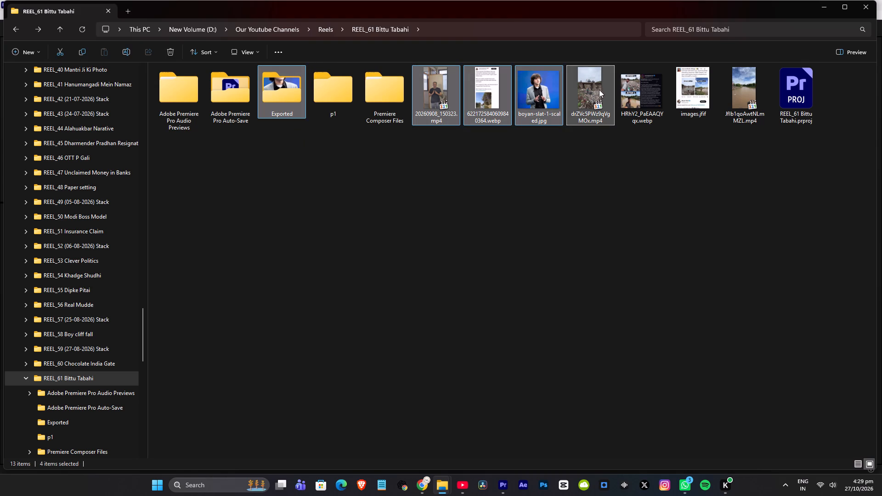
left_click(638, 95, "ctrl")
left_click(693, 96, "ctrl")
left_click(749, 94, "ctrl")
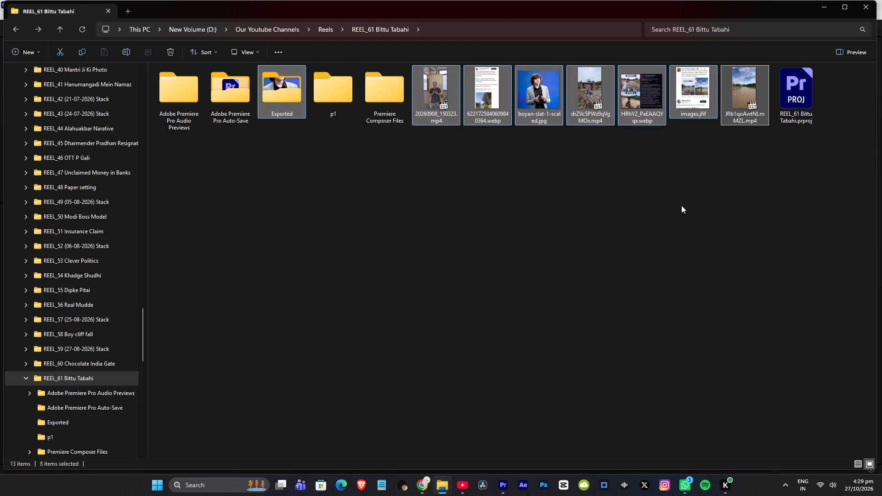
key("ctrl+c")
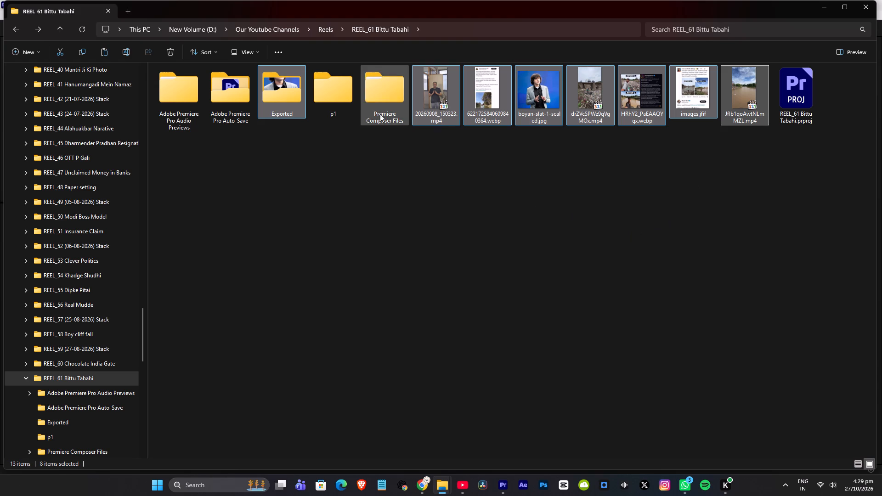
double_click(338, 99)
left_click(337, 220)
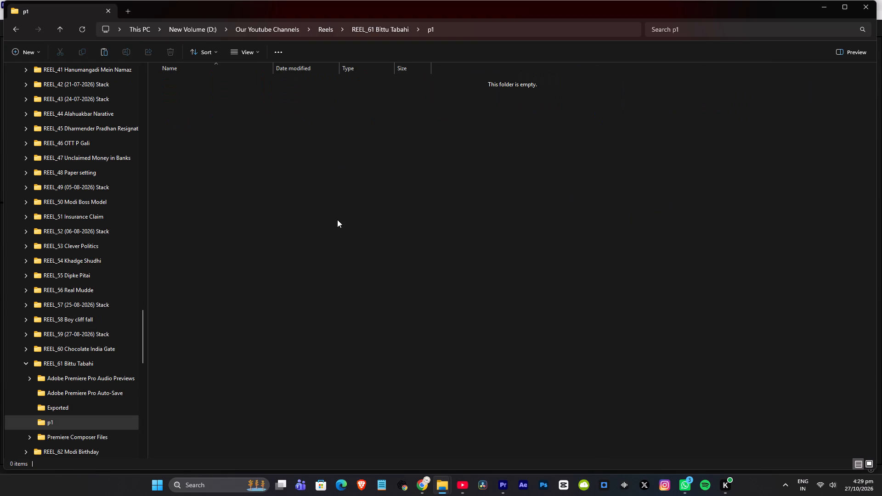
key("ctrl+v")
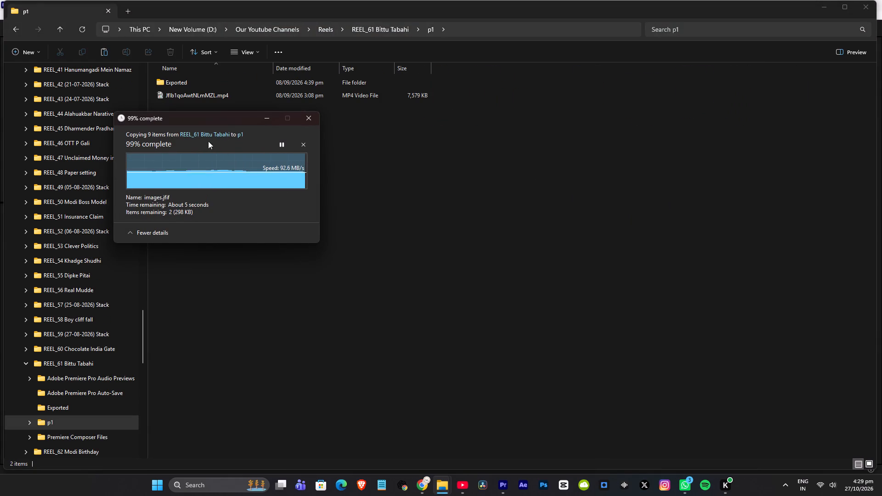
Go back to REEL_61 Bittu Tabahi and compress the p1 folder into the archive p1.rar with WinRAR.
left_click(13, 29)
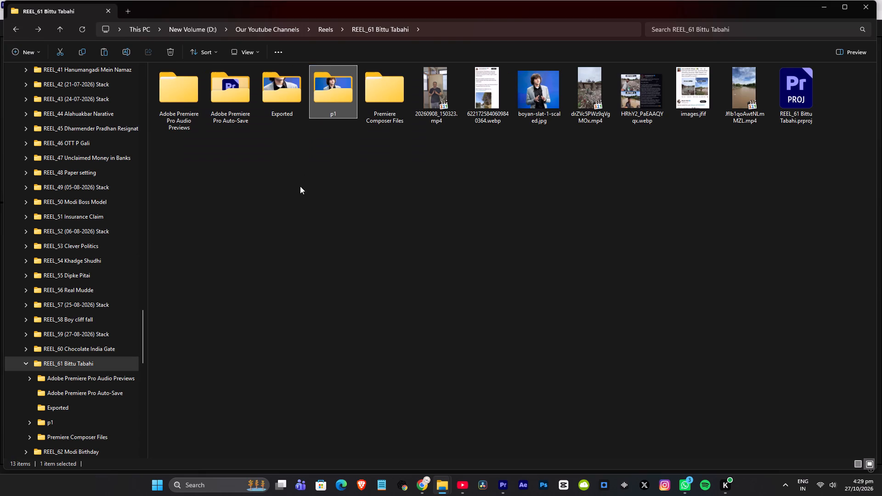
left_click(300, 186)
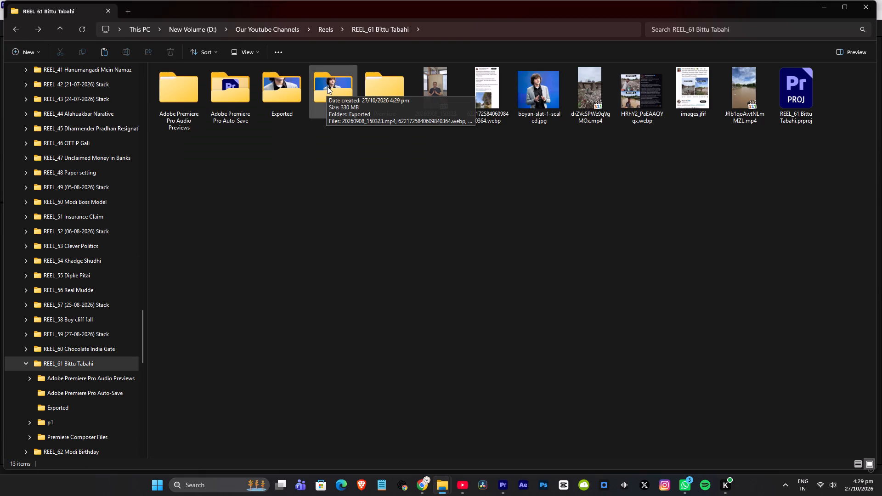
right_click(330, 92)
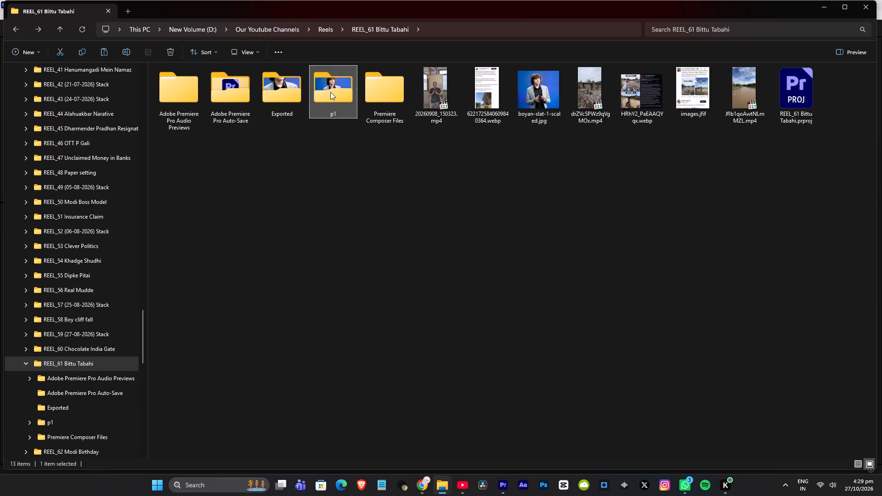
left_click(524, 263)
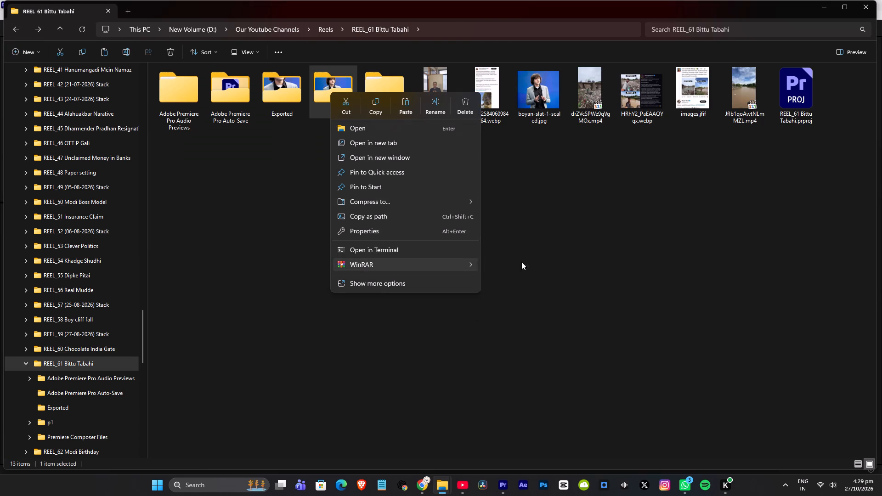
left_click(449, 333)
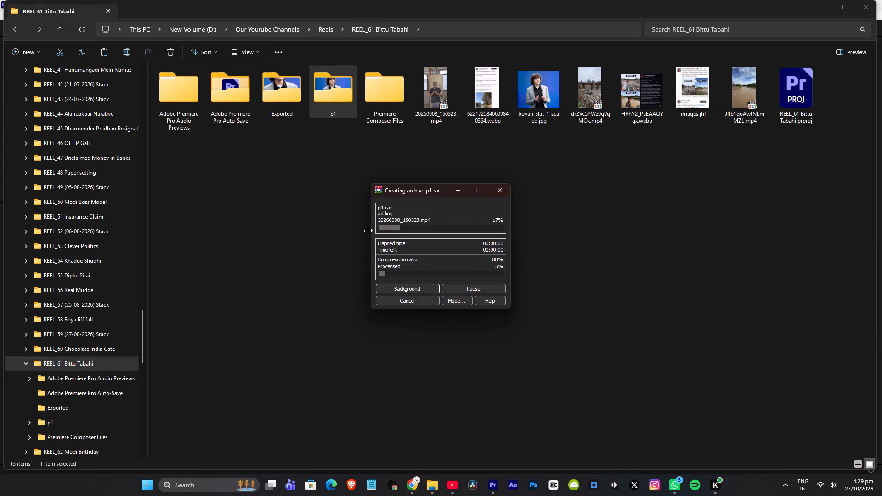
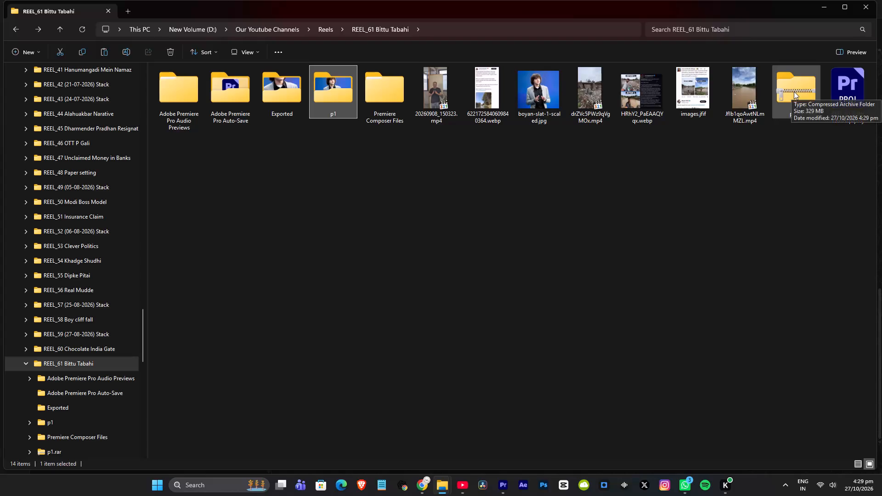
Select the p1.rar archive in the REEL_61 Bittu Tabahi folder.
left_click(795, 91)
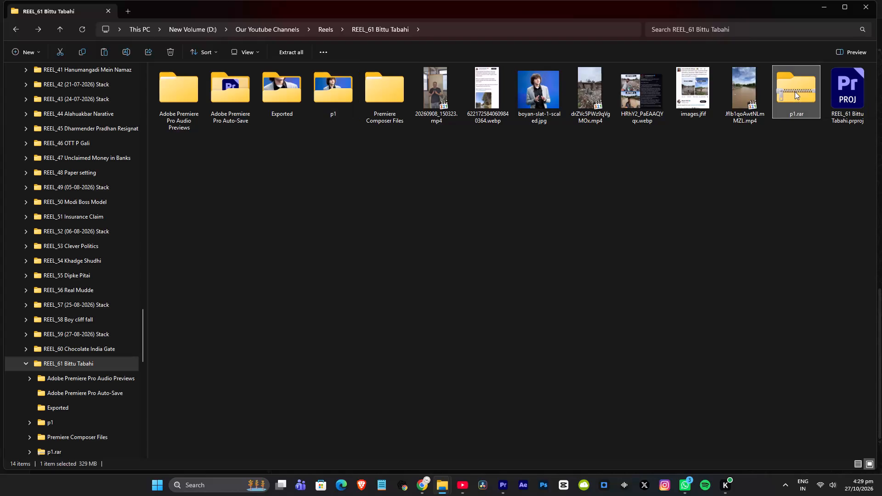
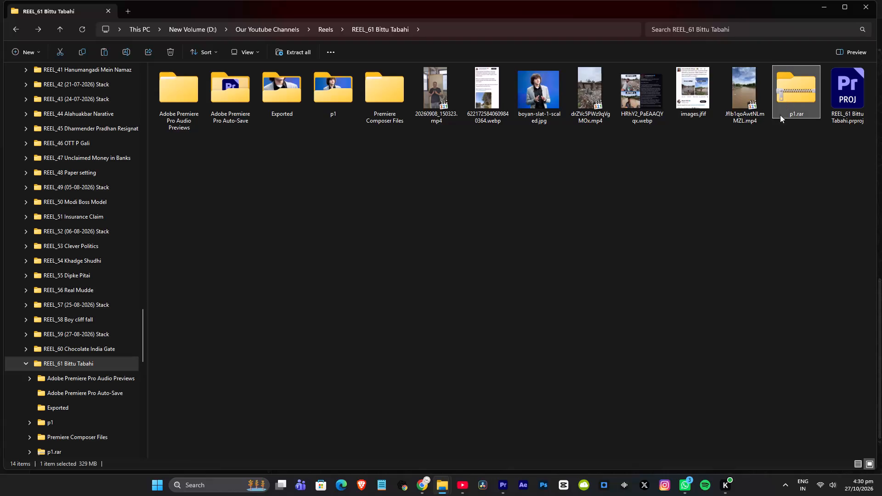
Delete the p1 folder and the p1.rar archive from the REEL_61 Bittu Tabahi folder.
left_click(342, 92, "ctrl")
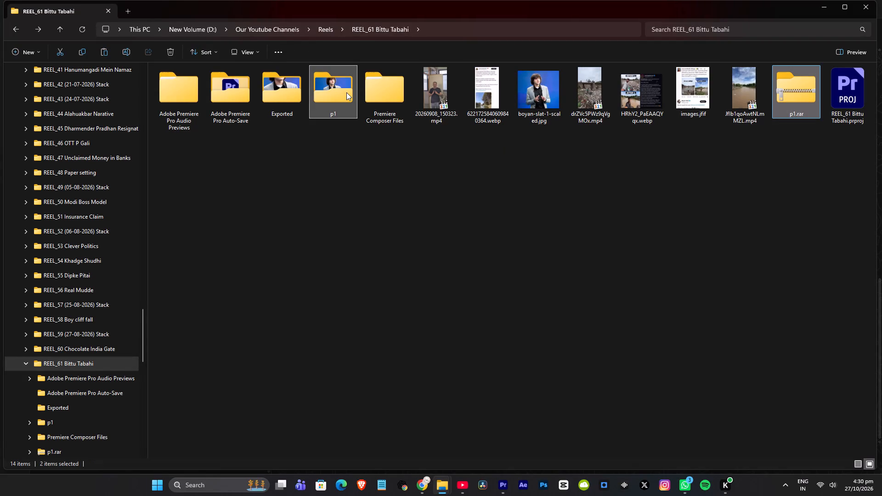
key("Delete")
left_click(384, 208)
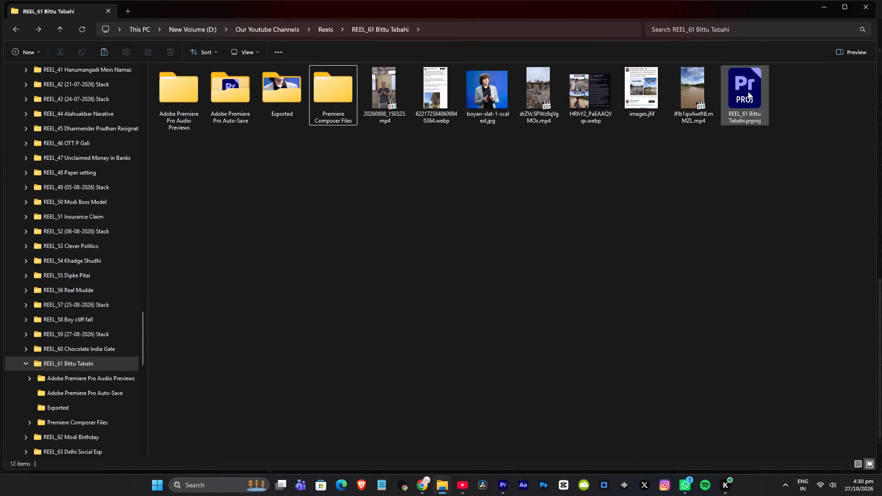
Open the REEL_61 Bittu Tabahi.prproj project in Adobe Premiere and dismiss relinking of missing media.
double_click(743, 91)
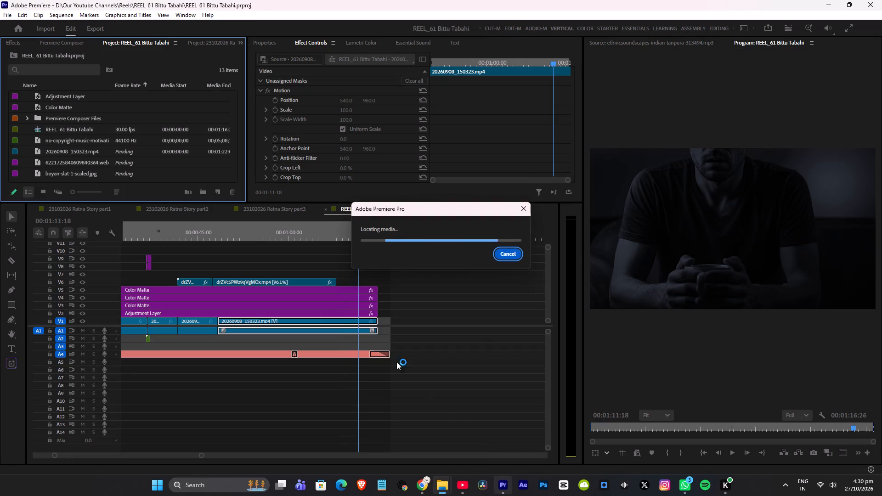
left_click_drag(73, 43, 80, 43)
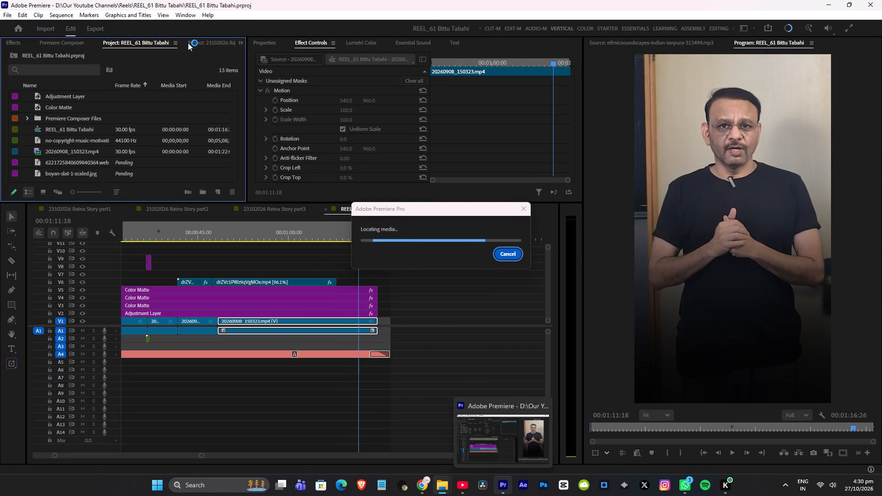
left_click(189, 43)
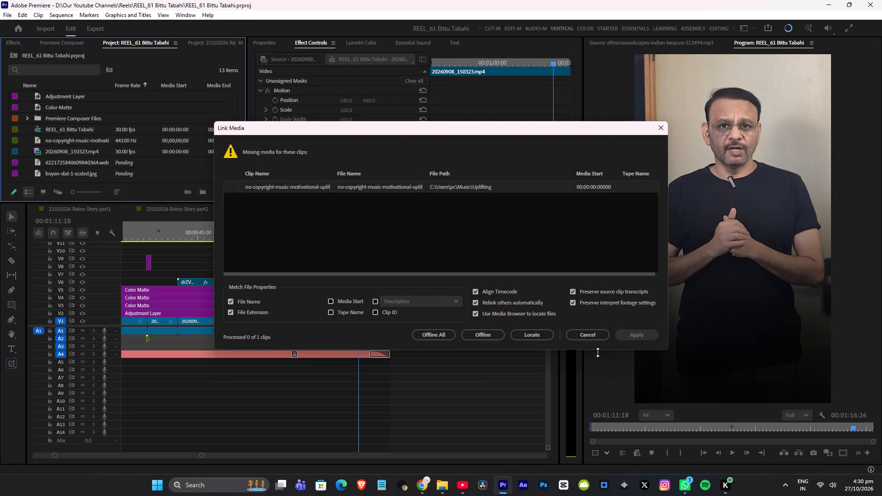
left_click(589, 332)
Close the 23102026 Ratna Story project, keeping only REEL_61 Bittu Tabahi open.
left_click(200, 39)
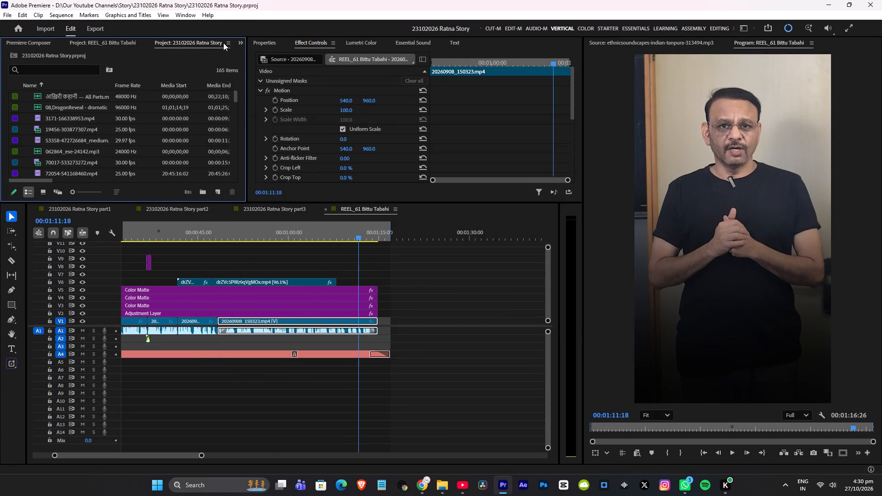
left_click(226, 42)
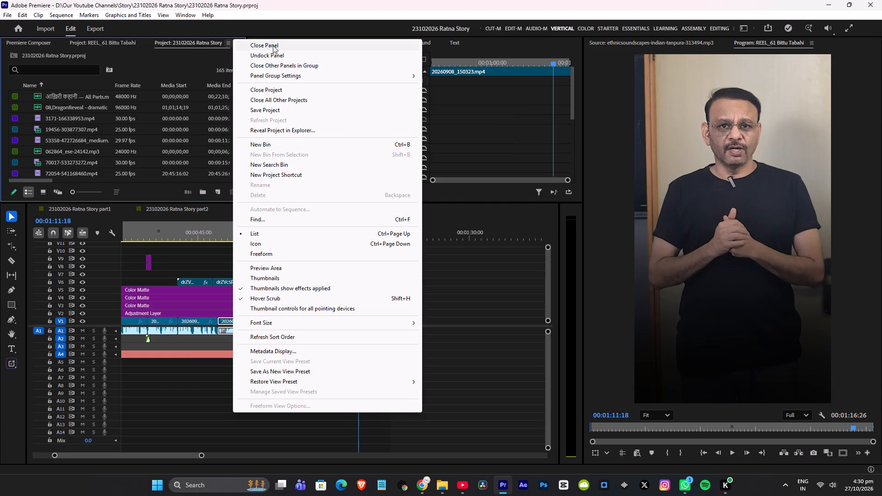
left_click(272, 90)
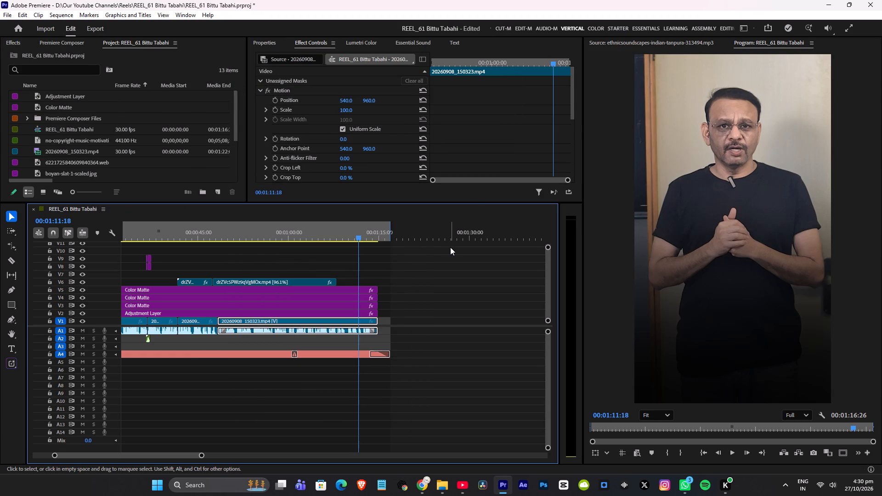
Scrub through the REEL_61 Bittu Tabahi sequence and examine its whole layout, including the empty area after its end.
left_click_drag(305, 217, 110, 230)
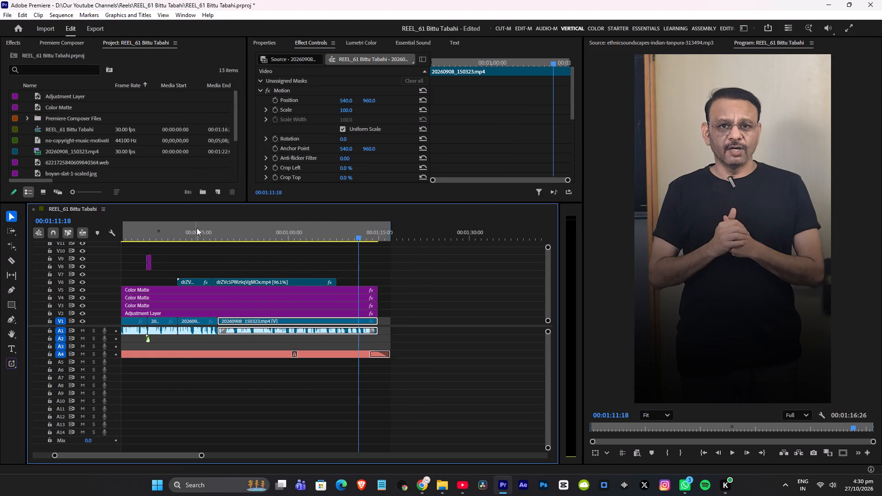
left_click_drag(196, 228, 237, 235)
scroll(246, 244, "down", 9, "alt")
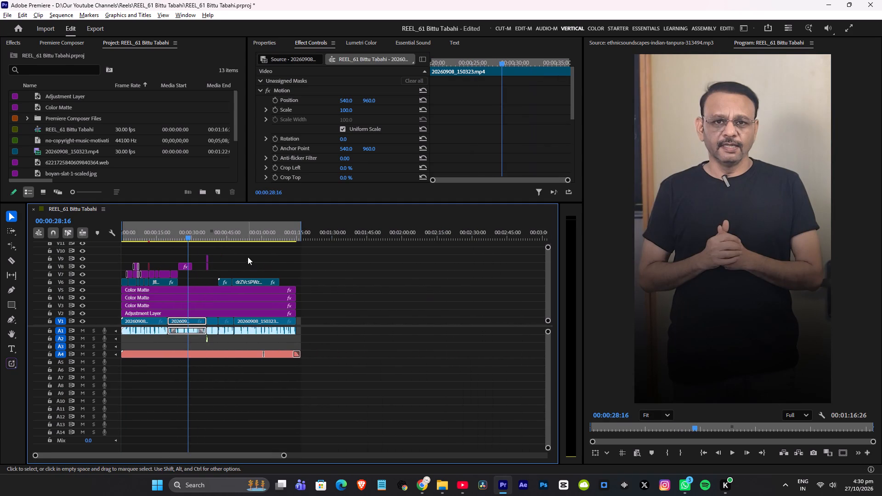
scroll(303, 263, "down", 1)
scroll(298, 282, "up", 4, "alt")
scroll(300, 280, "down", 2, "alt")
scroll(308, 277, "down", 3)
left_click(304, 236)
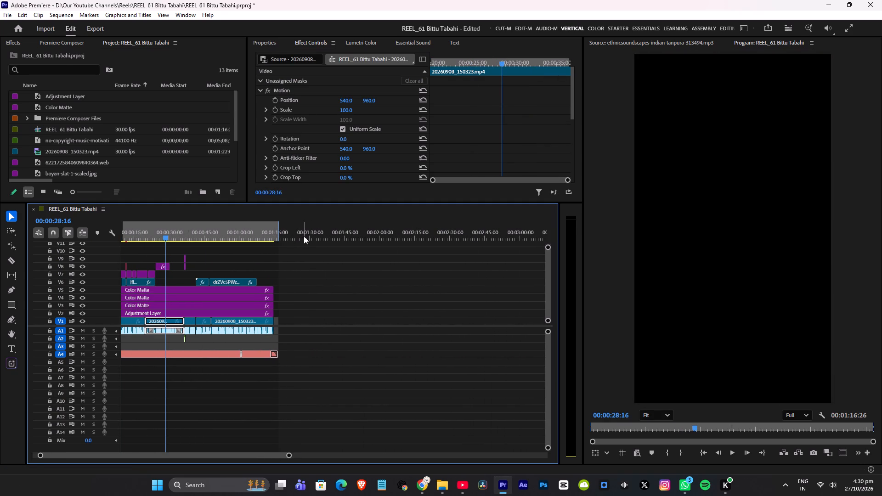
scroll(351, 285, "down", 6)
scroll(347, 284, "down", 3, "alt")
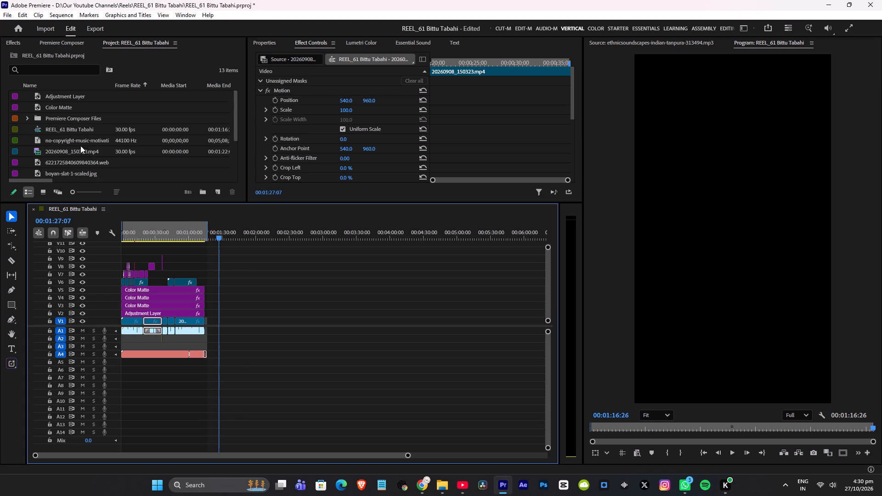
Examine the list of source media in the REEL_61 Bittu Tabahi project.
scroll(68, 116, "down", 13)
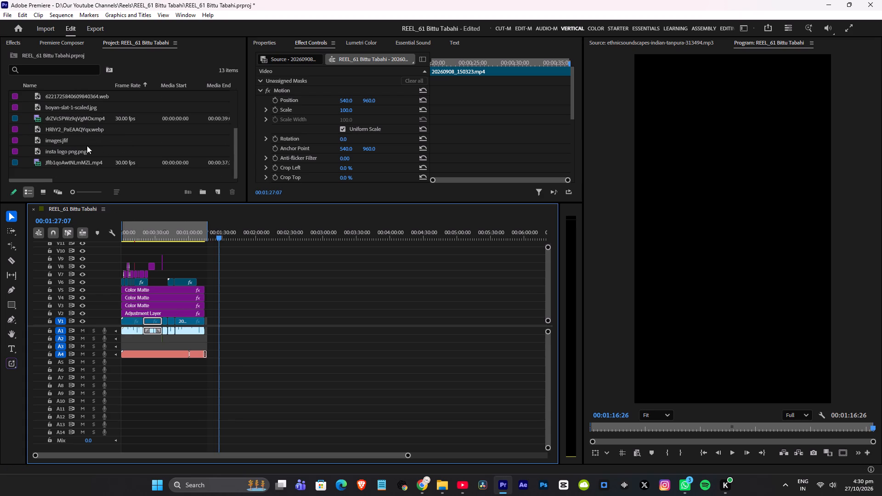
scroll(87, 146, "up", 11)
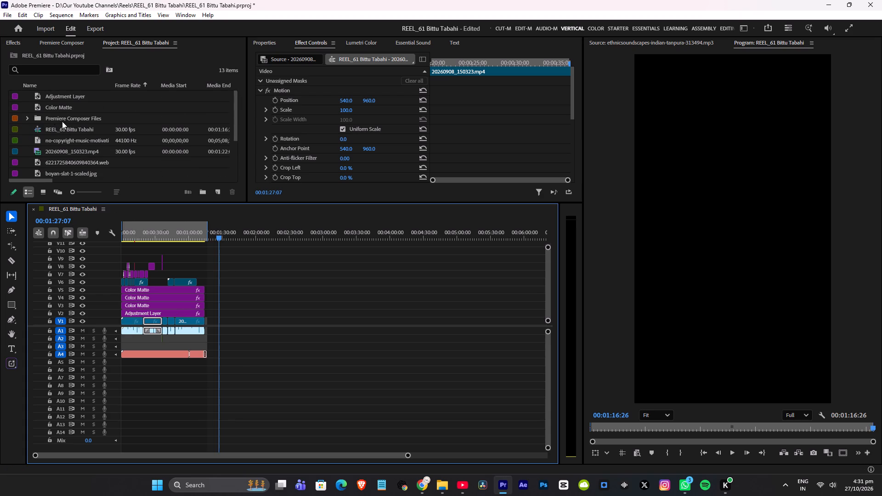
scroll(62, 121, "up", 2)
scroll(30, 116, "down", 10)
scroll(83, 134, "up", 4)
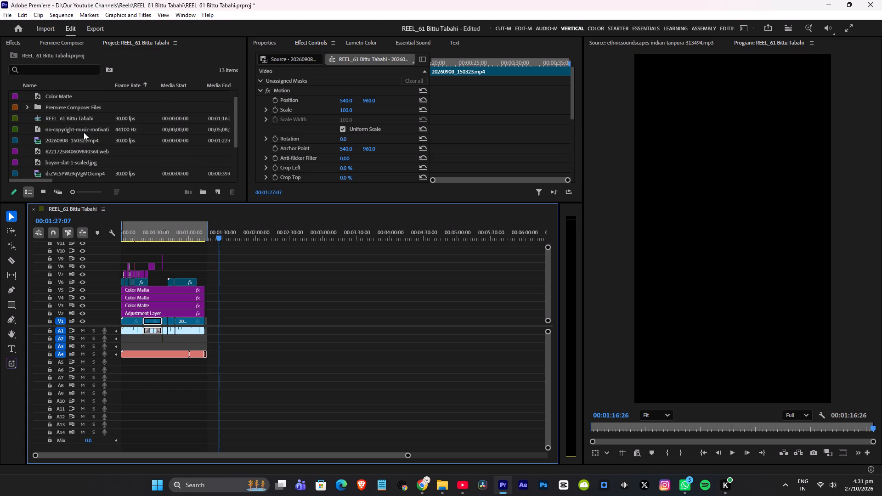
scroll(84, 132, "up", 6)
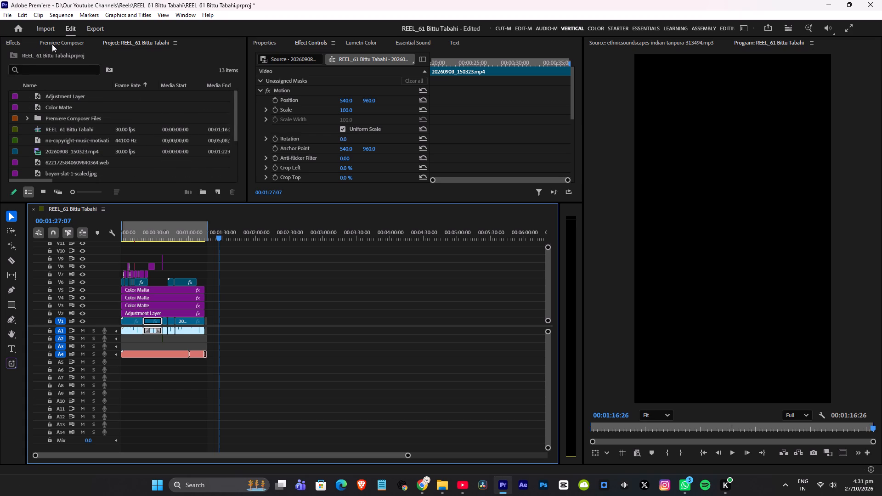
Clear the "dip to" search in the effects library.
left_click(52, 44)
left_click(14, 42)
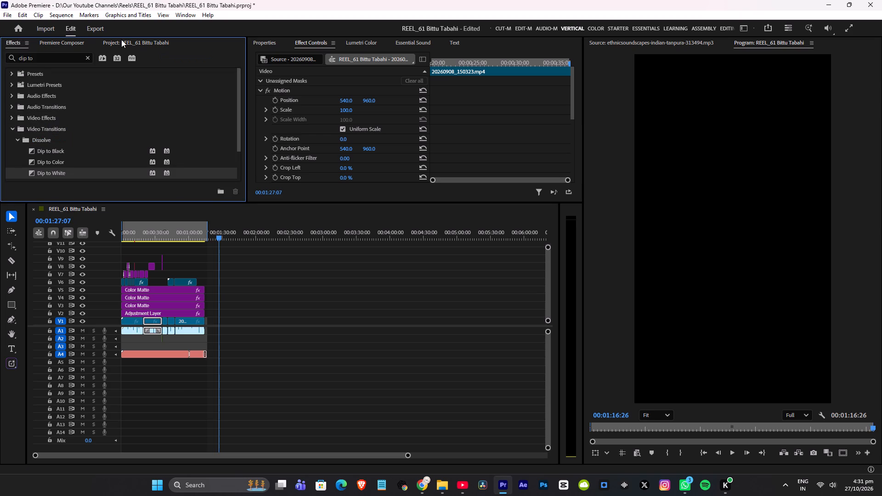
left_click(85, 56)
Examine the REEL_61 Bittu Tabahi project's media items, including the contents of the Premiere Composer Files bin.
left_click(124, 41)
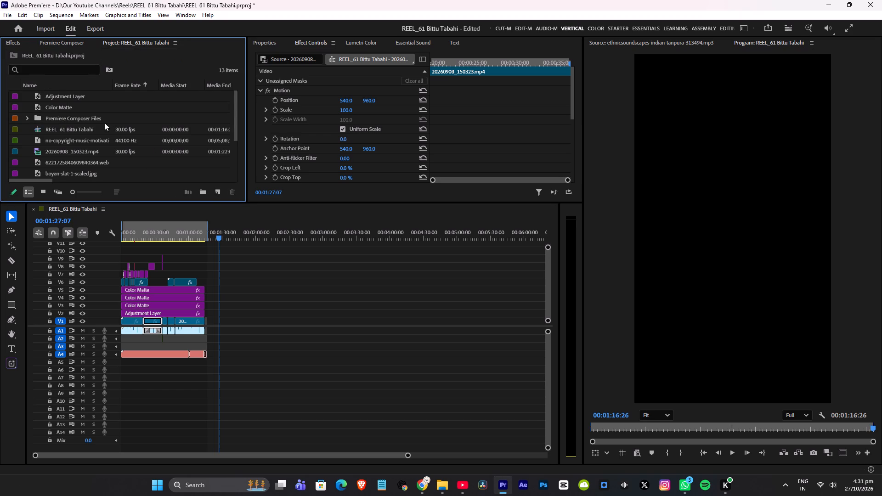
scroll(77, 101, "down", 9)
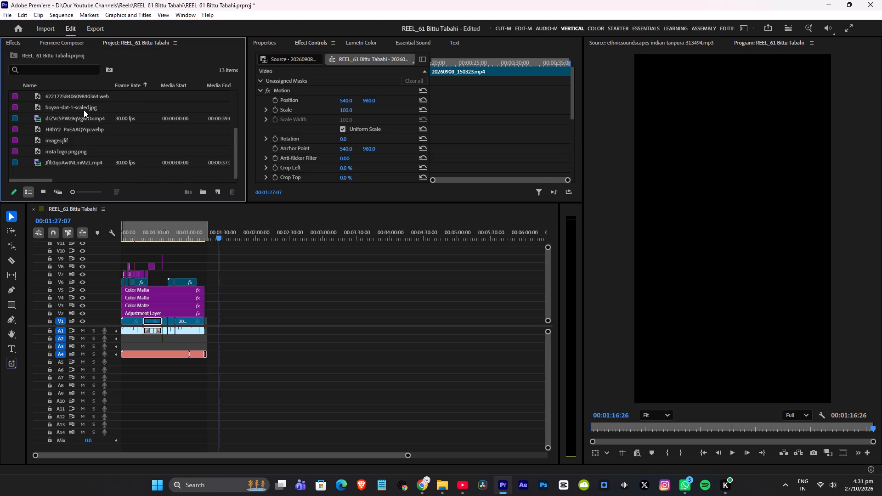
scroll(84, 110, "down", 1)
scroll(55, 146, "up", 3)
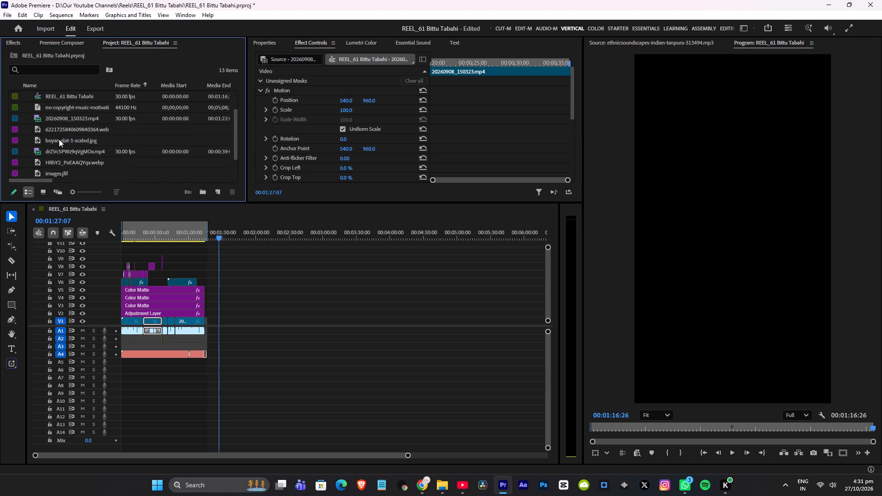
scroll(59, 139, "up", 5)
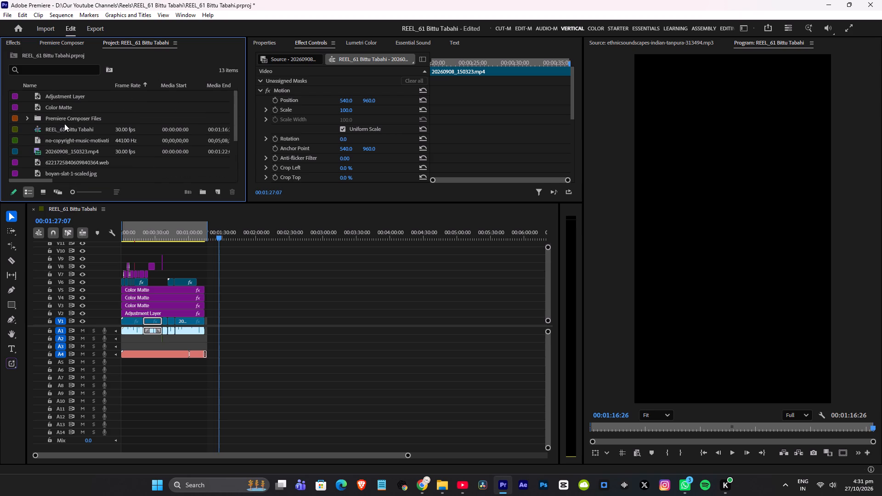
scroll(64, 123, "up", 2)
left_click(26, 118)
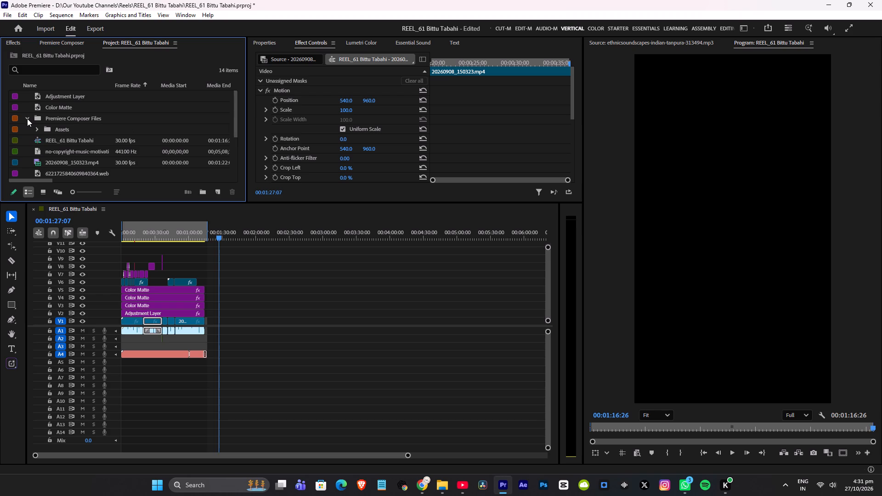
left_click(27, 118)
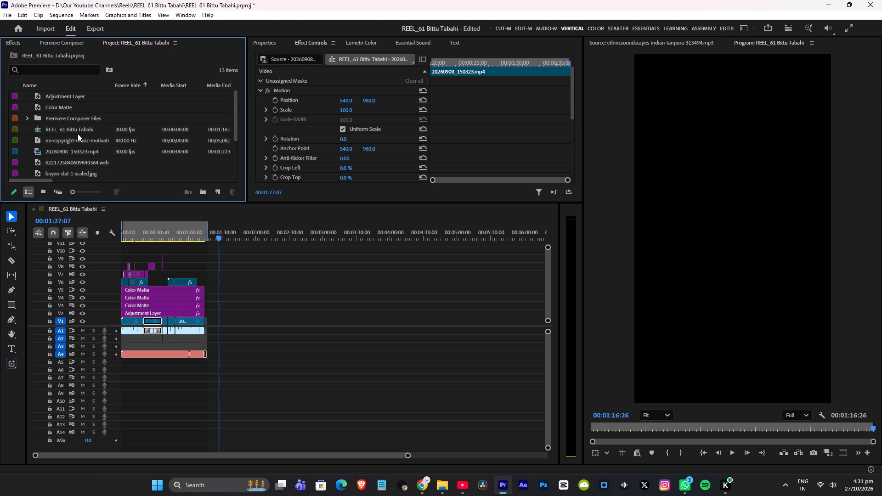
scroll(78, 134, "down", 1)
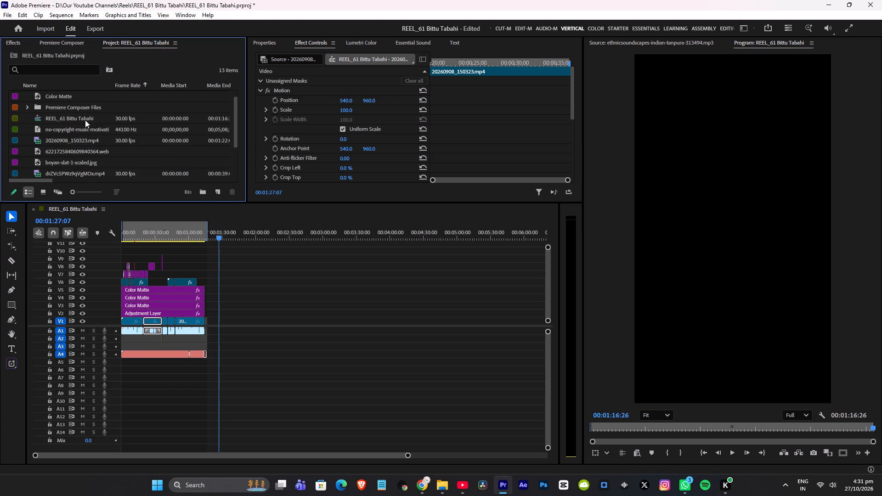
scroll(85, 122, "down", 1)
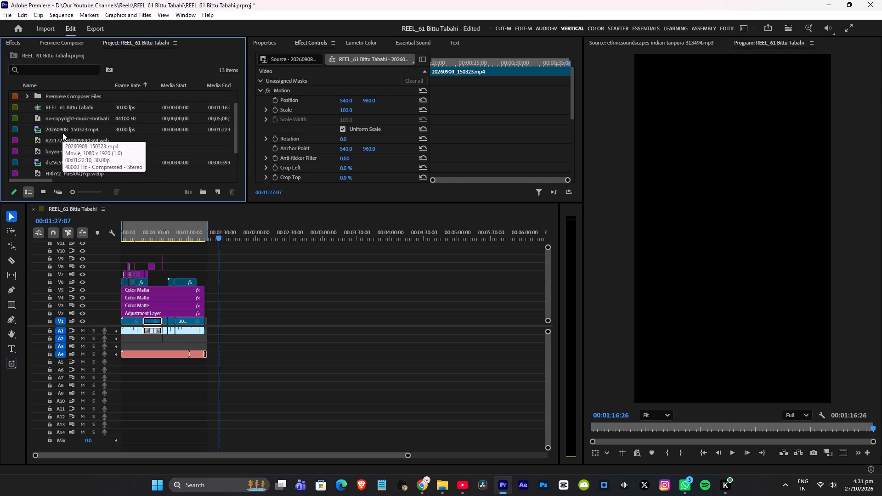
scroll(80, 122, "down", 1)
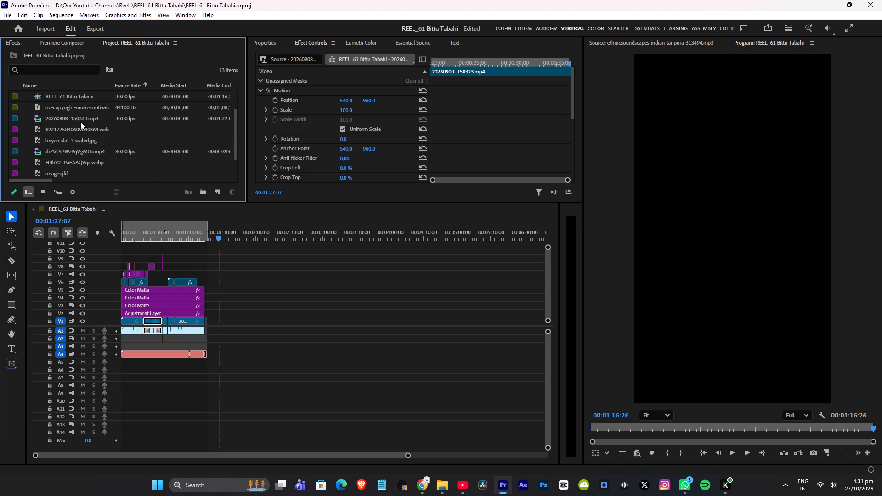
scroll(75, 124, "down", 2)
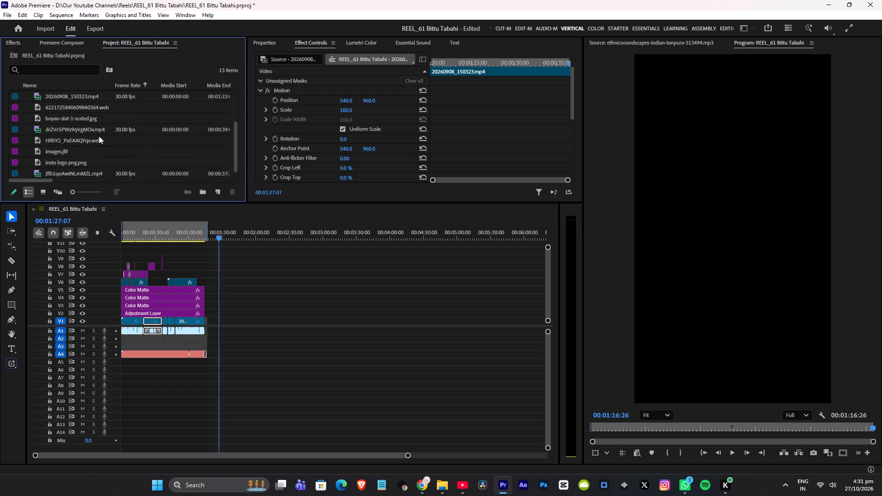
scroll(99, 136, "down", 2)
scroll(96, 143, "up", 6)
scroll(66, 110, "up", 2)
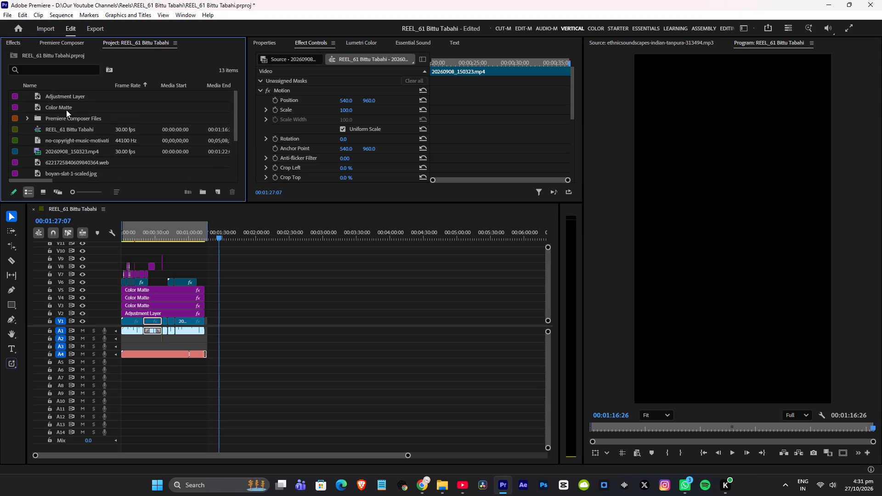
scroll(53, 131, "down", 1)
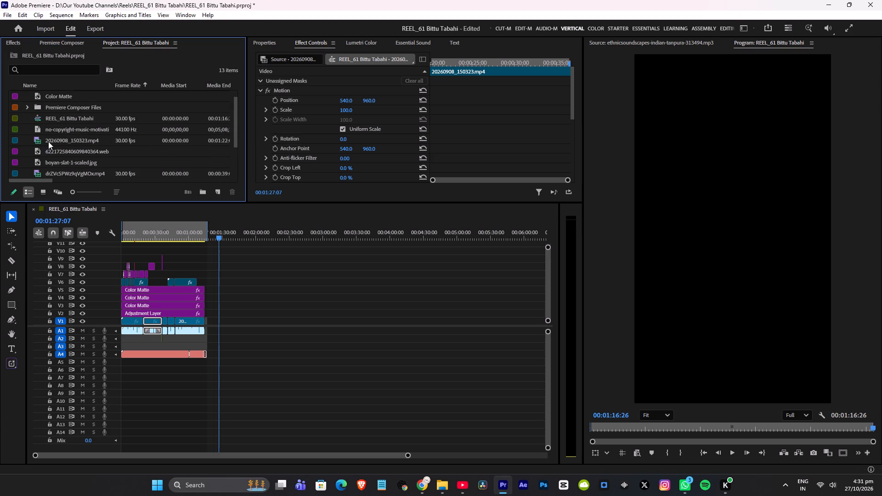
Show the project items as thumbnails and place 20260908_150323.mp4 on V1 and A1 at about 2:19, past the finished edit.
left_click(46, 193)
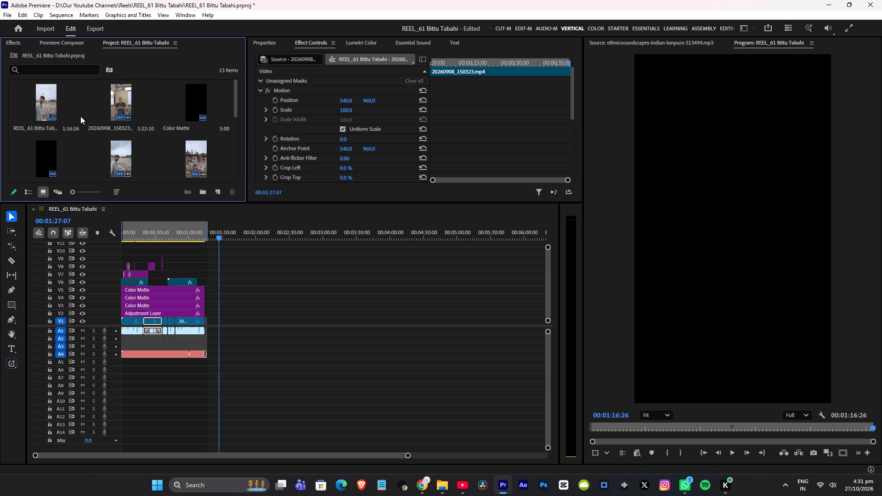
scroll(123, 106, "down", 4)
scroll(123, 106, "up", 3)
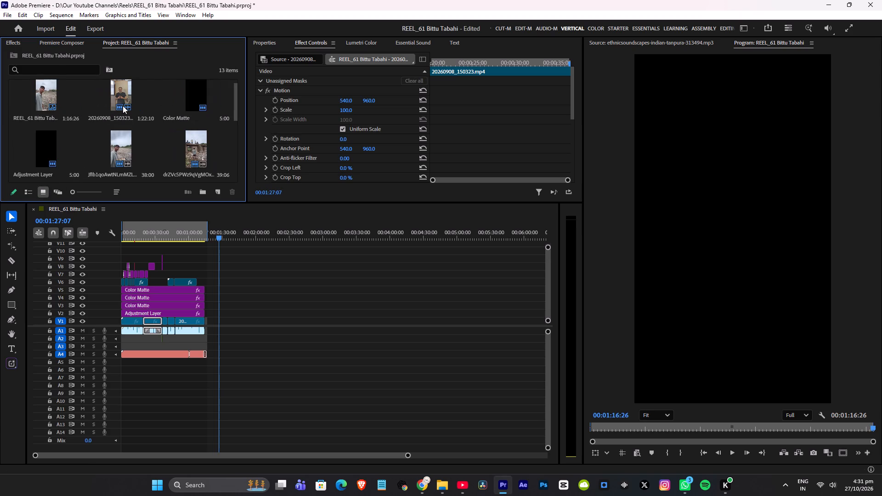
scroll(124, 106, "down", 3)
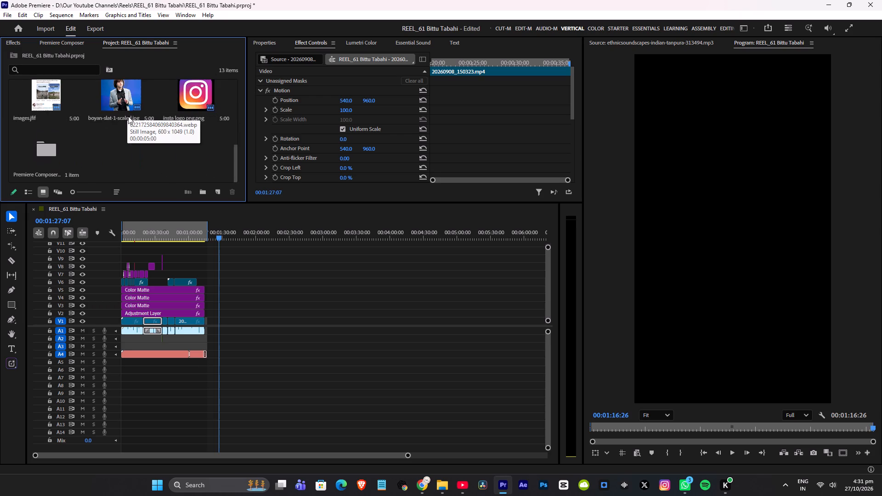
scroll(128, 116, "up", 3)
left_click_drag(121, 95, 277, 323)
Play and scrub through the newly placed 20260908_150323.mp4 clip to review the raw footage.
left_click_drag(281, 232, 304, 232)
left_click_drag(309, 232, 317, 233)
key("space")
scroll(345, 256, "up", 5, "alt")
key("space")
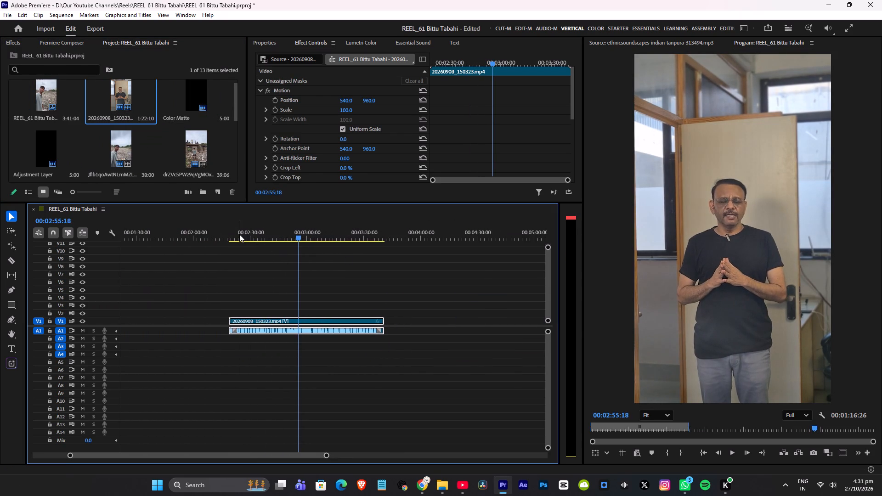
left_click(239, 234)
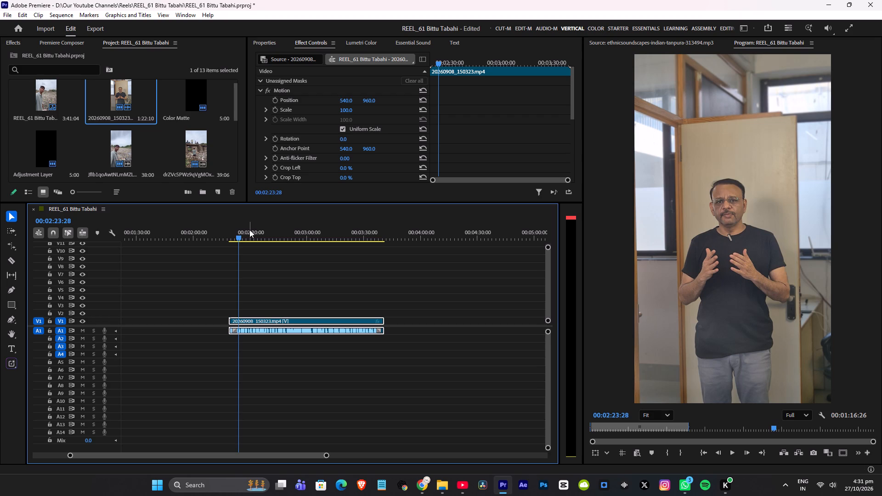
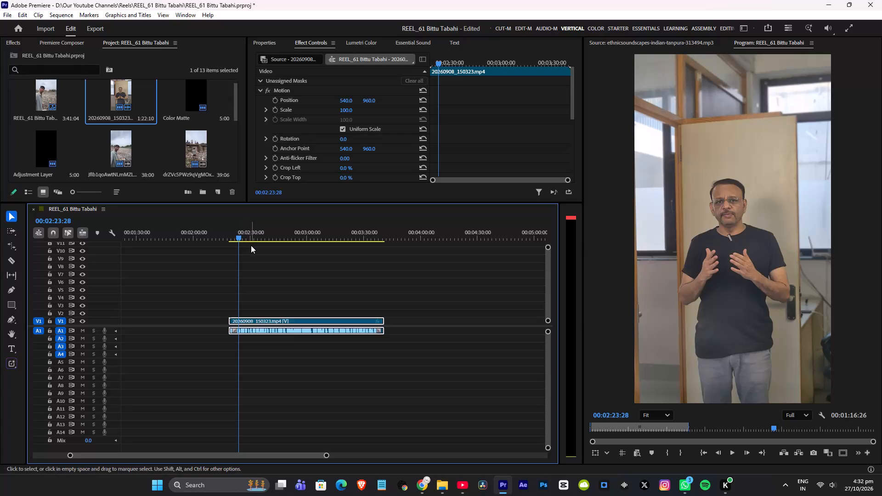
Play 20260908_150323.mp4 on the timeline for a moment and return the playhead to near its start, about 2:19:24.
key("space")
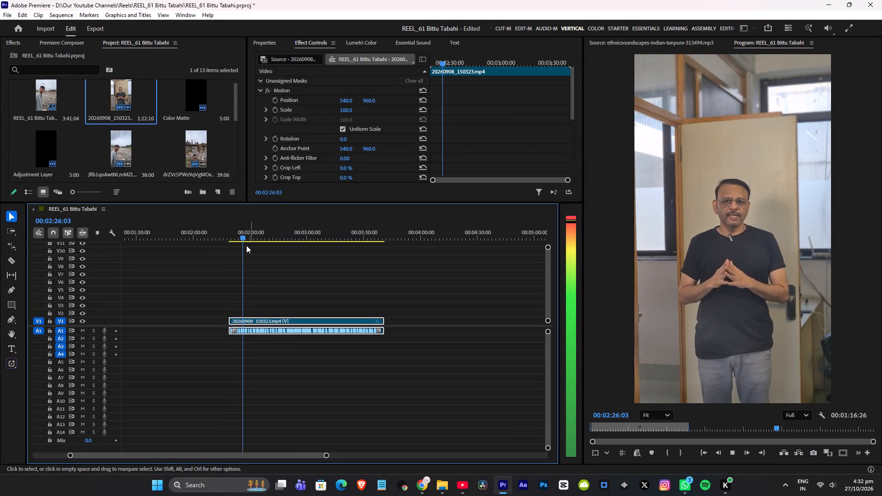
left_click(232, 236)
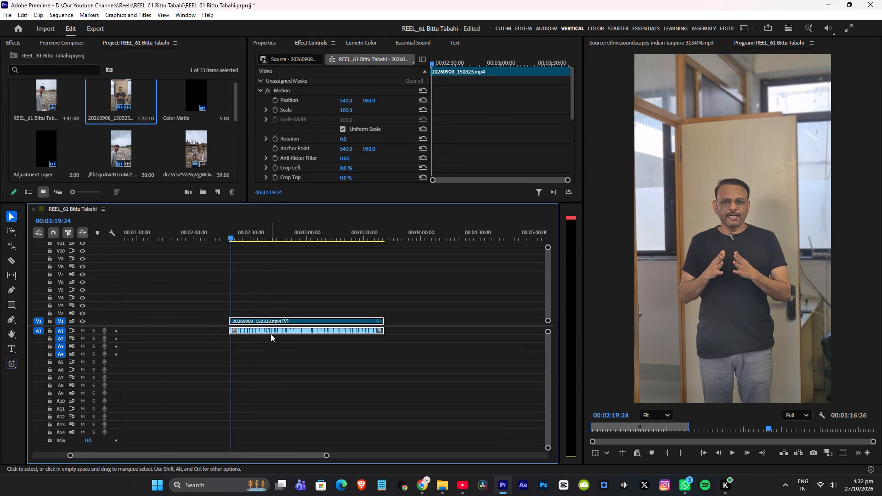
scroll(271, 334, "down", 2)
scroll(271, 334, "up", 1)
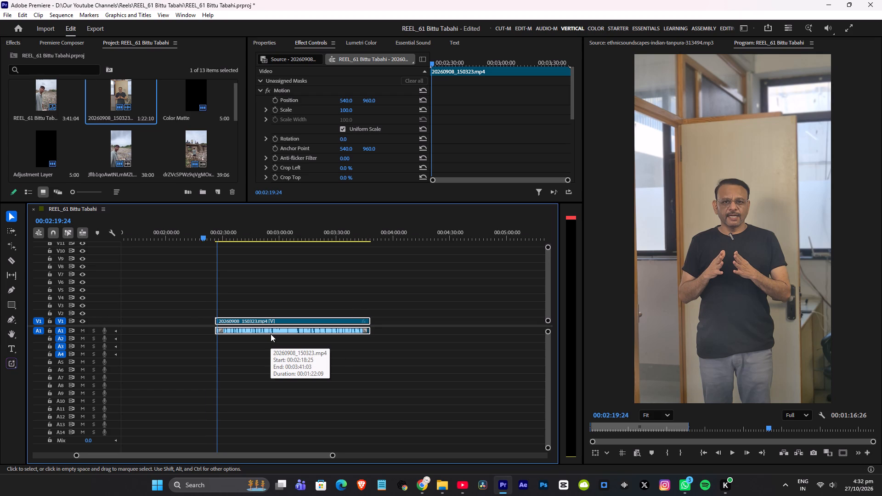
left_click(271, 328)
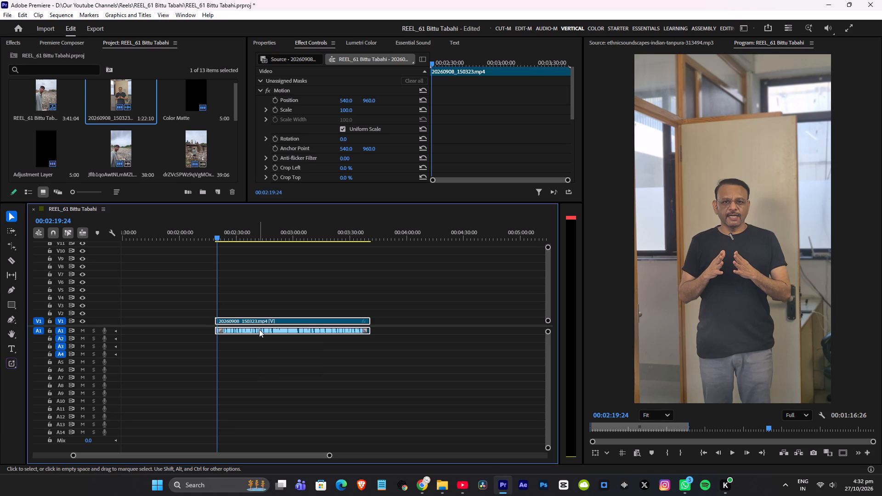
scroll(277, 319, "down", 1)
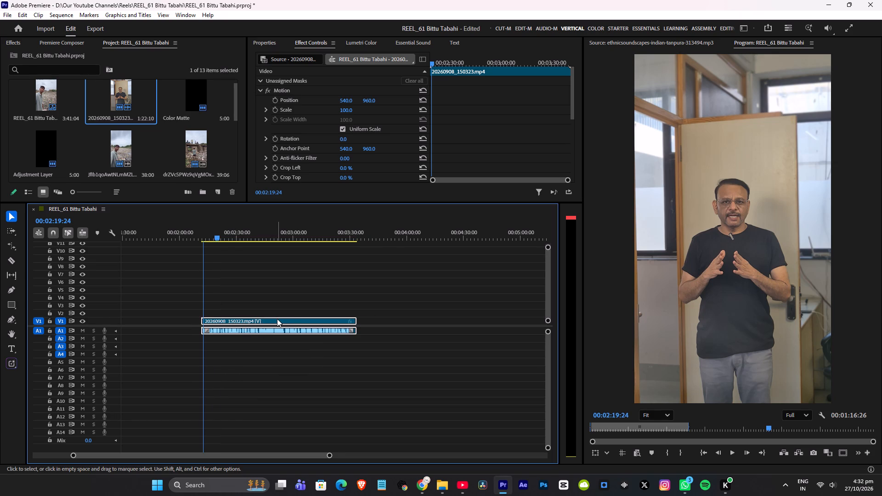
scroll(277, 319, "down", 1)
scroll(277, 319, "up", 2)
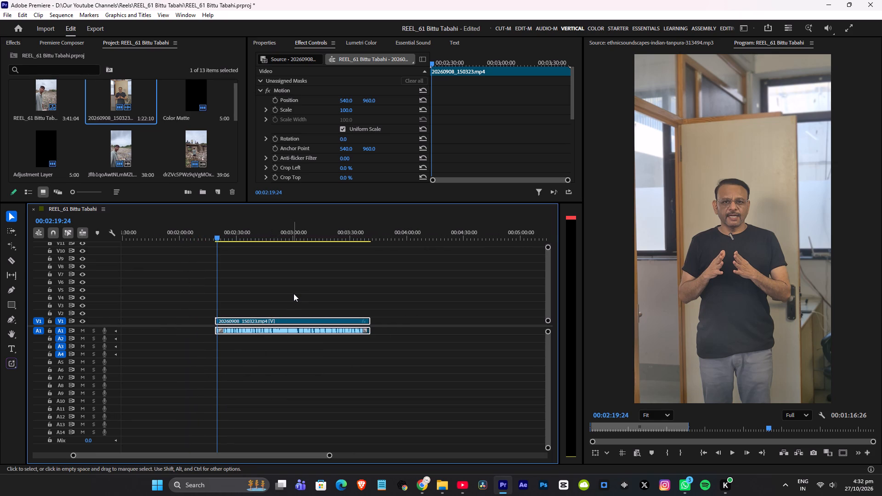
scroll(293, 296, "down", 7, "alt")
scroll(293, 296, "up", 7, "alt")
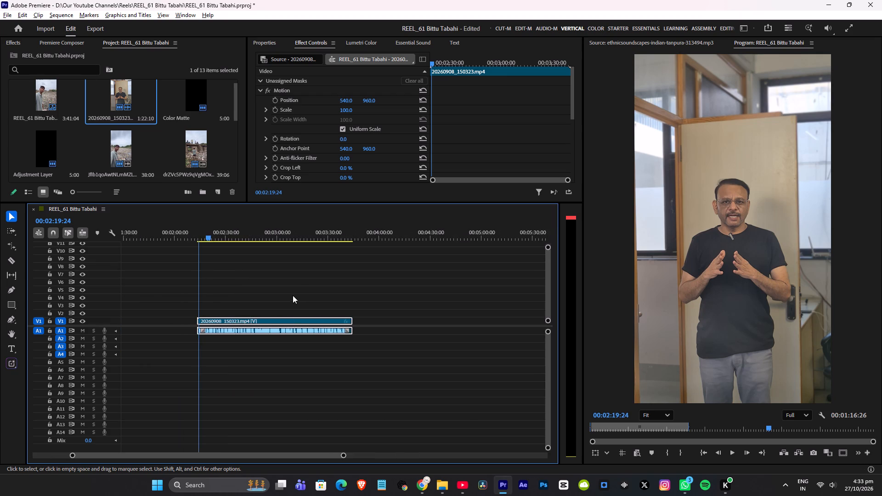
Play 20260908_150323.mp4 from its start at about 2:18:26 and stop at about 2:30:26 to review the spoken footage.
scroll(288, 281, "up", 16, "alt")
scroll(288, 279, "up", 17, "alt")
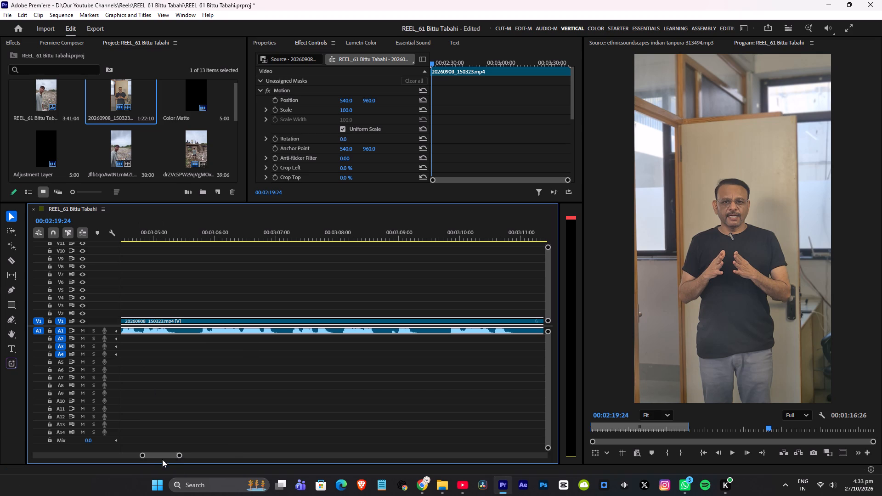
left_click_drag(165, 452, 223, 455)
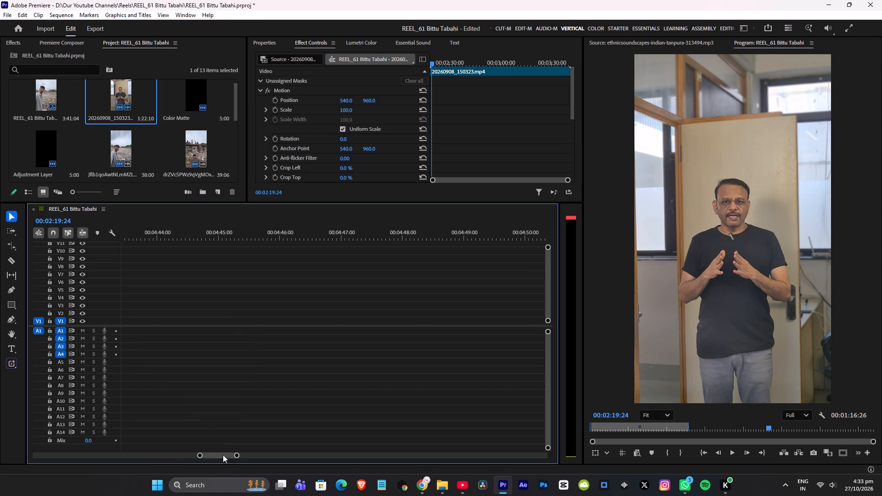
left_click_drag(223, 455, 179, 452)
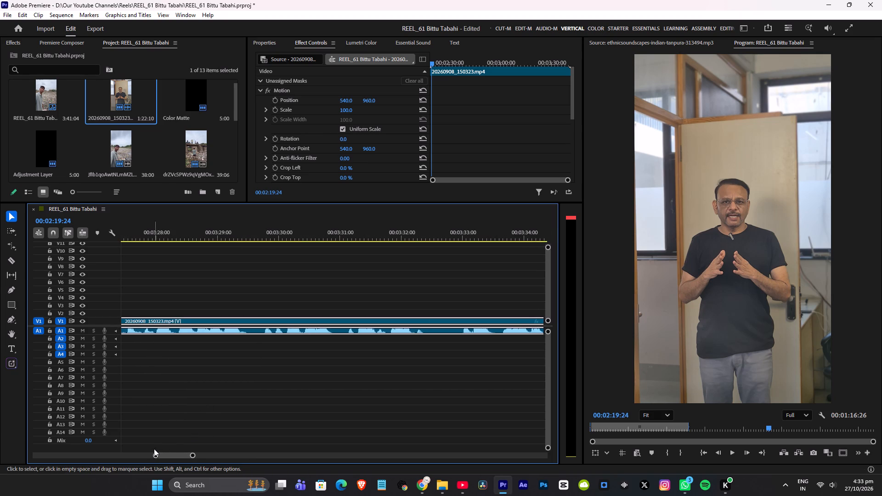
left_click_drag(153, 450, 119, 452)
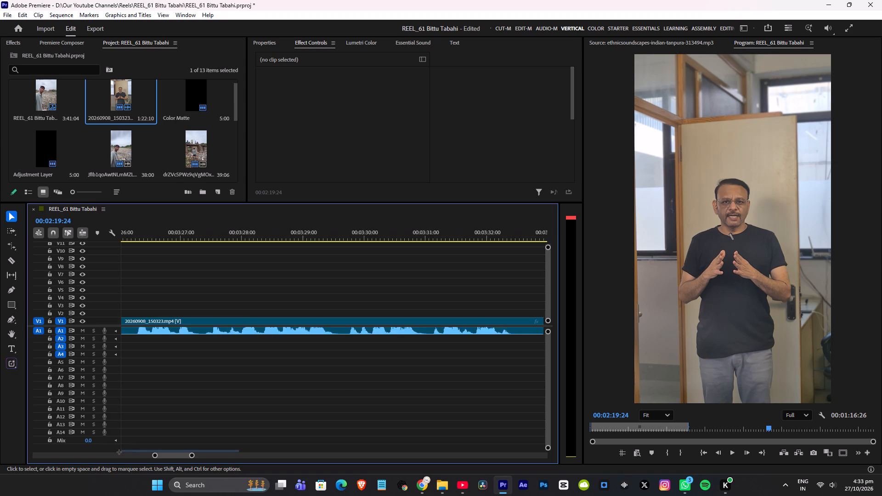
left_click_drag(119, 452, 112, 452)
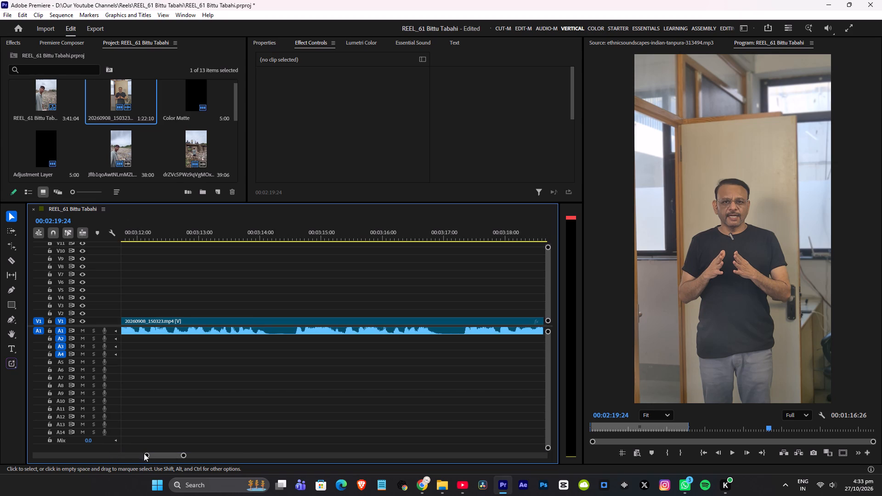
left_click_drag(146, 454, 120, 456)
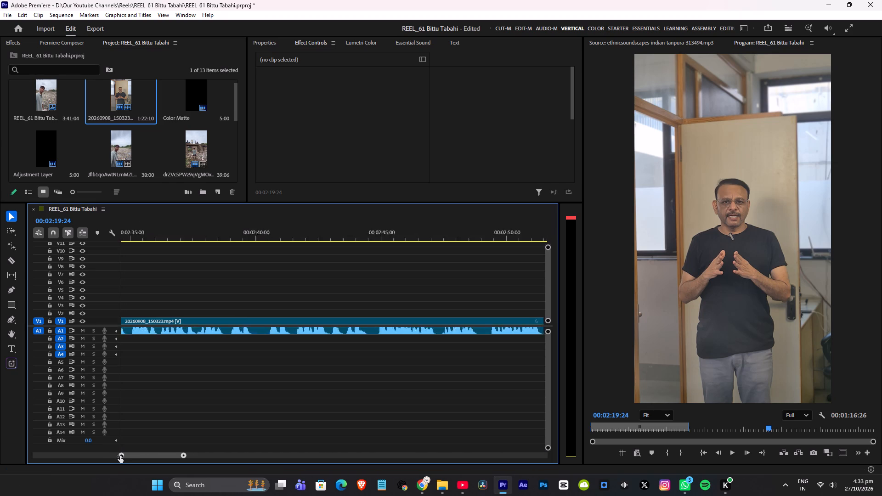
left_click_drag(120, 456, 105, 456)
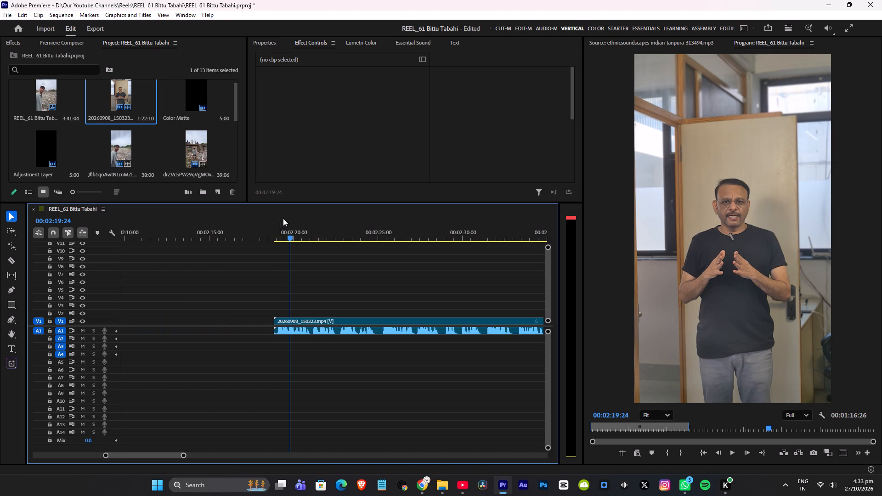
left_click(275, 240)
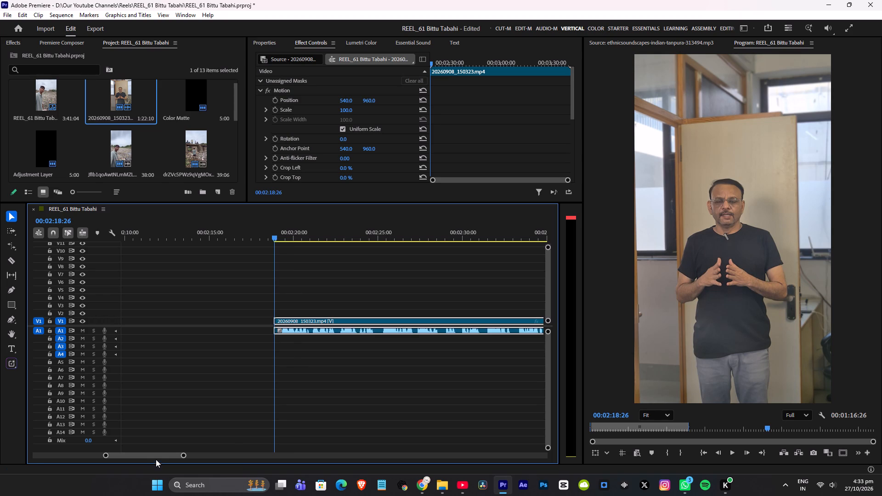
key("space")
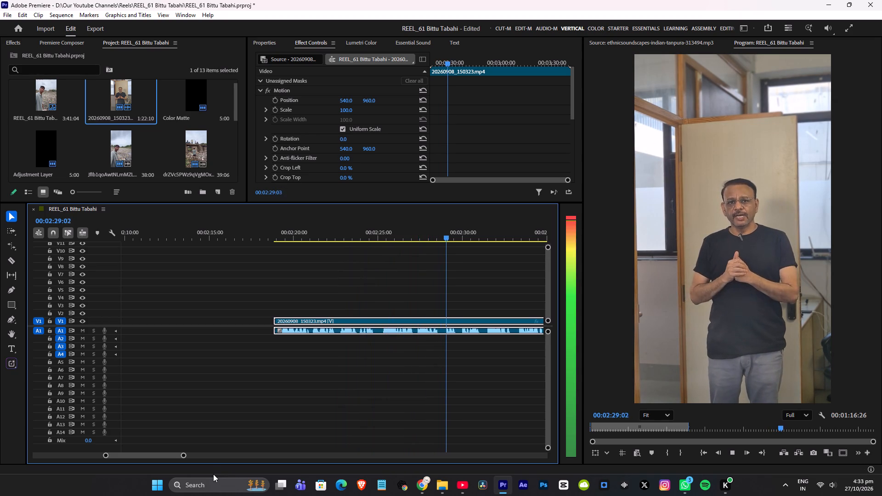
key("space")
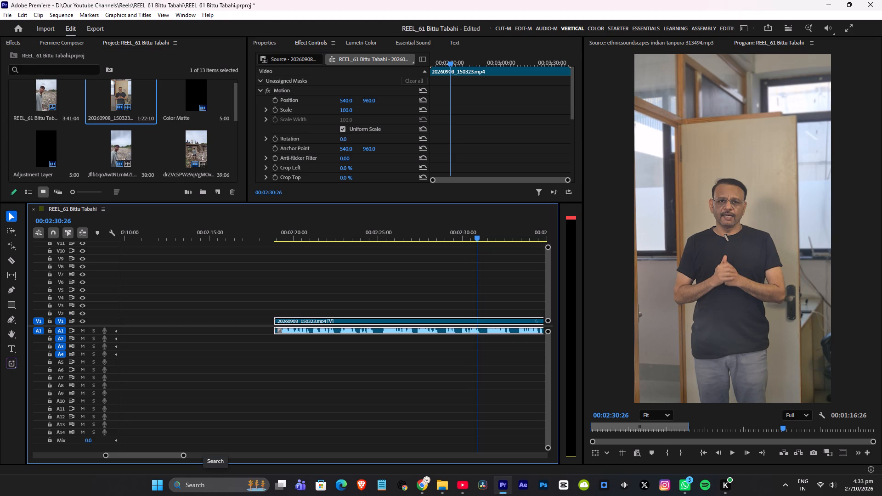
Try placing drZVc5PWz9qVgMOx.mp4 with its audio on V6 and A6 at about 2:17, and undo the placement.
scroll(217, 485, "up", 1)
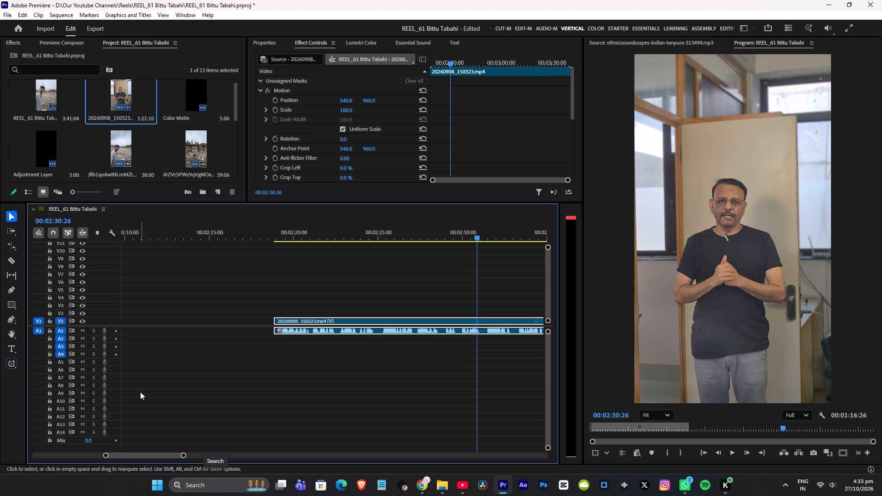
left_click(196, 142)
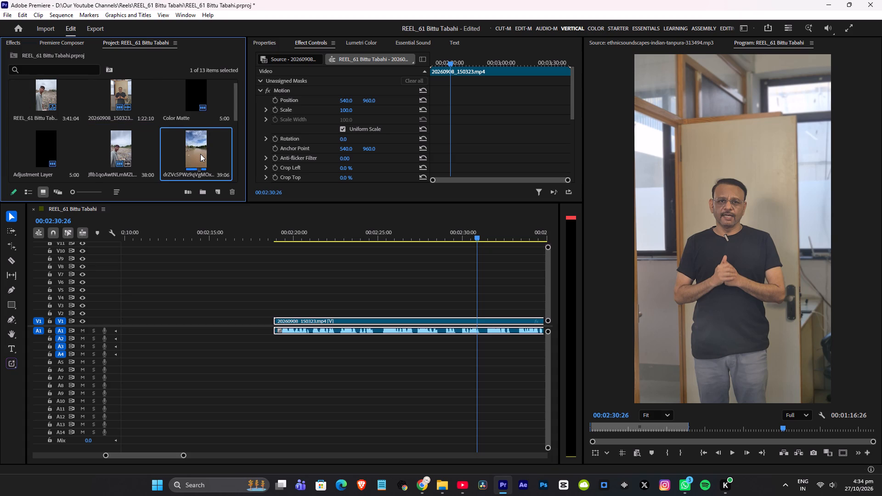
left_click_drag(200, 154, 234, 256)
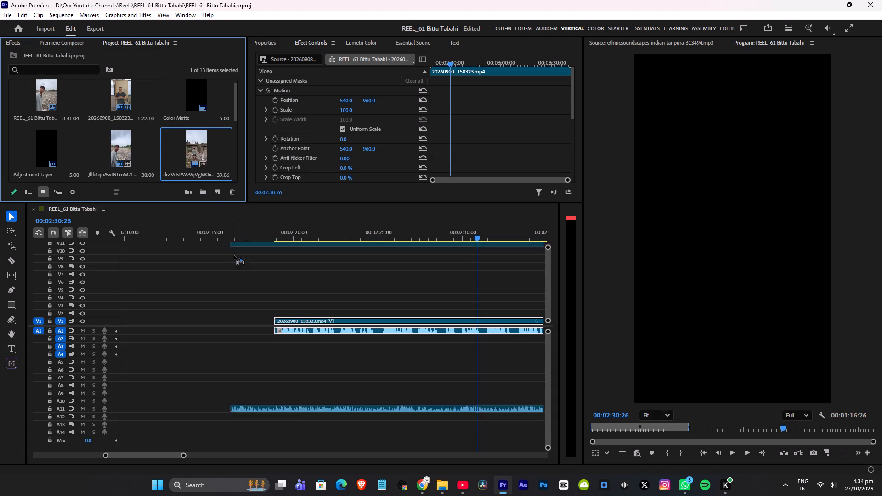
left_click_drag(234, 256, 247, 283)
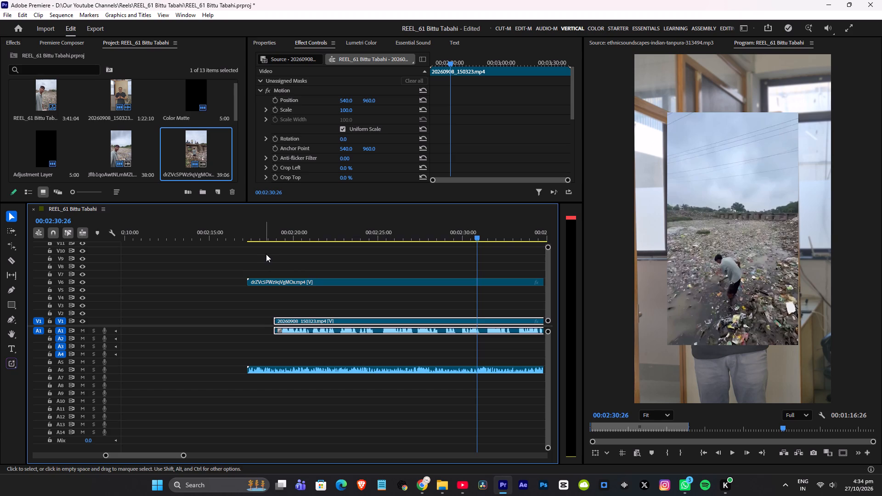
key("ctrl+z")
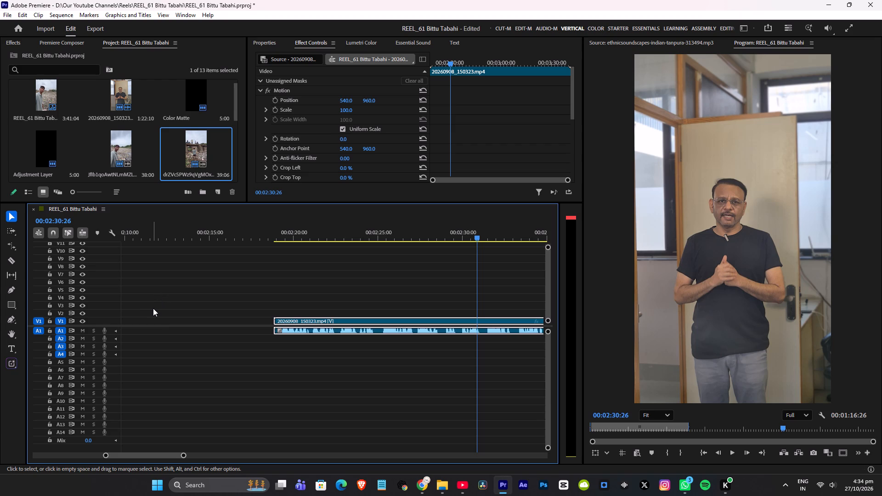
Open drZVc5PWz9qVgMOx.mp4 in the Source Monitor, and replay the opening of 20260908_150323.mp4 from 2:19:02 to 2:23:13 for comparison.
double_click(194, 162)
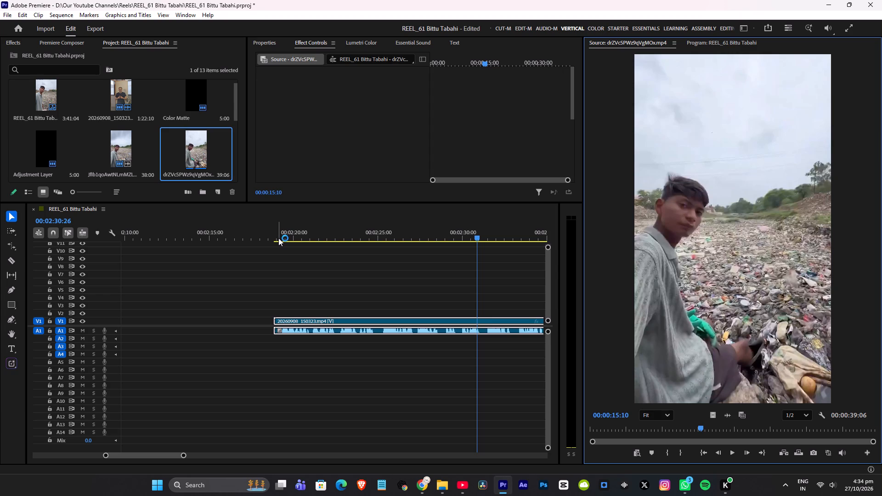
left_click(278, 238)
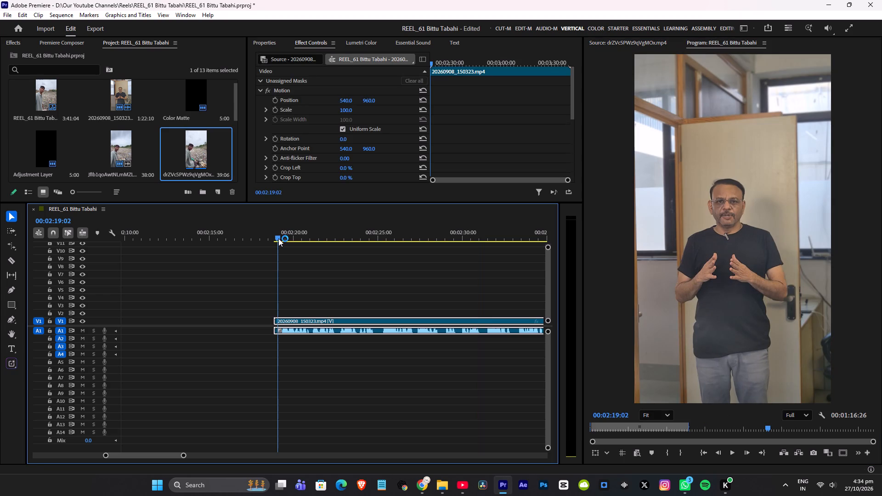
key("space")
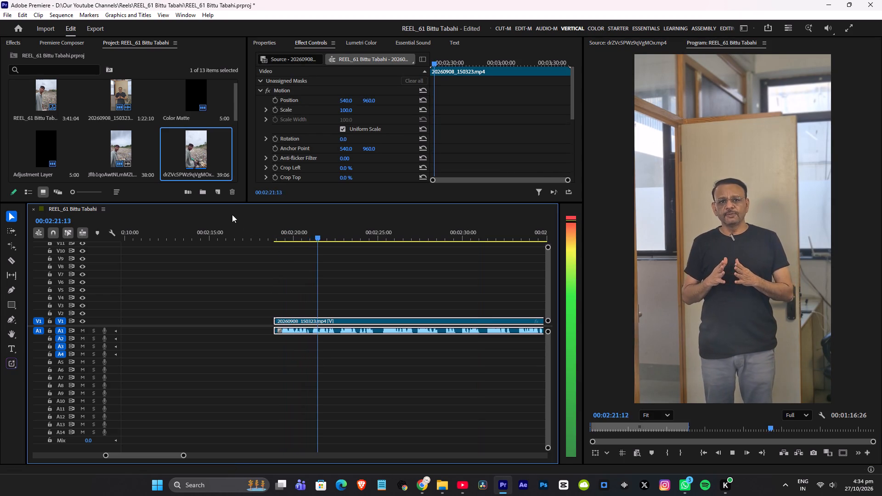
key("space")
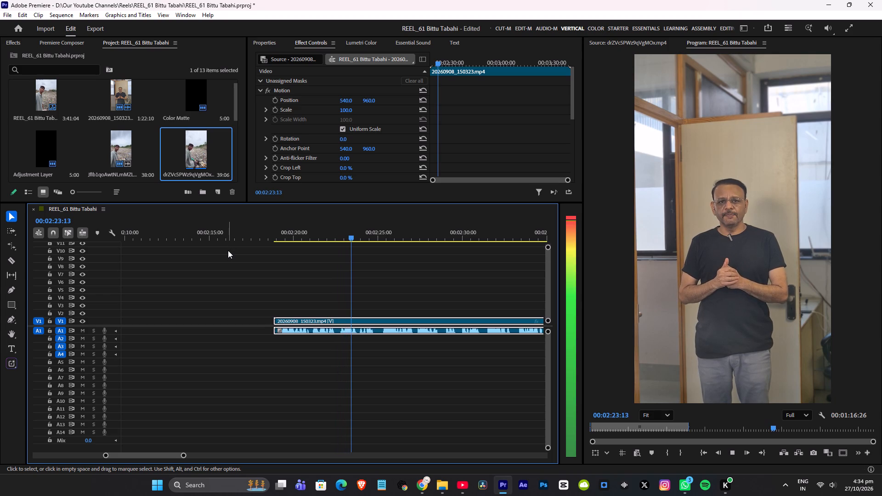
Play drZVc5PWz9qVgMOx.mp4 through to its end in the Source Monitor.
double_click(203, 157)
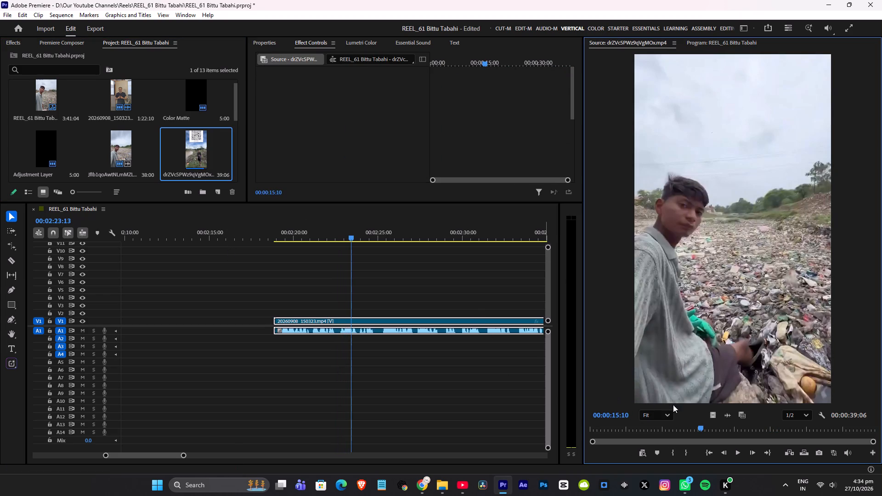
left_click(739, 451)
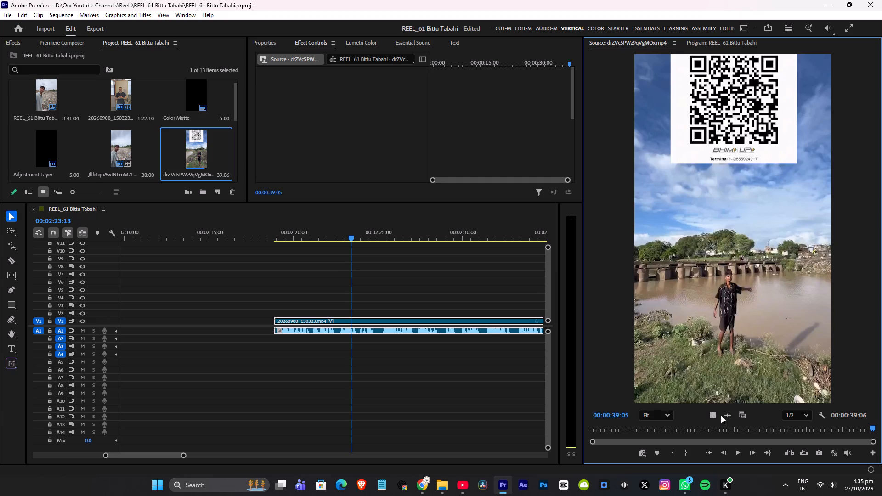
Examine the audio waveform of drZVc5PWz9qVgMOx.mp4 in the Source Monitor and return to its video view.
left_click(726, 416)
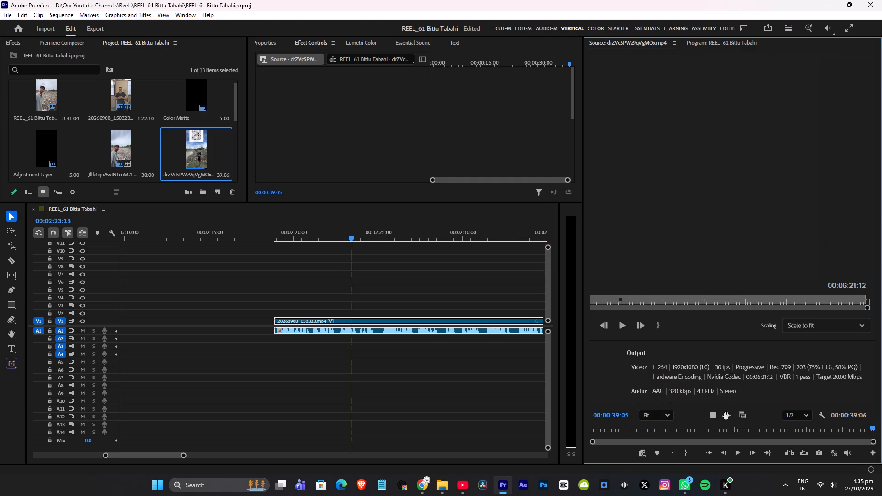
left_click(726, 416)
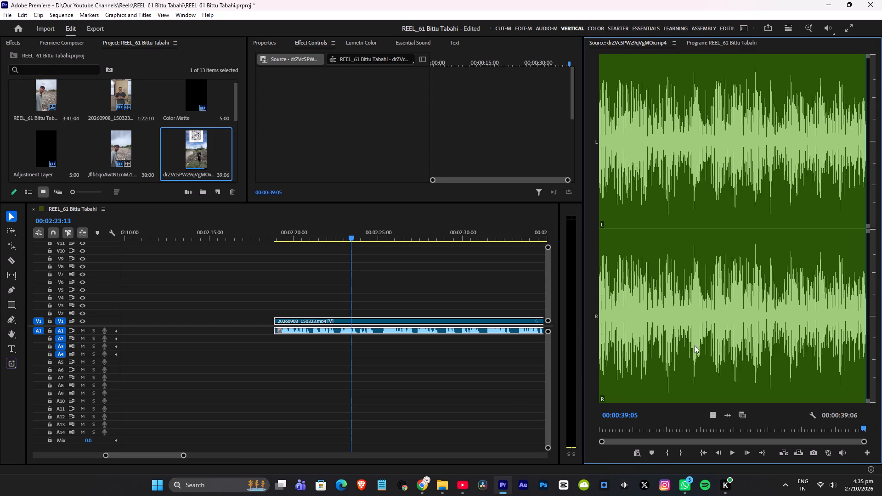
left_click(716, 417)
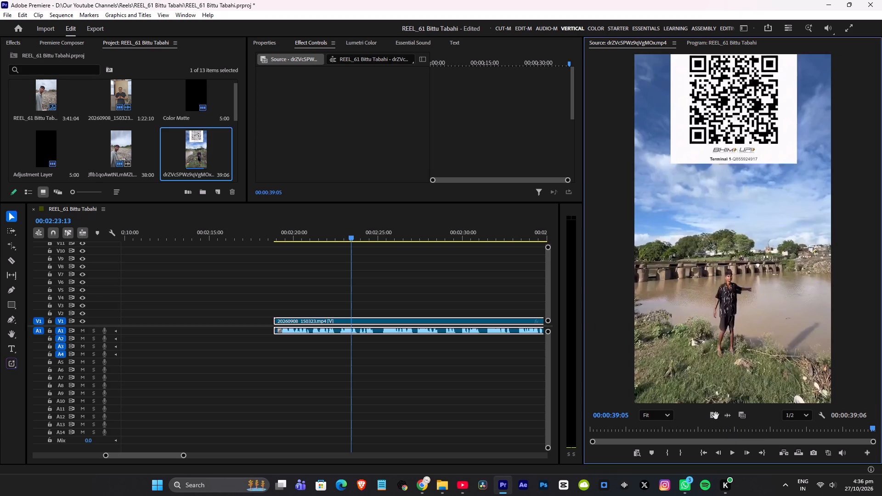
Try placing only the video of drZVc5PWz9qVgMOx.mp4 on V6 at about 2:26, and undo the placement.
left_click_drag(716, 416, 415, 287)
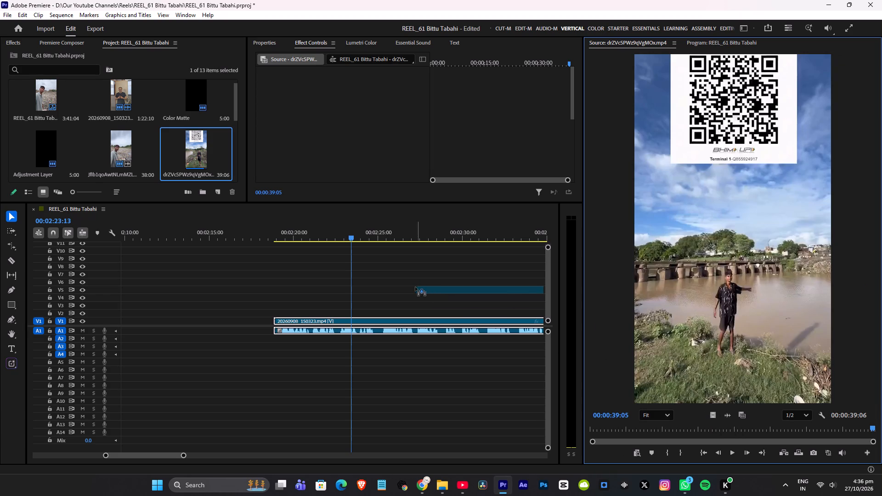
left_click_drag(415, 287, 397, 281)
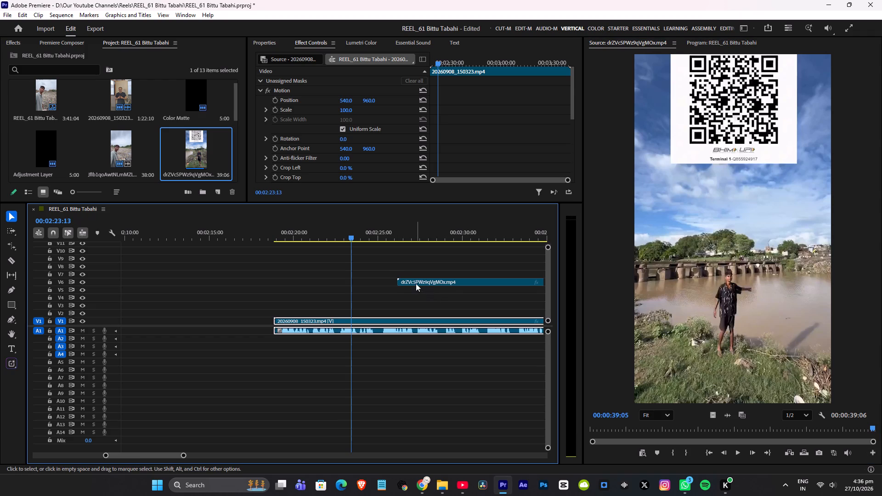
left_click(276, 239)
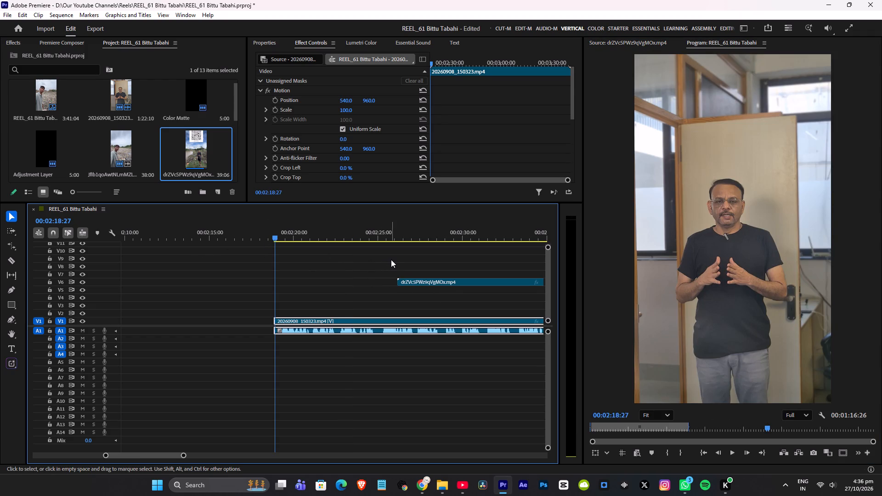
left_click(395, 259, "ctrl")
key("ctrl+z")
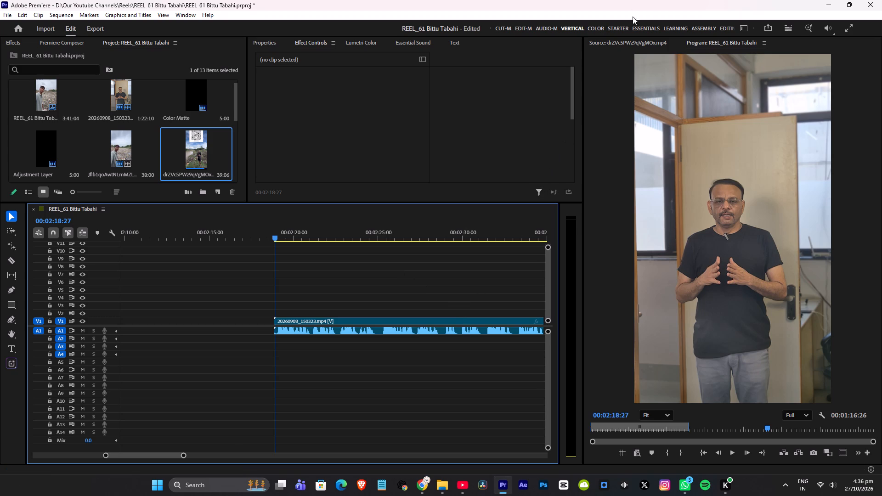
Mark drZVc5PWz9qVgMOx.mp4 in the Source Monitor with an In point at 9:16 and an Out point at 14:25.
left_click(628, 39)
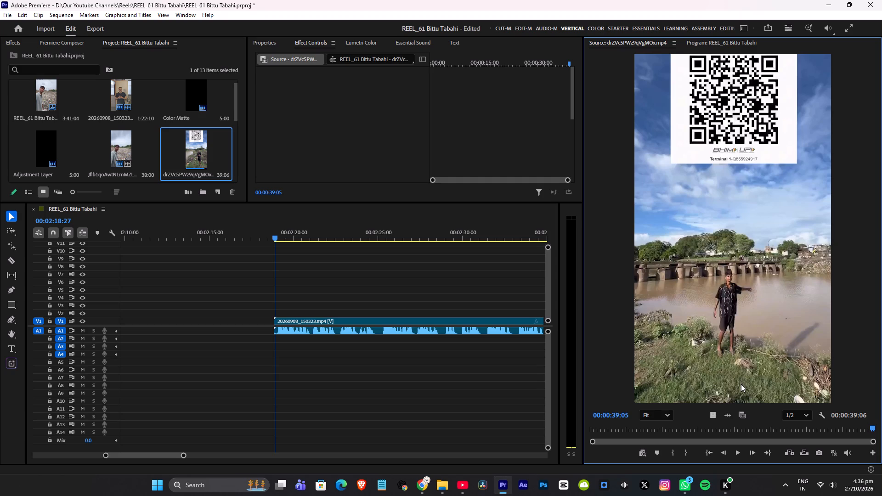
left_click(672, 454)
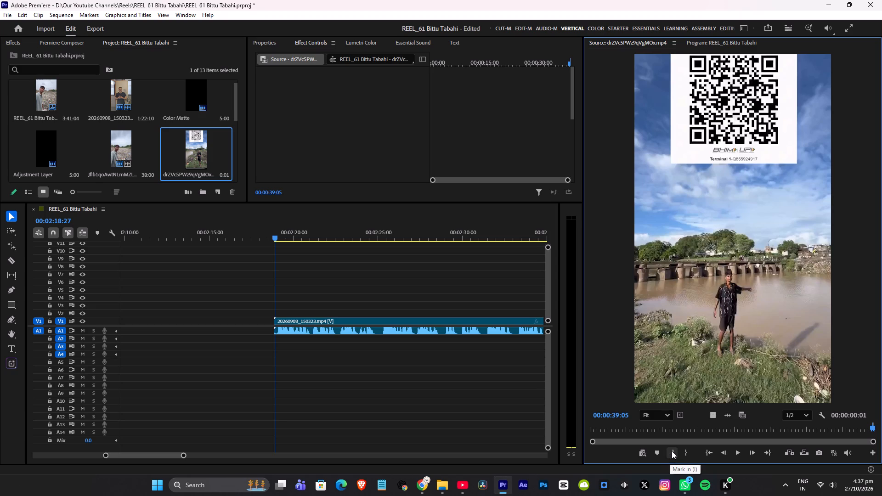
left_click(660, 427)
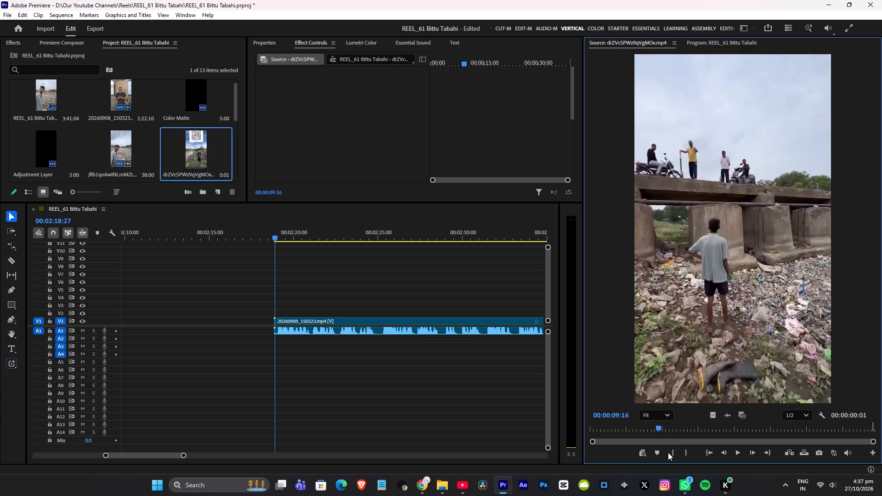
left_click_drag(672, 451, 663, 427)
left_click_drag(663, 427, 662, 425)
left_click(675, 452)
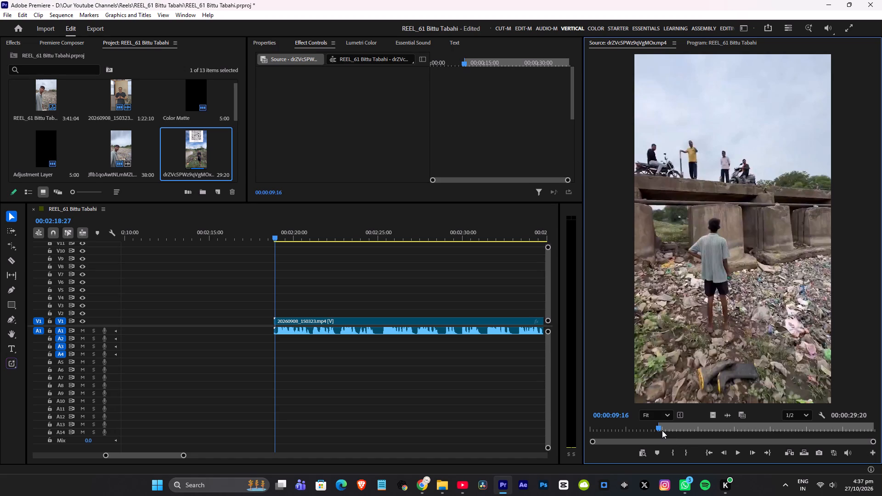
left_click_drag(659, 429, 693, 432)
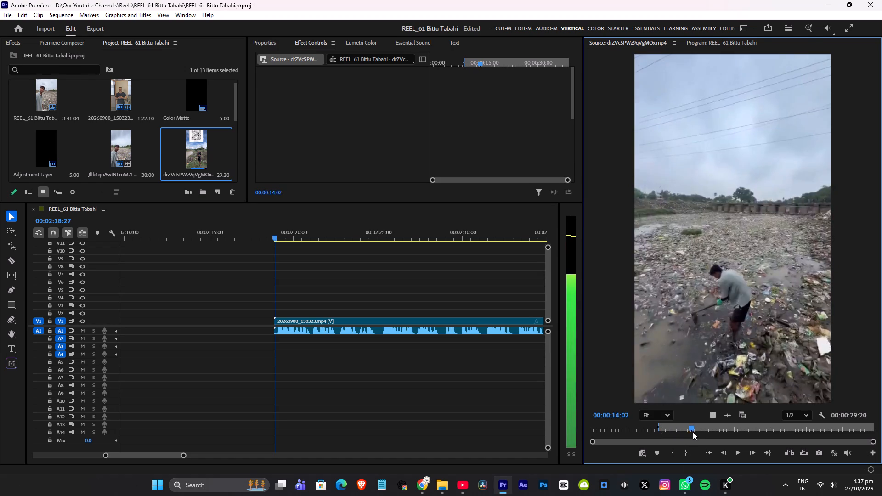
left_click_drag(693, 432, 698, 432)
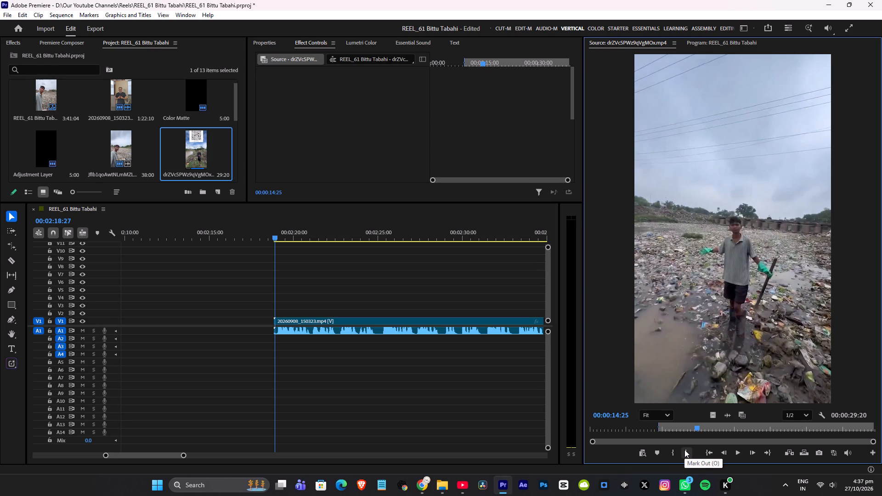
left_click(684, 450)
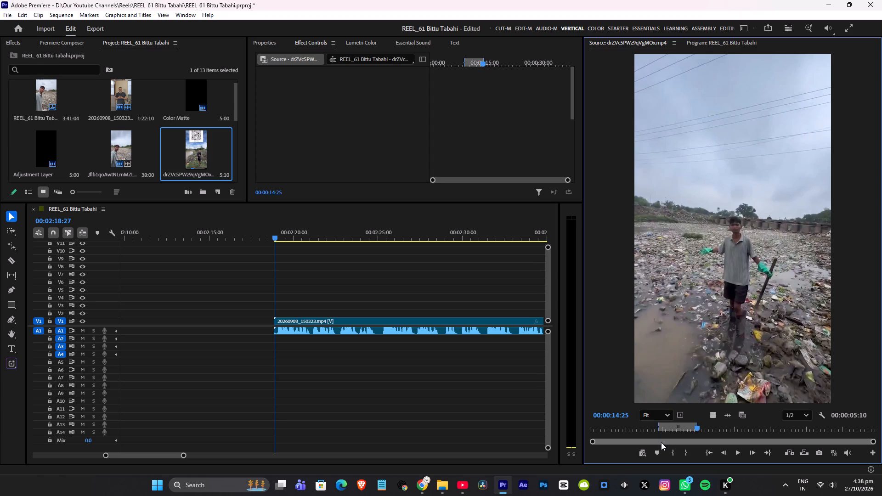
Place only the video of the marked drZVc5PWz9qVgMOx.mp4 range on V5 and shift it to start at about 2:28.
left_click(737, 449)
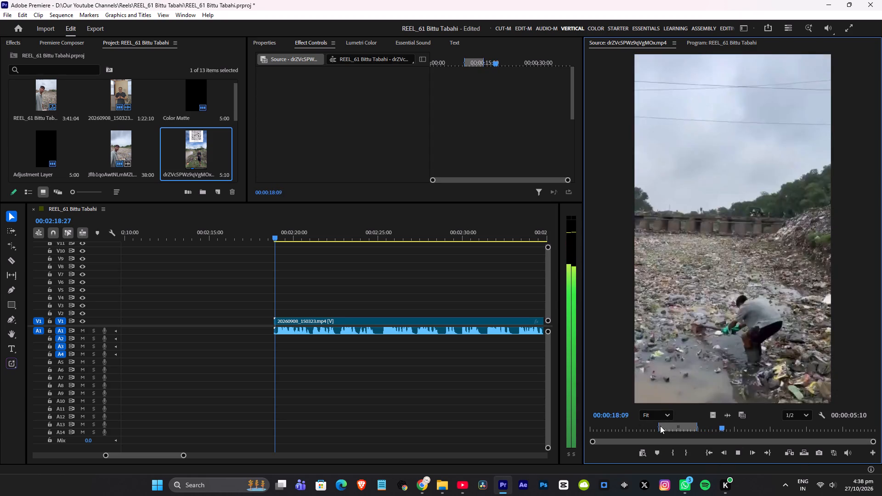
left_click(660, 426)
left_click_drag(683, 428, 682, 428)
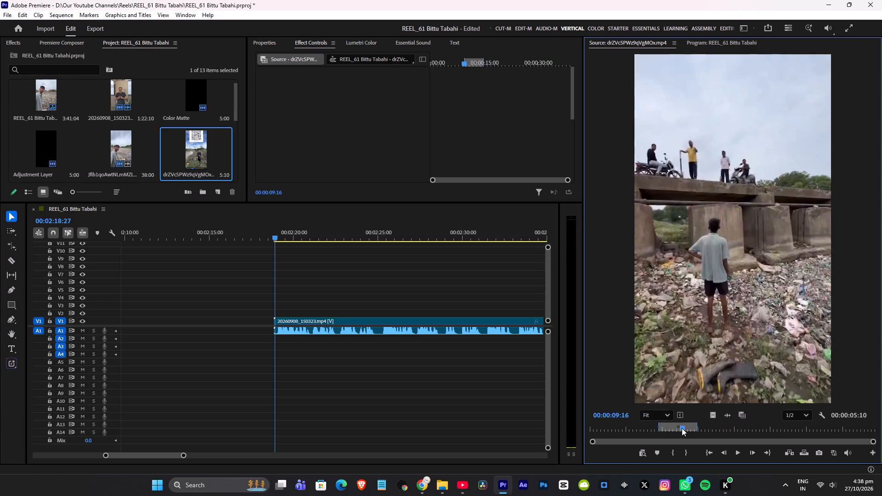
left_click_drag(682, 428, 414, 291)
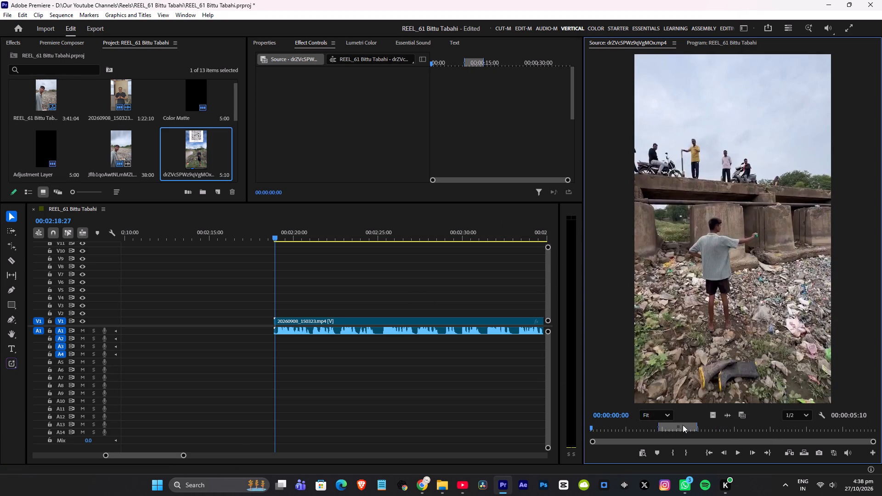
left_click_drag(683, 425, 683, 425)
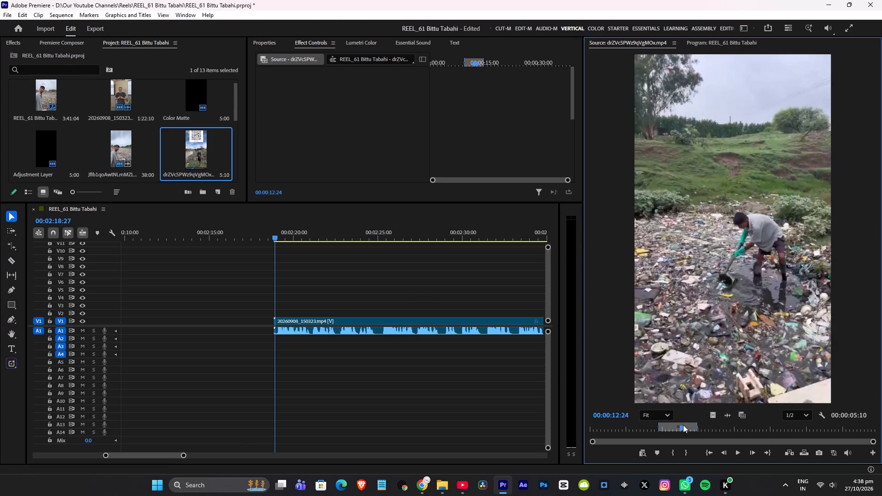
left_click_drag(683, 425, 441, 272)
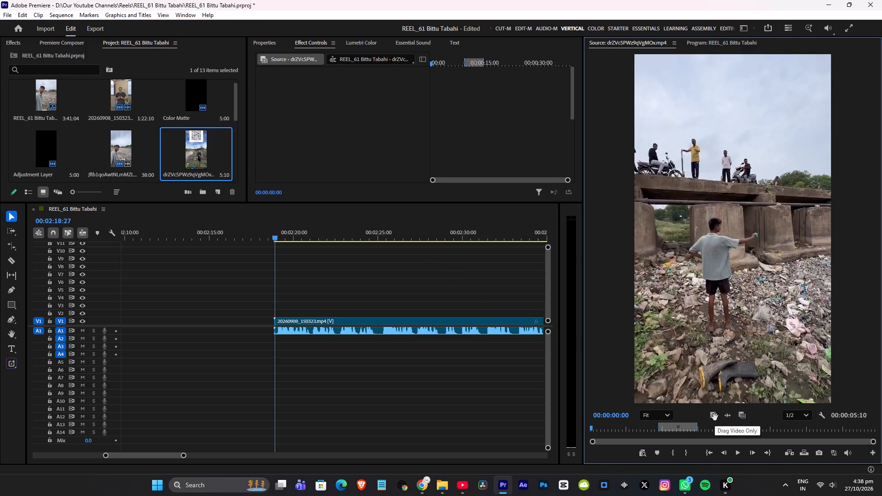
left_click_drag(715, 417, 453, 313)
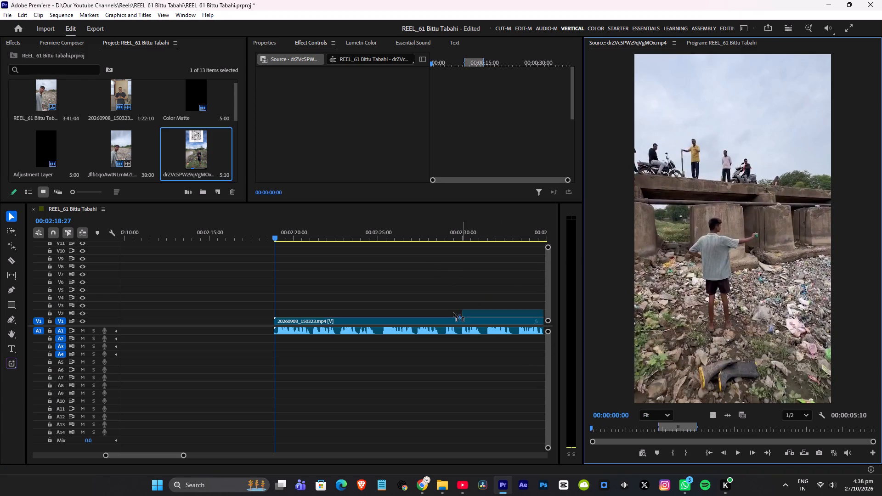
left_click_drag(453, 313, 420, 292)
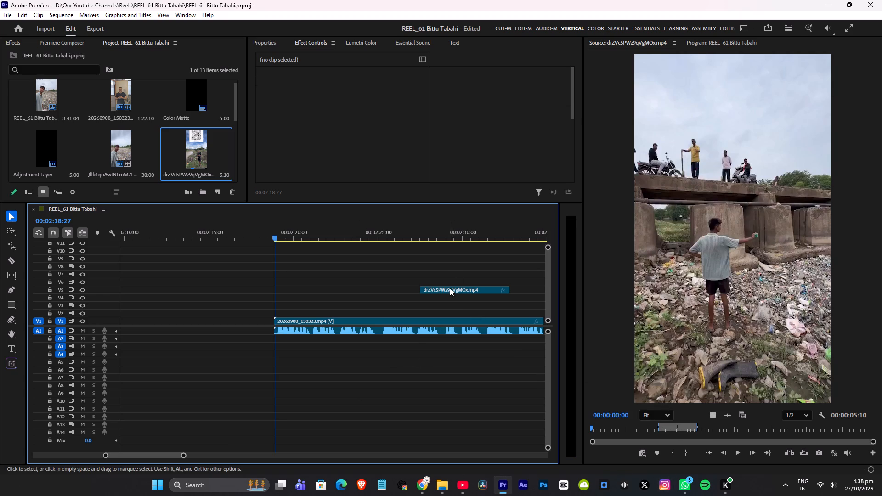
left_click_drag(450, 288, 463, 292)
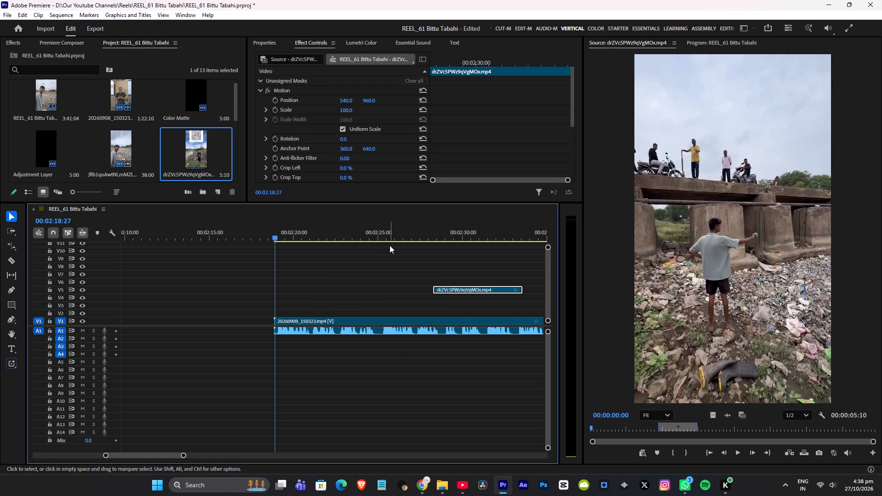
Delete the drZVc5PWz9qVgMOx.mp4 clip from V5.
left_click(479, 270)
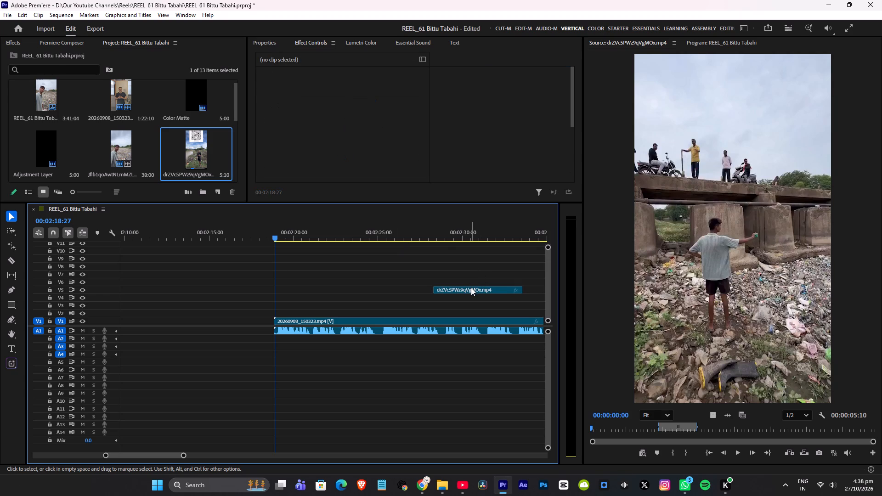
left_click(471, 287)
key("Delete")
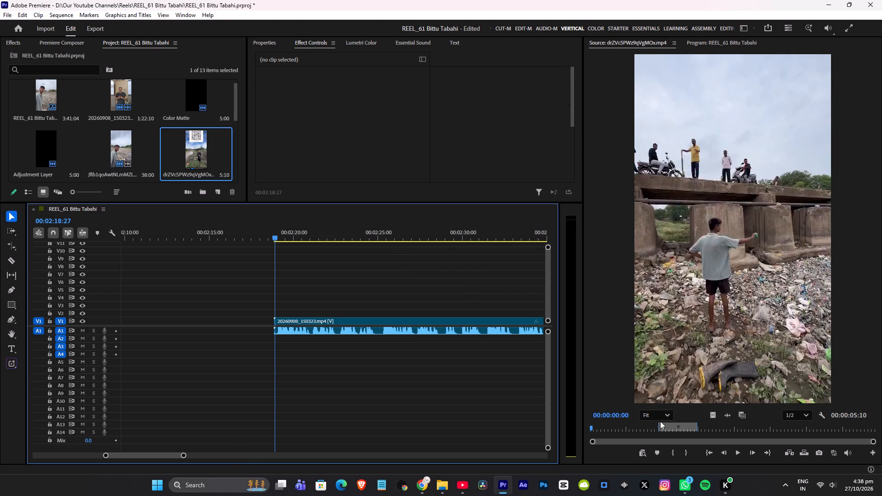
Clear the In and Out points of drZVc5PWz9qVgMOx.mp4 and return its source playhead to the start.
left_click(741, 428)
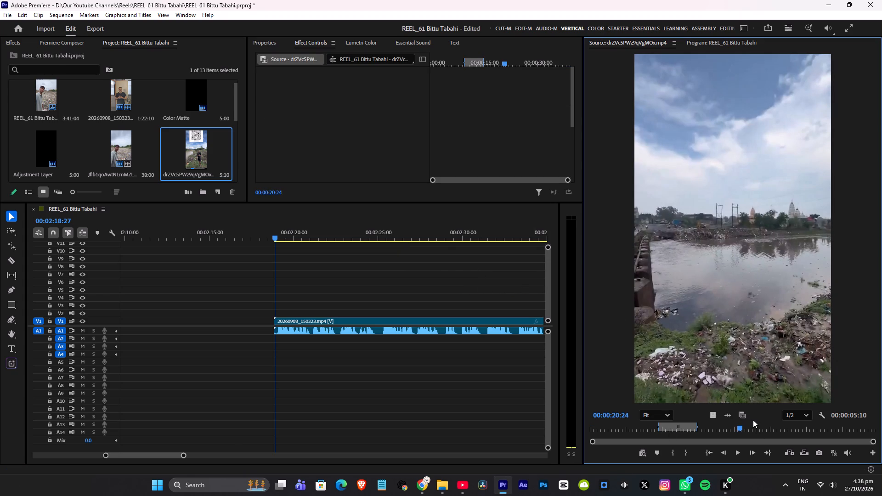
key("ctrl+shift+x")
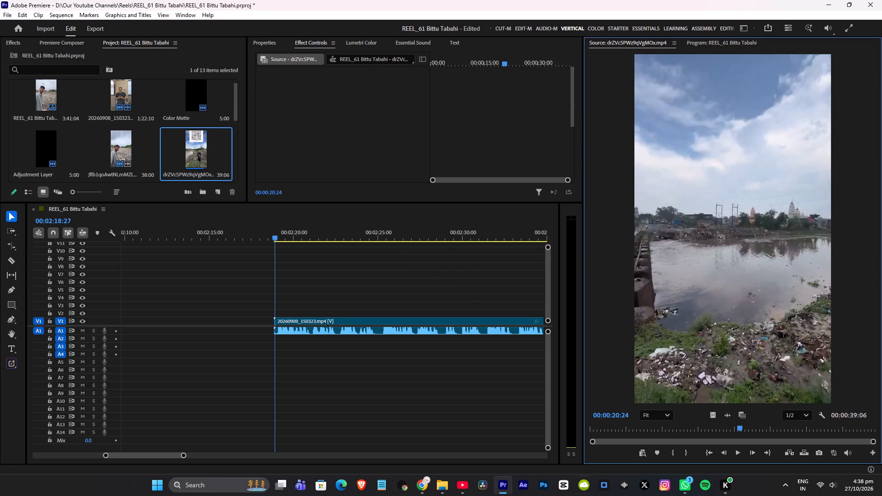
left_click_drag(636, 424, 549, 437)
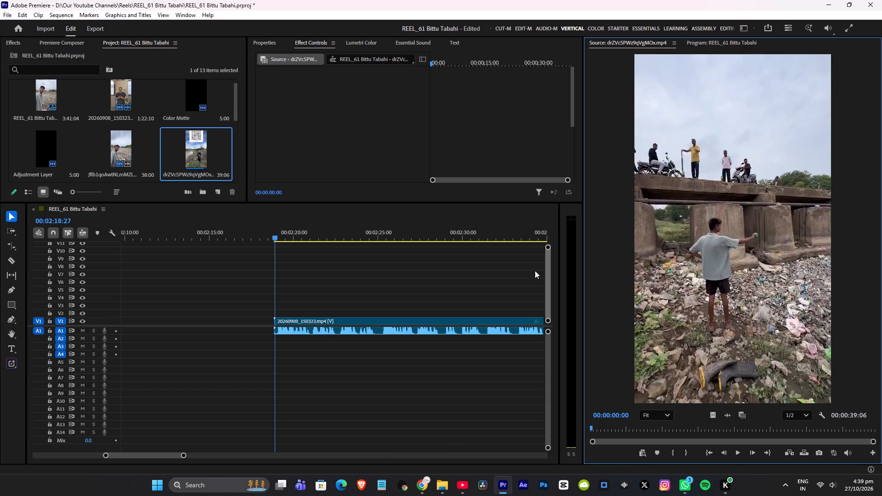
Open Jflb1qoAwtNLmMZL.mp4 in the Source Monitor and play it from 32:02 through to its end.
left_click(123, 152)
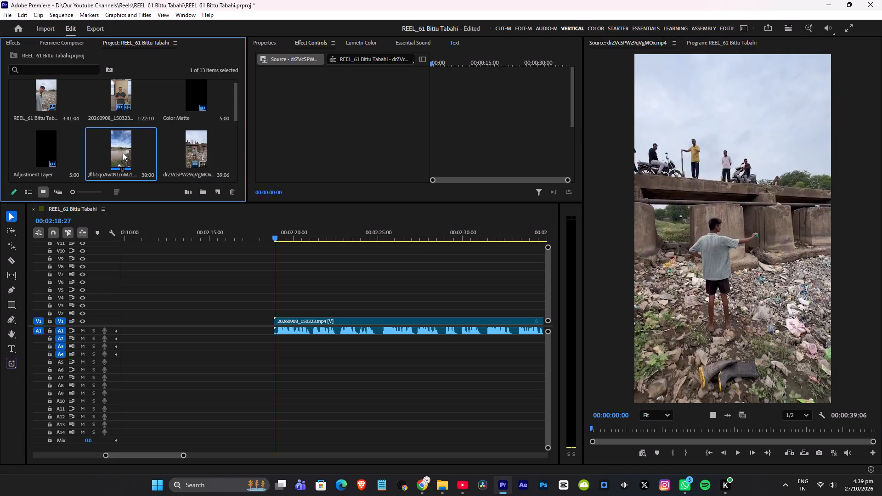
left_click(123, 152)
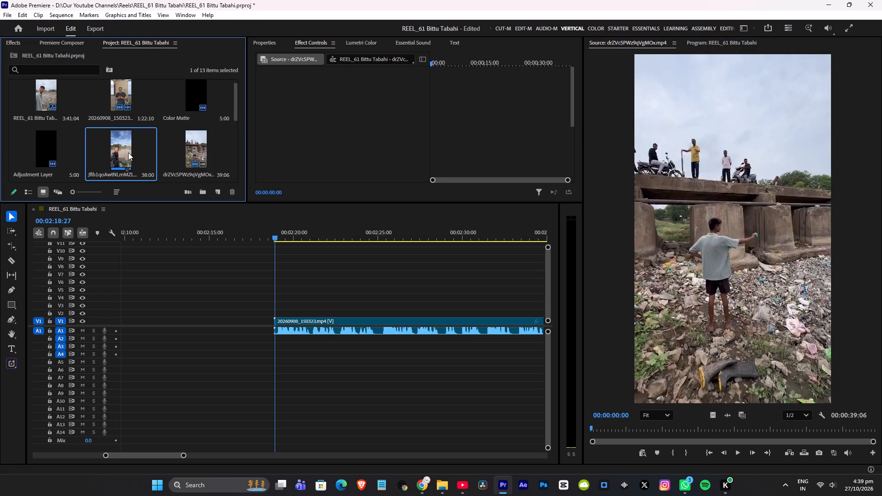
double_click(128, 152)
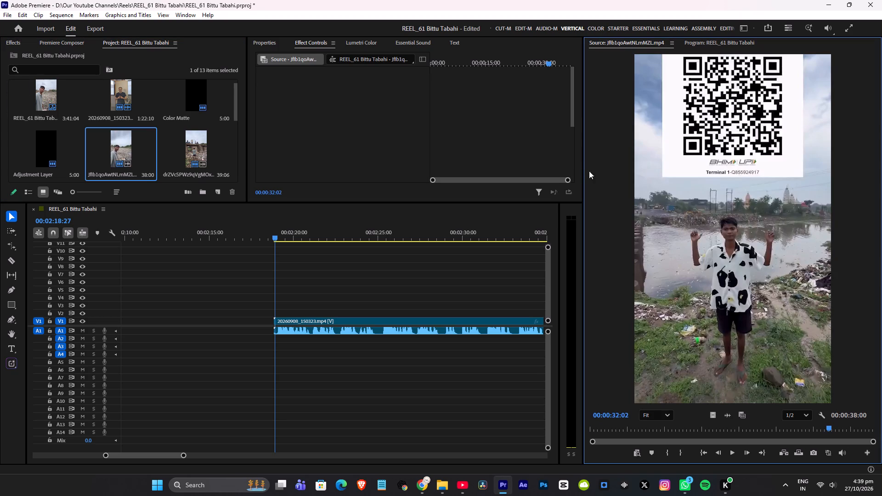
left_click(729, 455)
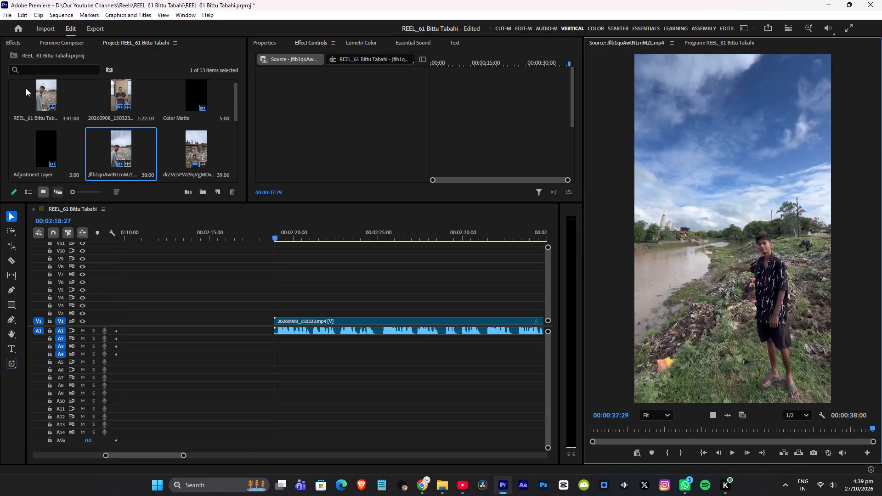
Open the REEL_61 Bittu Tabahi sequence and play it from 2:18:27 to 2:21:11 in the Program Monitor.
double_click(40, 97)
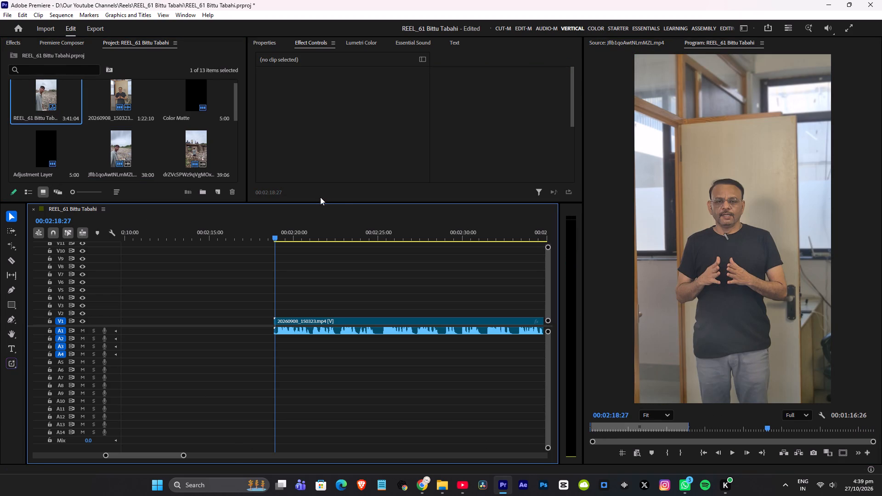
key("space")
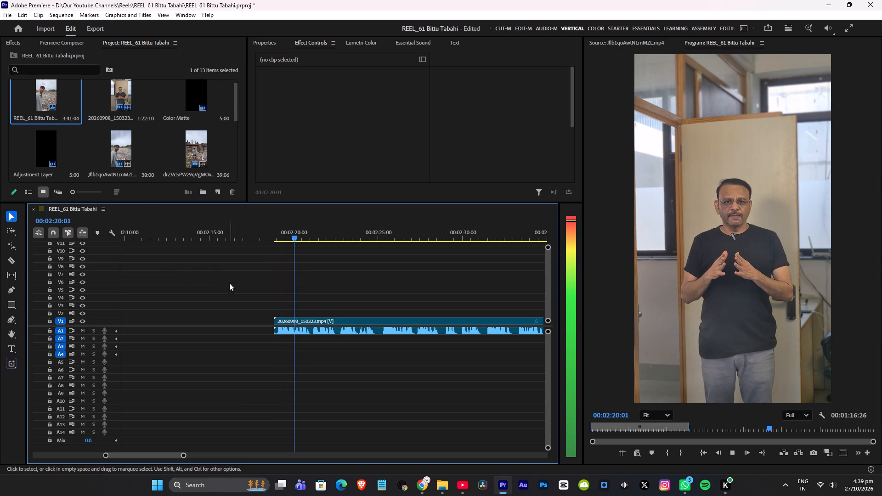
key("space")
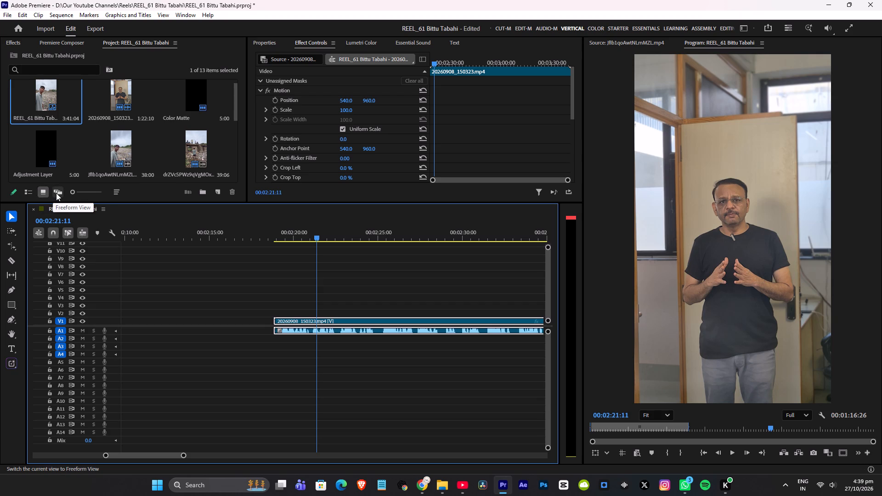
Show the project items in List View and look through the whole list of source media.
left_click(29, 189)
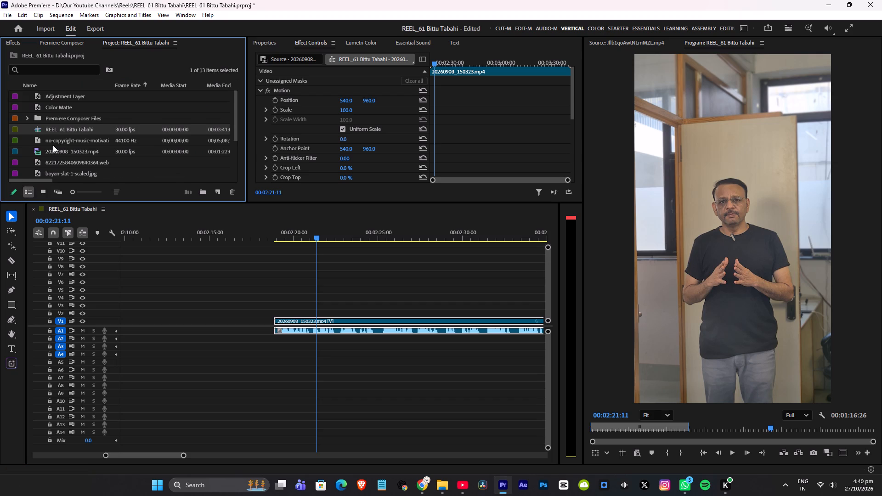
scroll(53, 146, "down", 3)
scroll(53, 146, "up", 2)
scroll(53, 146, "down", 2)
scroll(53, 146, "up", 2)
scroll(53, 146, "down", 5)
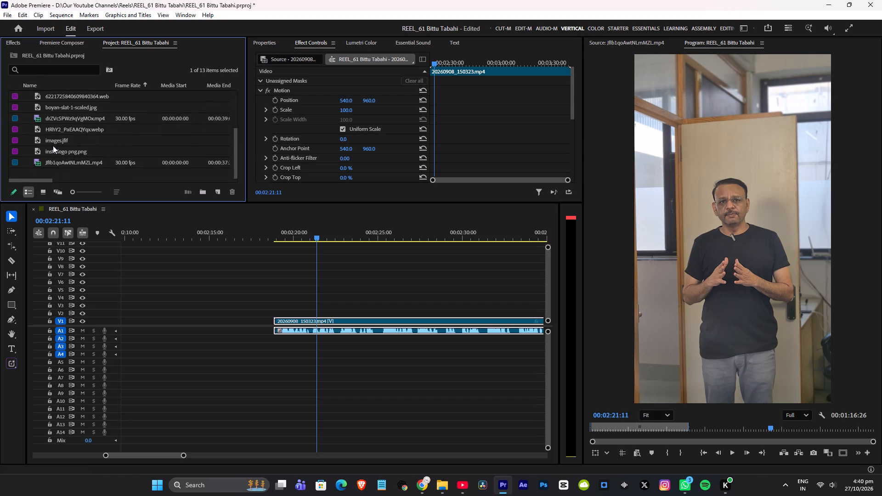
scroll(53, 146, "down", 1)
scroll(53, 146, "up", 5)
scroll(53, 146, "down", 6)
scroll(53, 146, "up", 6)
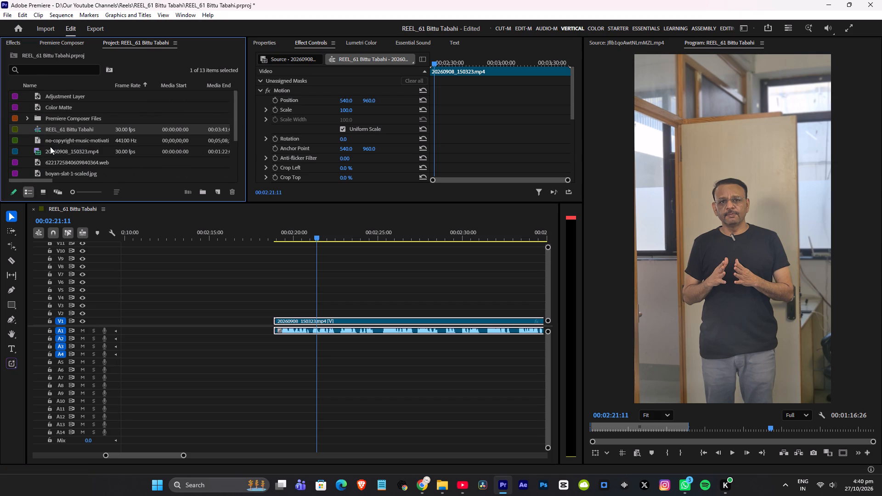
Switch the project items through Icon View to Freeform View and look through the thumbnails.
left_click(40, 192)
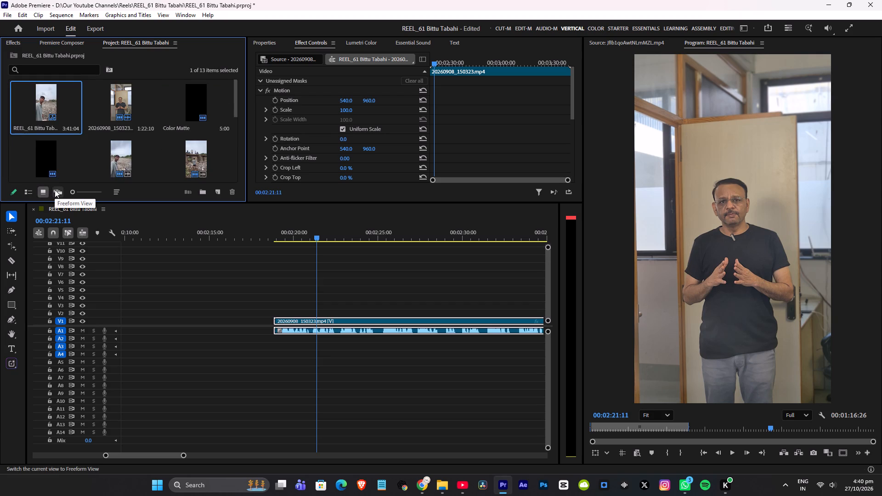
left_click(55, 190)
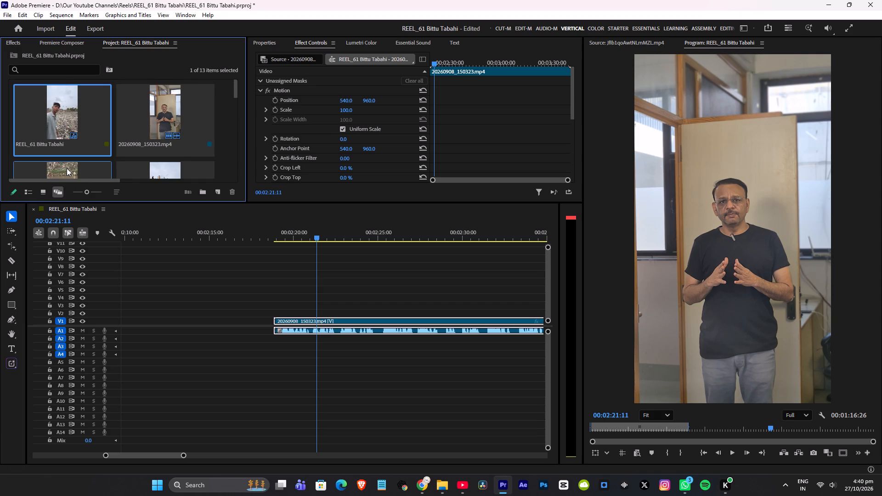
scroll(67, 168, "down", 8)
scroll(67, 168, "down", 16)
key("Tab")
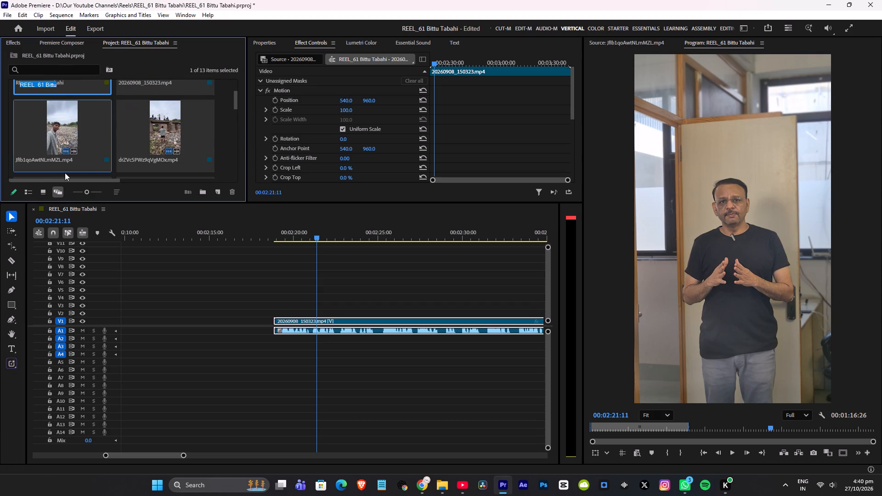
scroll(65, 173, "down", 13)
key("Tab")
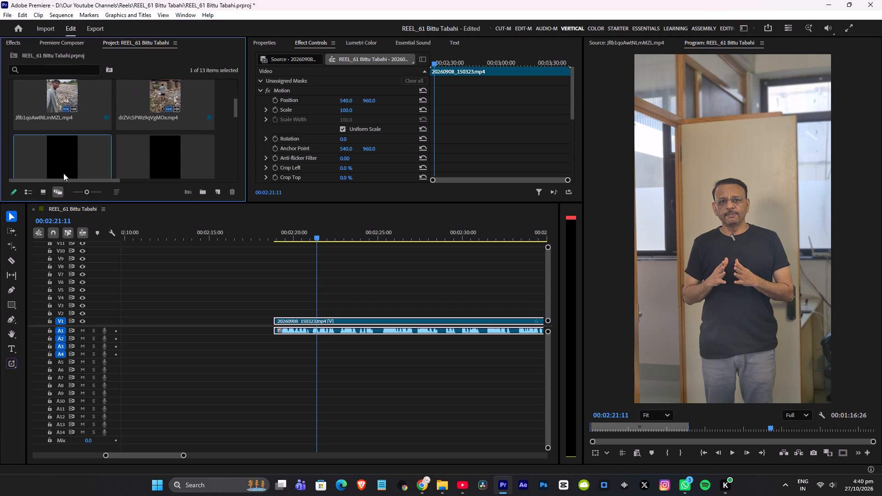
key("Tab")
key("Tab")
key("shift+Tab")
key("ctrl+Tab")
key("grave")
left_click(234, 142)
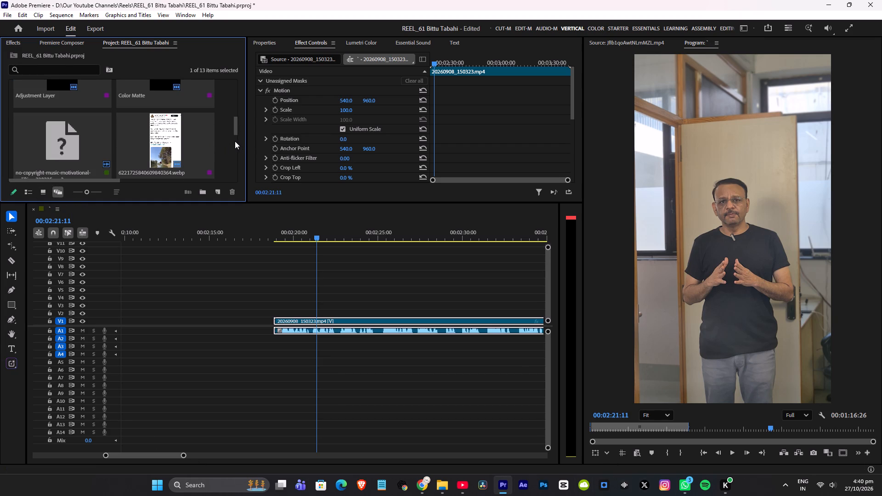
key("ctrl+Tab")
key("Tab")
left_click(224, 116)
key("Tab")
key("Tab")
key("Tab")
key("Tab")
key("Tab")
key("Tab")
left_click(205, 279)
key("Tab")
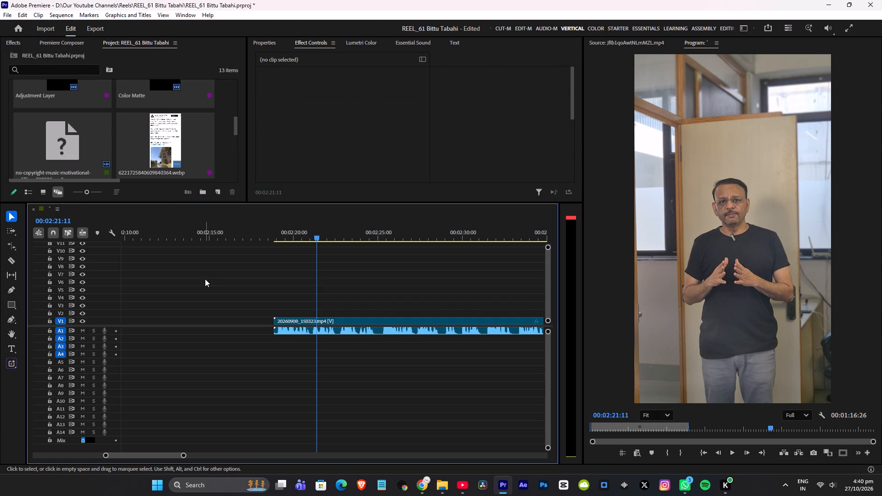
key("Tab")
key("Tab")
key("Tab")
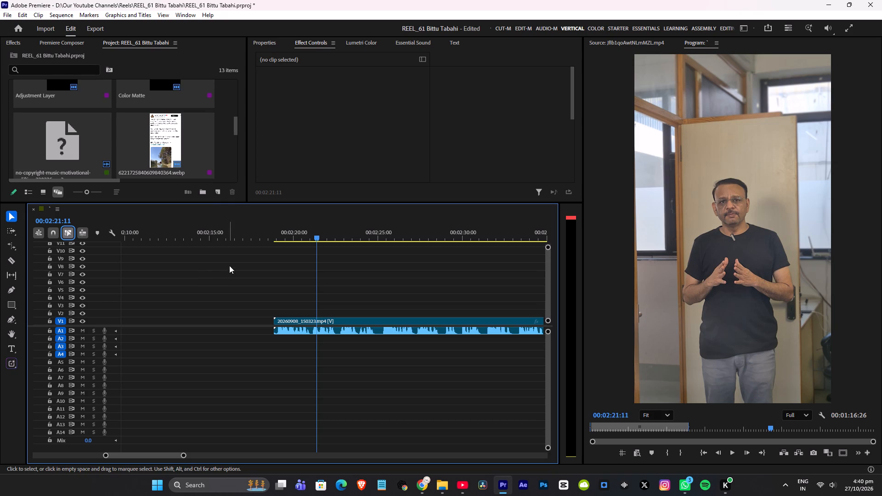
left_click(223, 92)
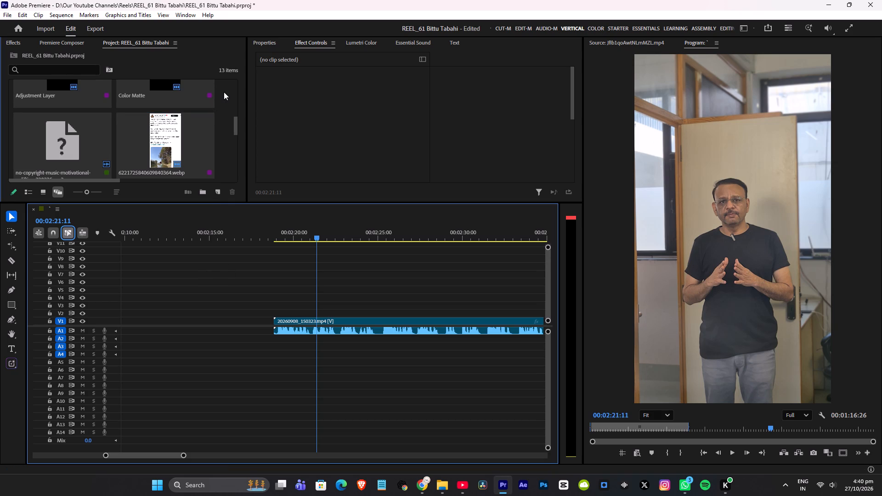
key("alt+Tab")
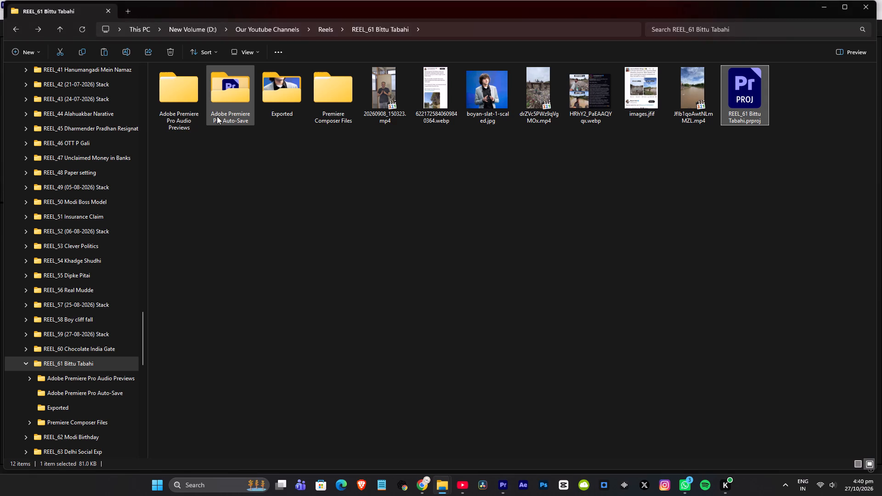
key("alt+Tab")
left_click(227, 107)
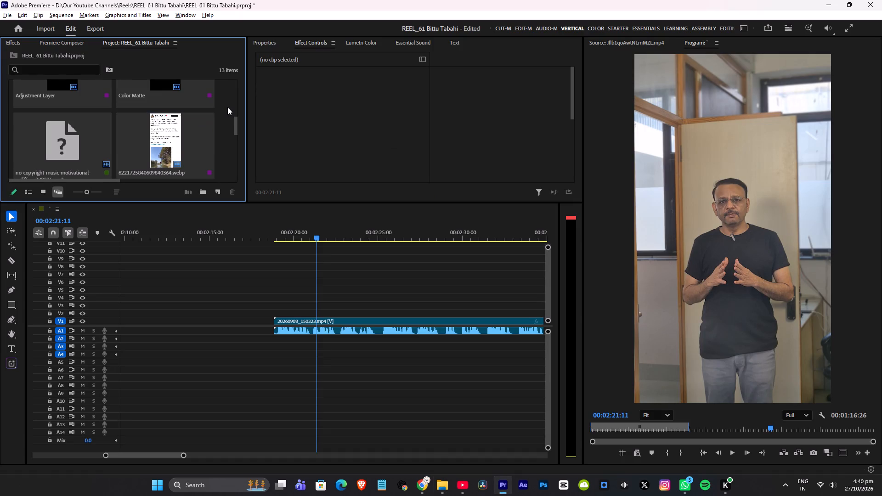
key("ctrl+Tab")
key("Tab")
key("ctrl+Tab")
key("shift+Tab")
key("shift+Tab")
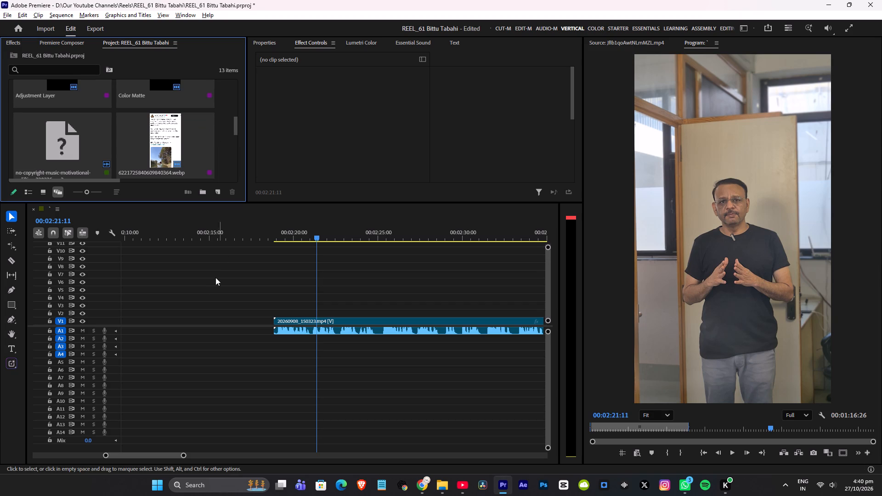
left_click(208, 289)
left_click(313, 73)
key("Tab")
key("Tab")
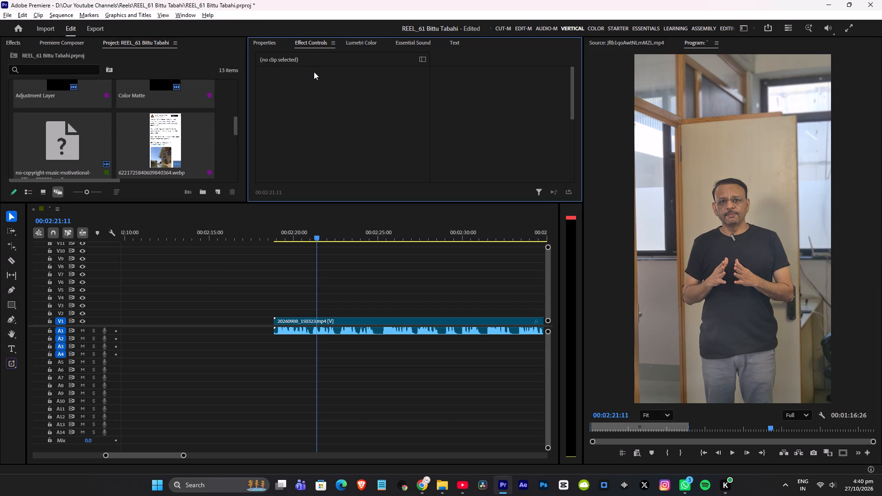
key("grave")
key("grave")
Maximize the project items view and freely reposition the thumbnails of the sequence, 20260908_150323.mp4 and drZVc5PWz9qVgMOx.mp4.
left_click(222, 54)
key("grave")
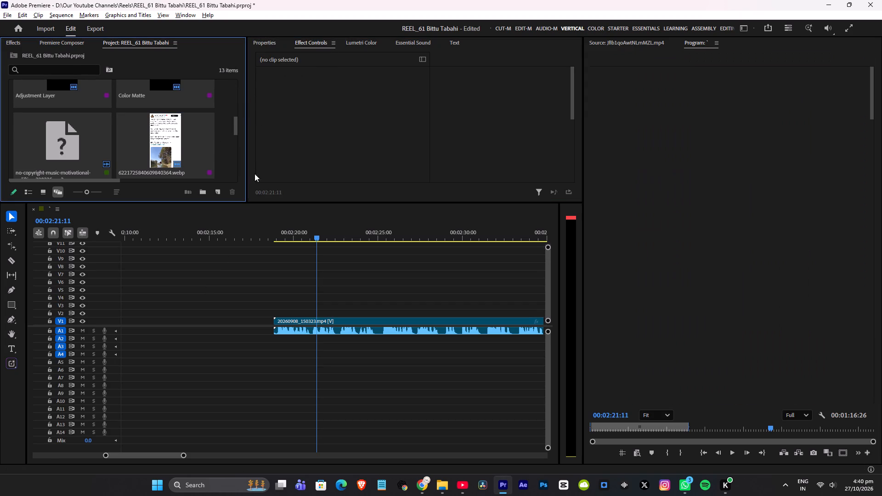
scroll(262, 194, "up", 15)
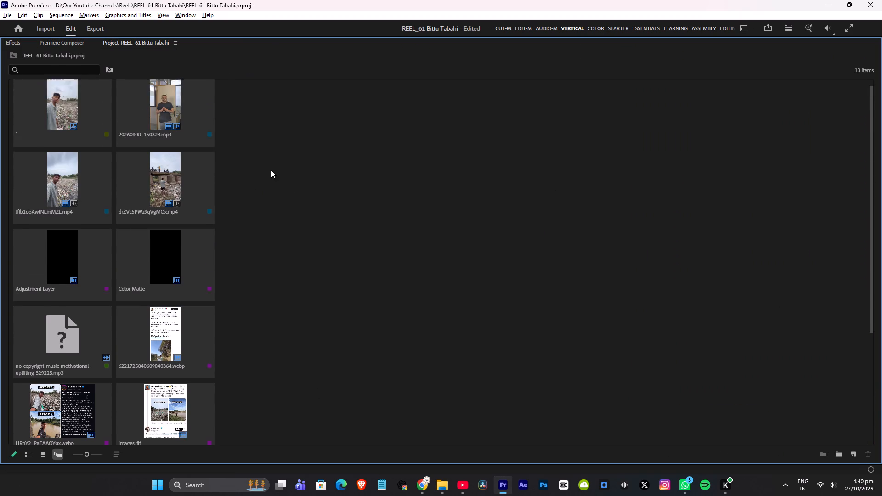
scroll(113, 101, "up", 7)
left_click_drag(150, 111, 285, 111)
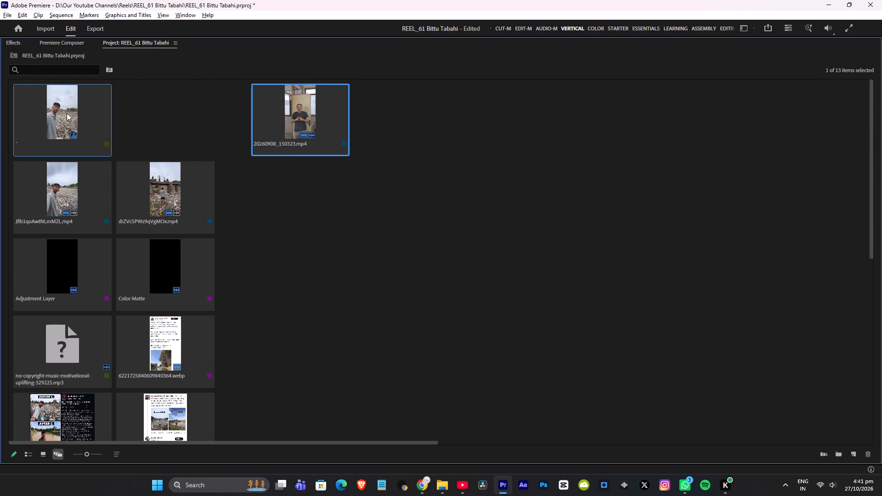
left_click_drag(66, 113, 143, 112)
left_click_drag(136, 109, 112, 108)
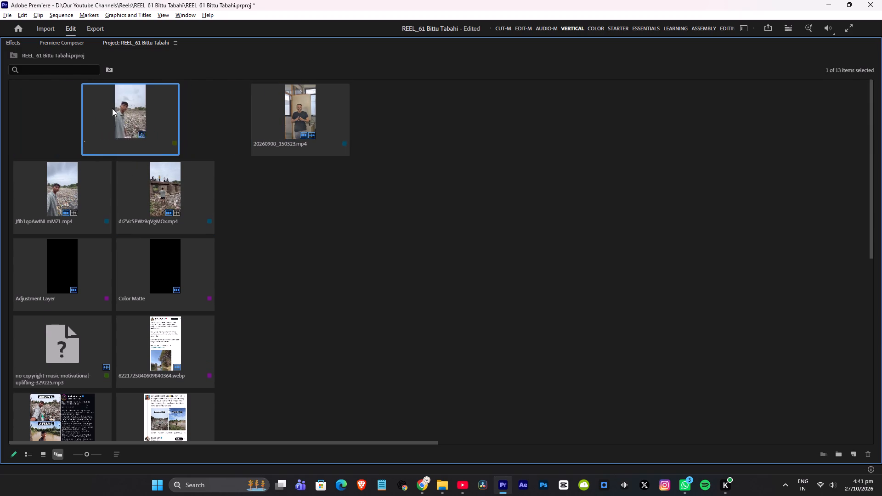
left_click_drag(112, 108, 59, 107)
left_click_drag(309, 111, 196, 107)
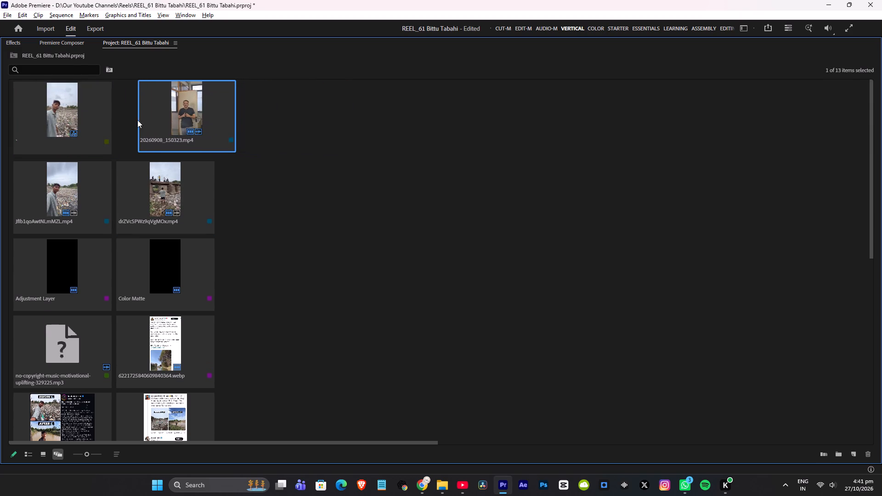
left_click_drag(161, 199, 342, 199)
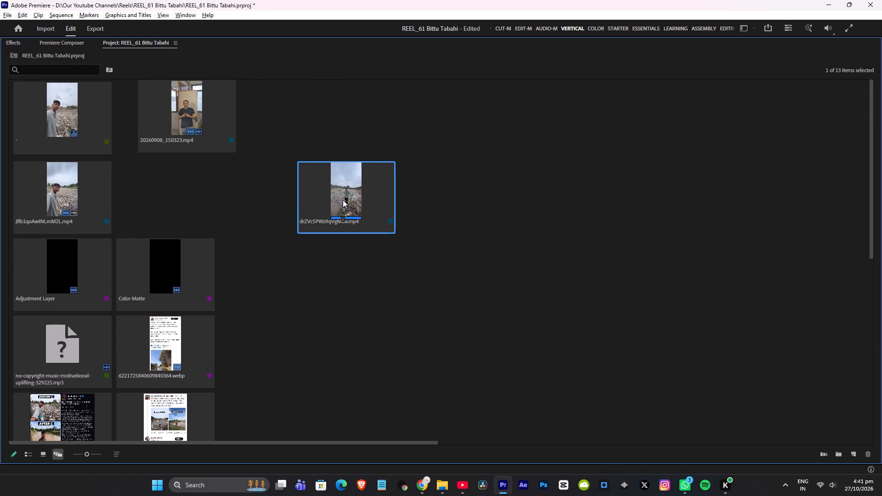
left_click_drag(345, 195, 170, 191)
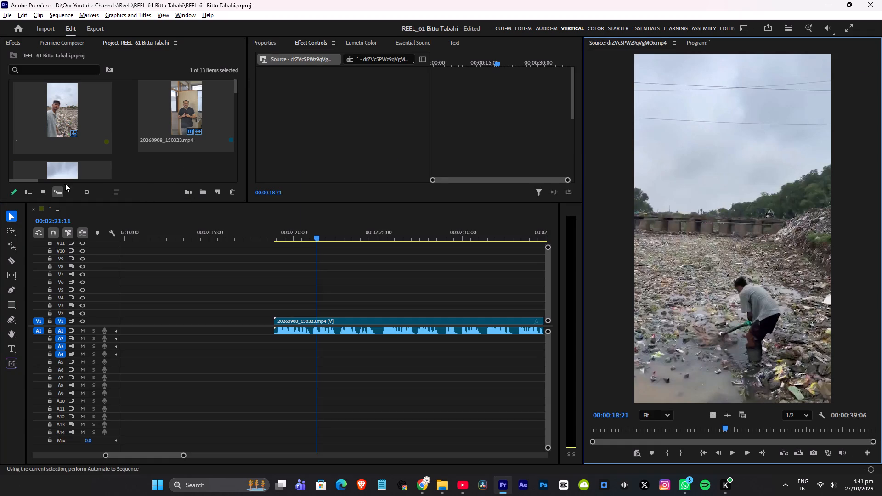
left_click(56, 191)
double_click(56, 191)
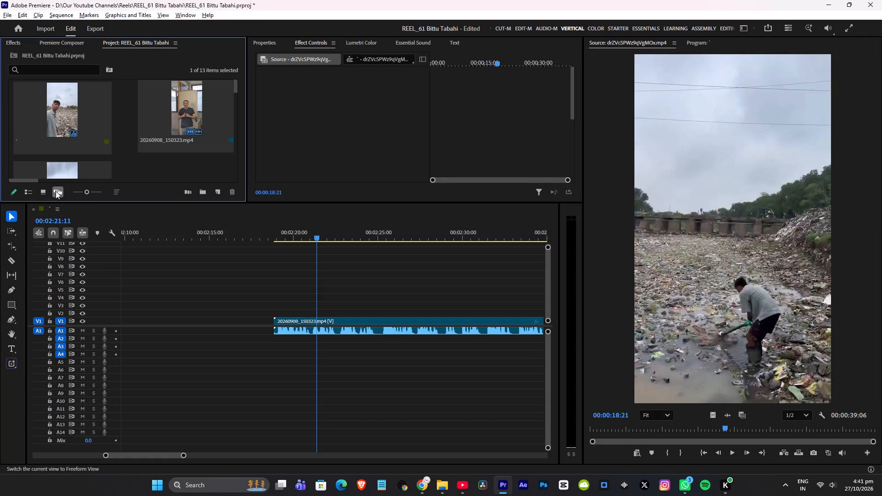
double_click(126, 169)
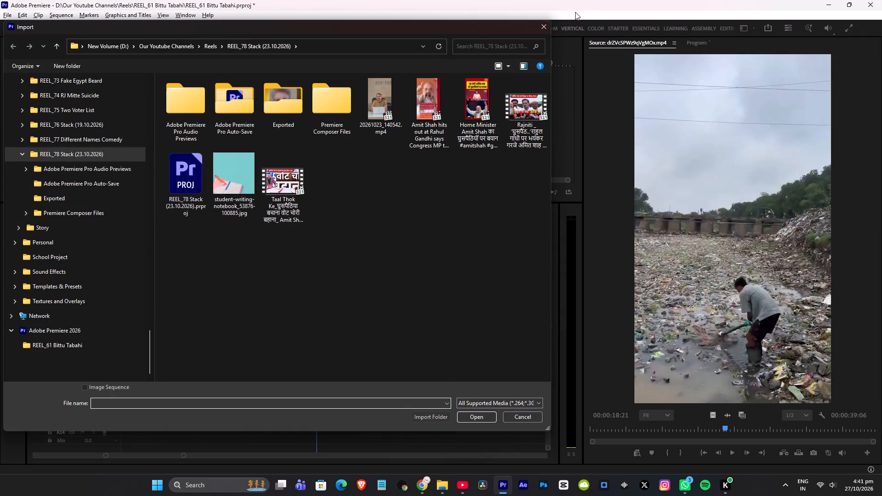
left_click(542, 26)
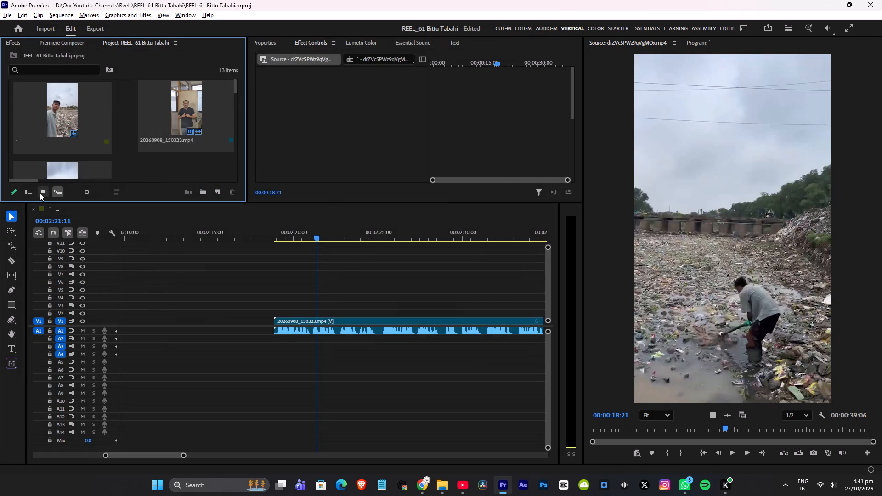
Switch the project items through Icon View to List View and move the sequence playhead to 2:18:17.
left_click(40, 193)
left_click(27, 193)
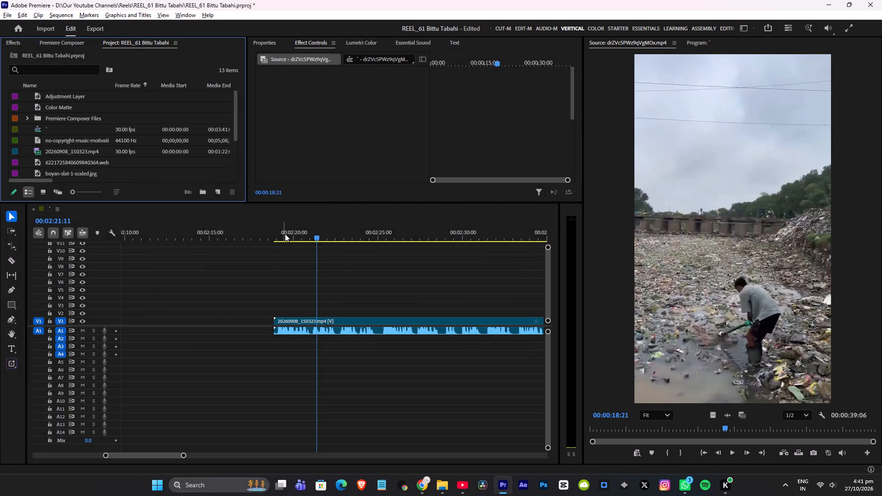
left_click(271, 234)
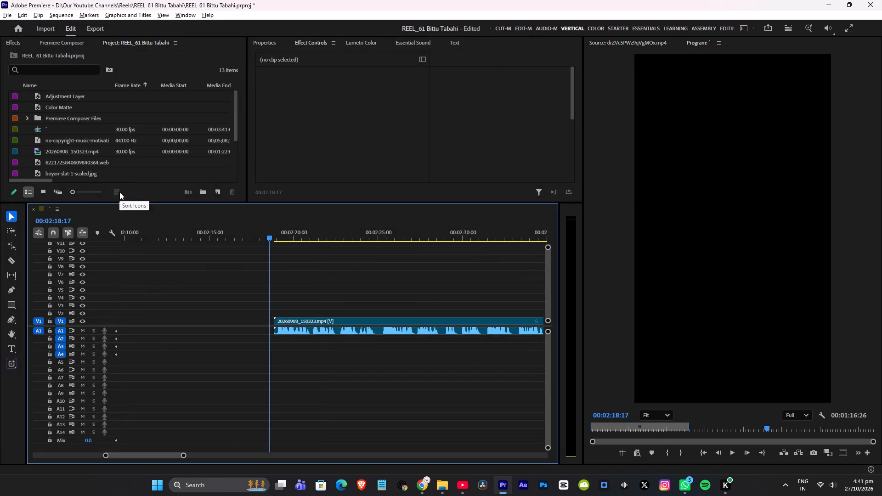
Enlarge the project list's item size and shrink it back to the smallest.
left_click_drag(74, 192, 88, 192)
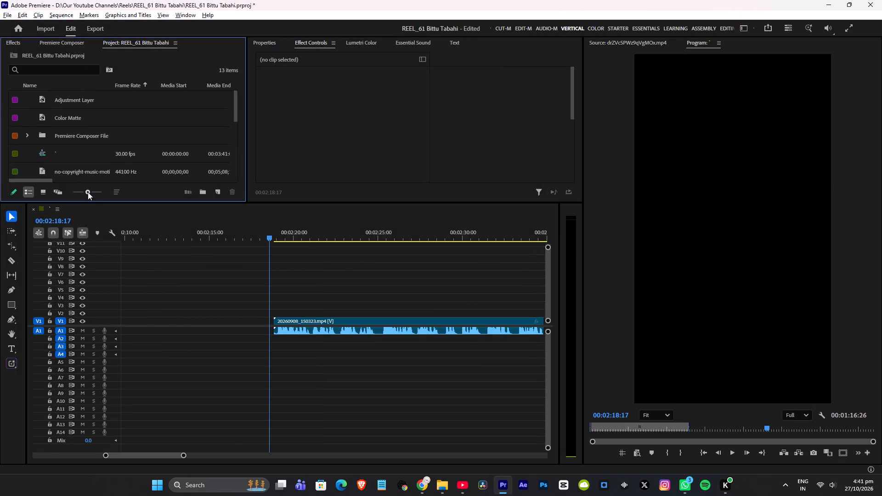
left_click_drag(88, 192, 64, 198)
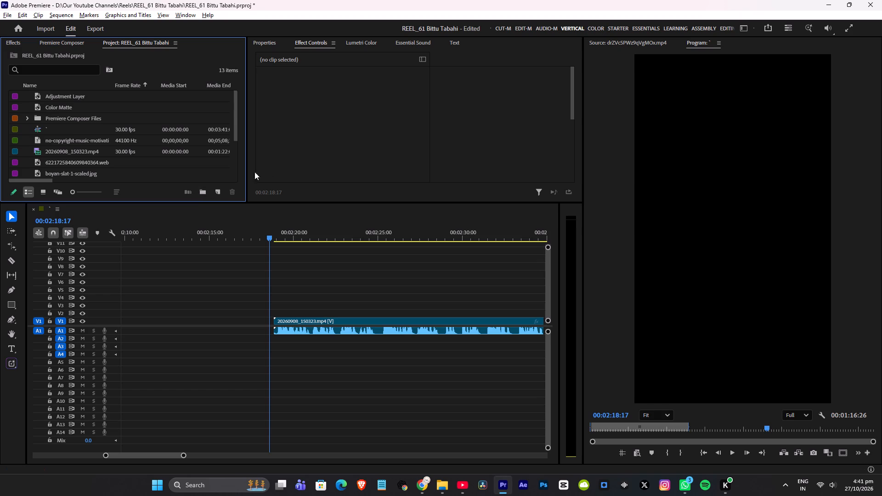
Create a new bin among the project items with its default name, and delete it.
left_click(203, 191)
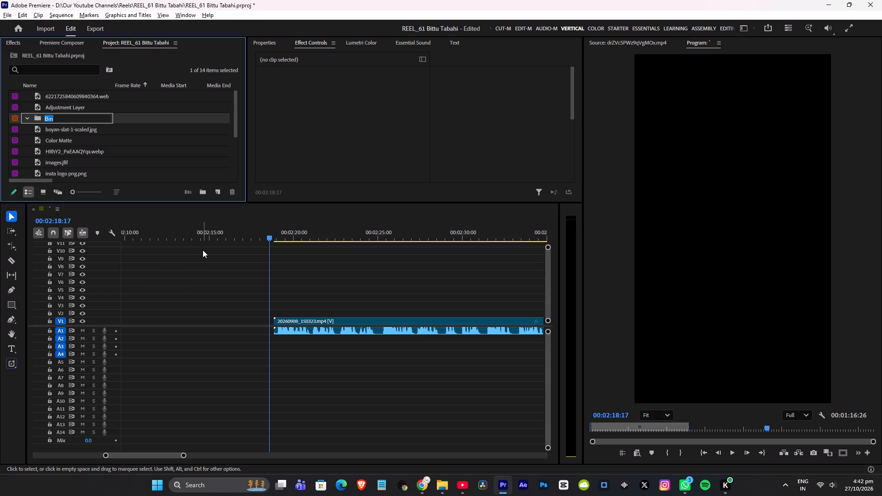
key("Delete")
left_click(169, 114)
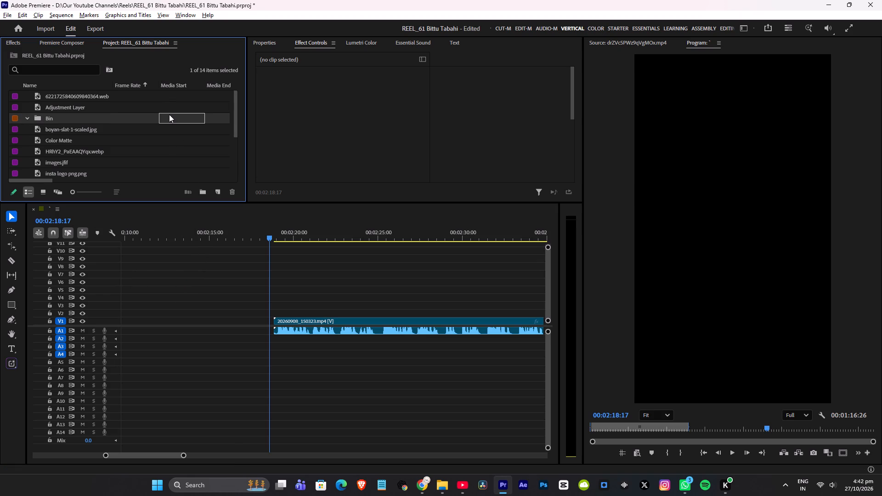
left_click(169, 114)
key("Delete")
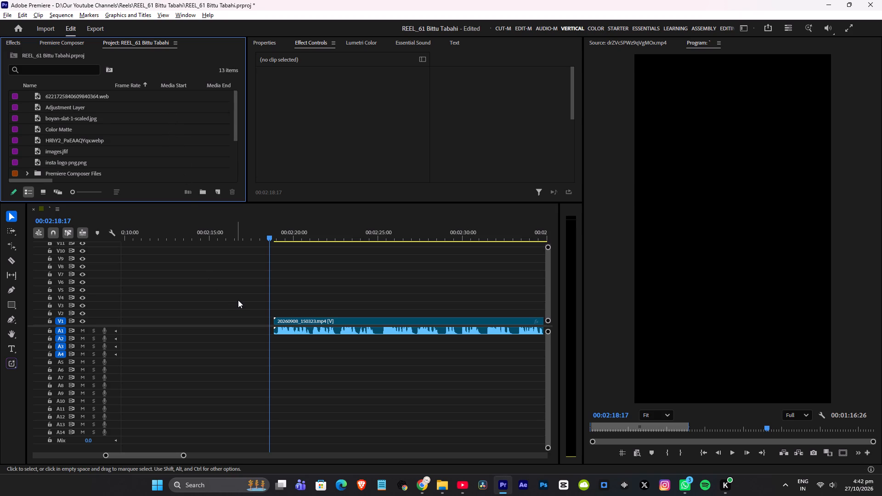
Review the settings of a new sequence based on the Vertical Full HD 30fps preset, and close them without creating it.
left_click(219, 191)
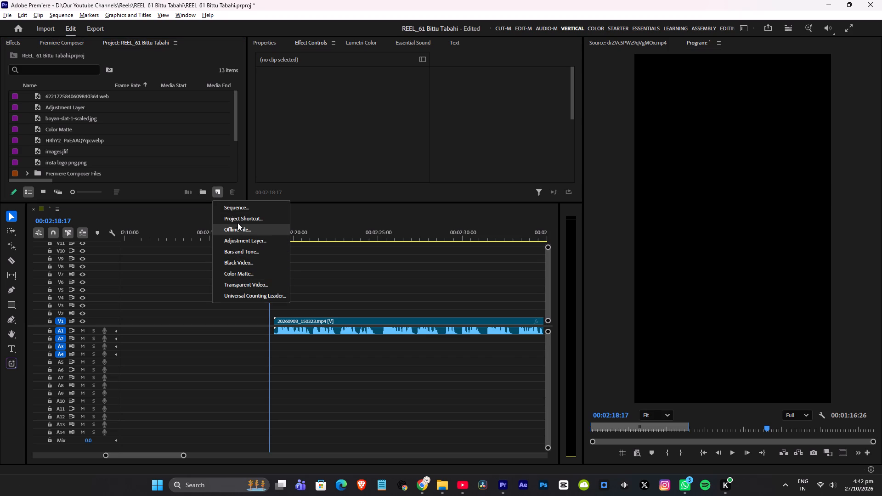
left_click(237, 210)
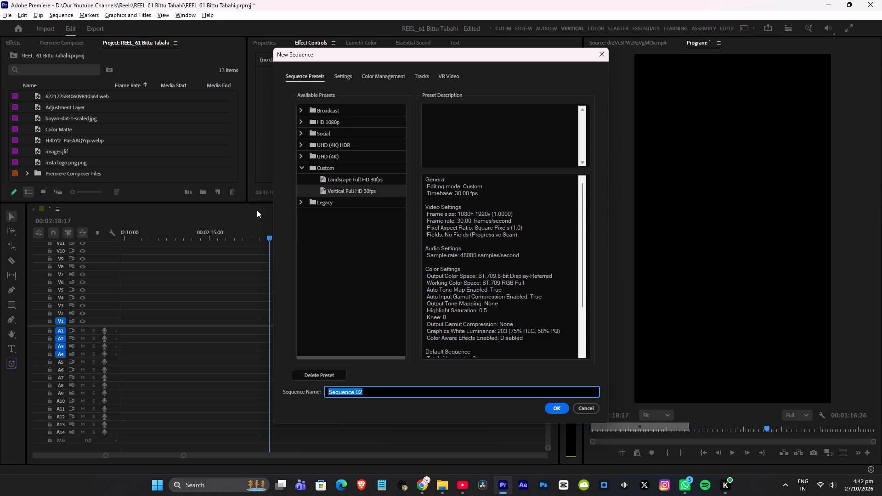
left_click(339, 77)
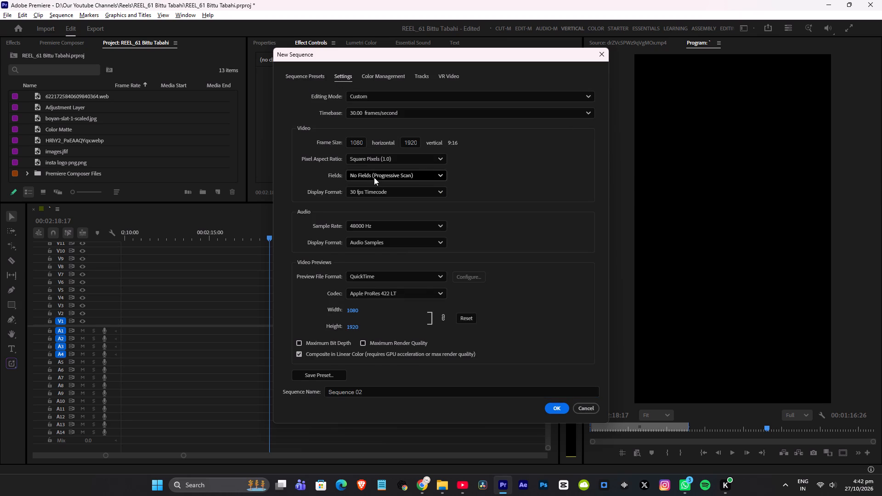
scroll(374, 178, "down", 1)
scroll(374, 178, "up", 1)
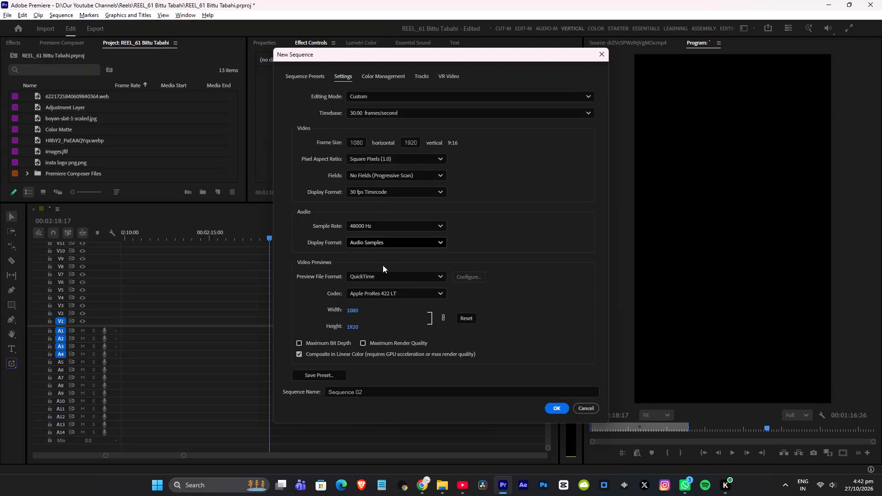
left_click(605, 58)
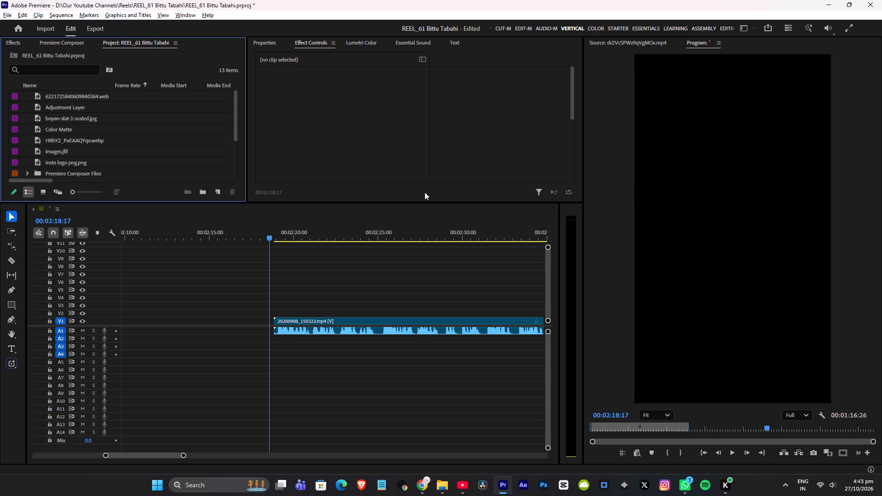
Check the computer's GPU performance in Task Manager and return to the Premiere timeline.
key("ctrl+shift+Escape")
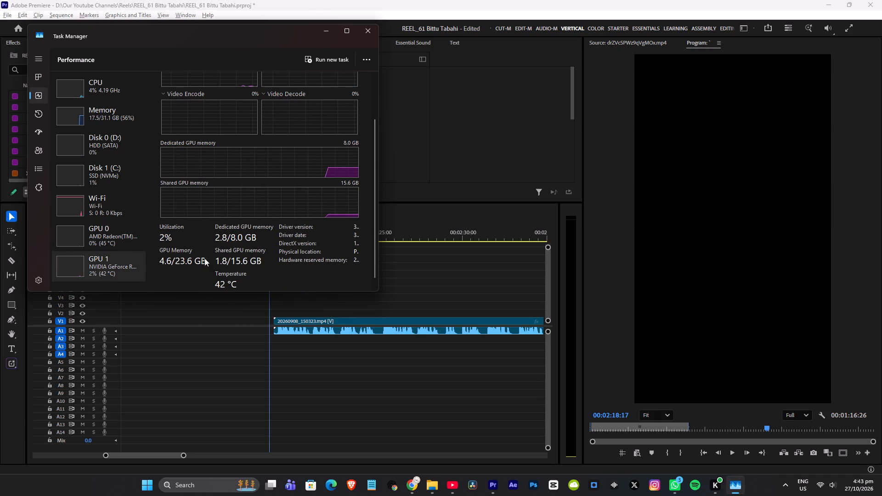
left_click(304, 266)
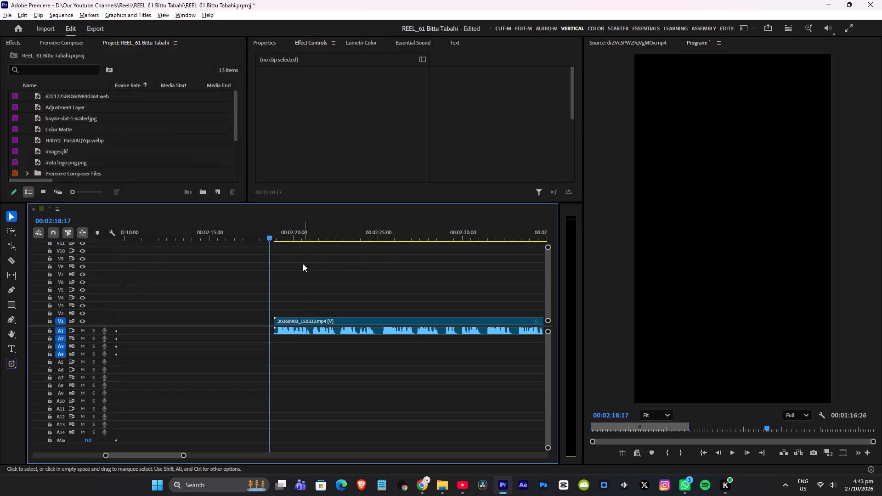
Preview the sequence at 2:20:16, and play it from 2:18:23 at the start of 20260908_150323.mp4 to 2:36:01.
left_click_drag(285, 234, 303, 236)
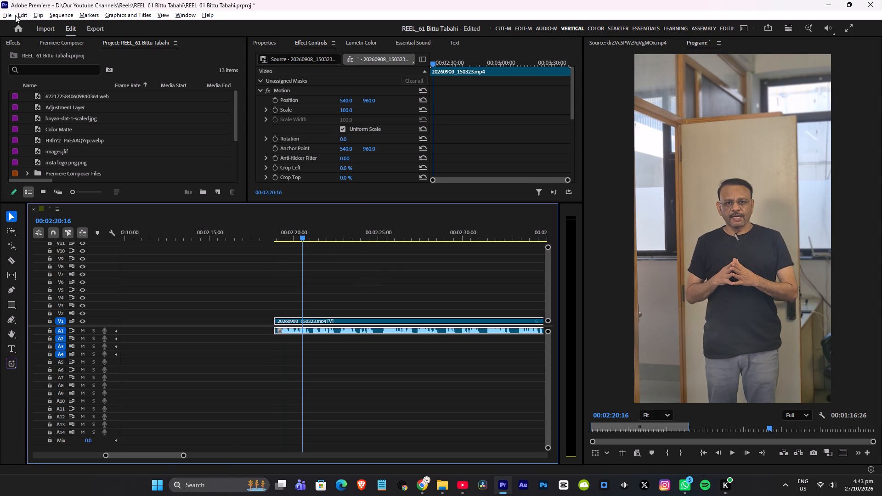
left_click(336, 251)
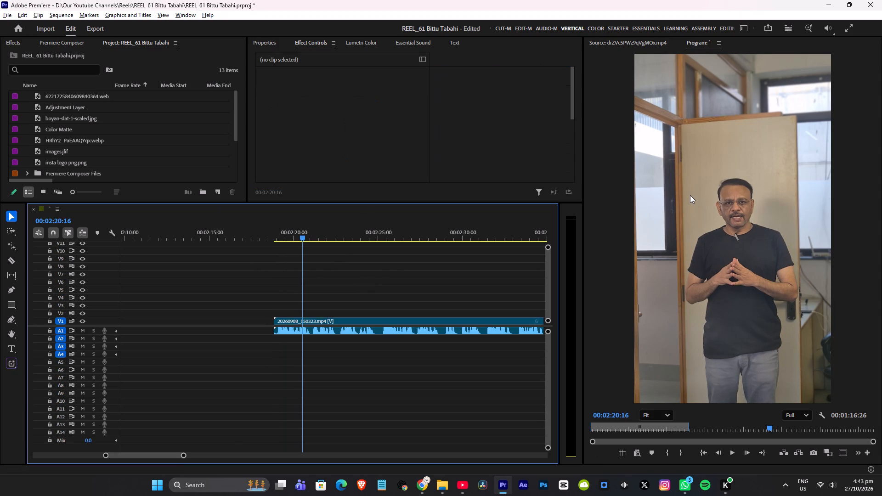
scroll(328, 274, "down", 1)
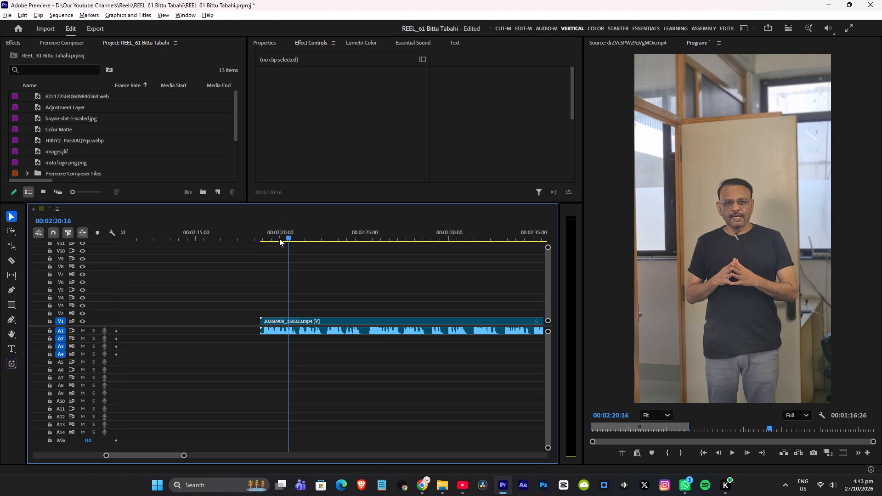
left_click(261, 245)
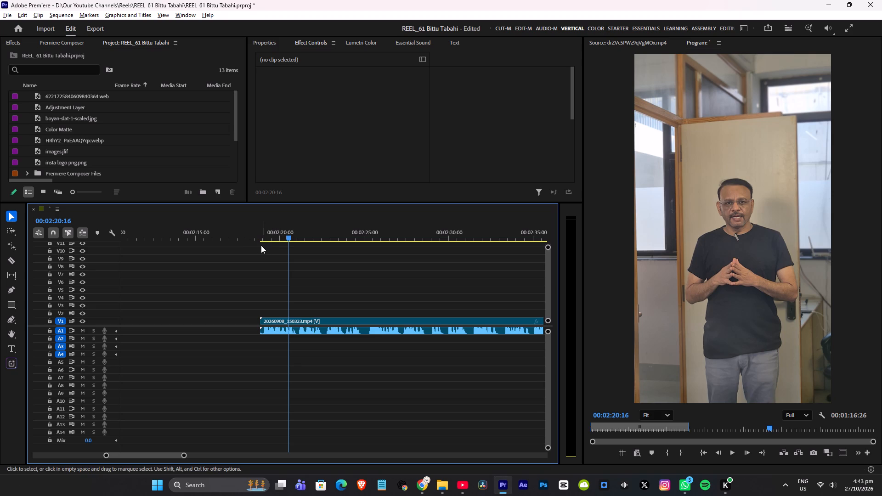
left_click(260, 239)
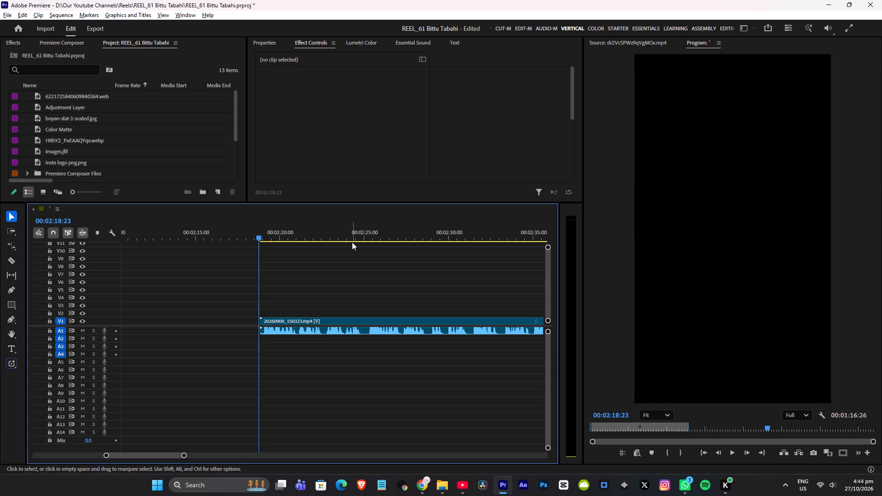
key("space")
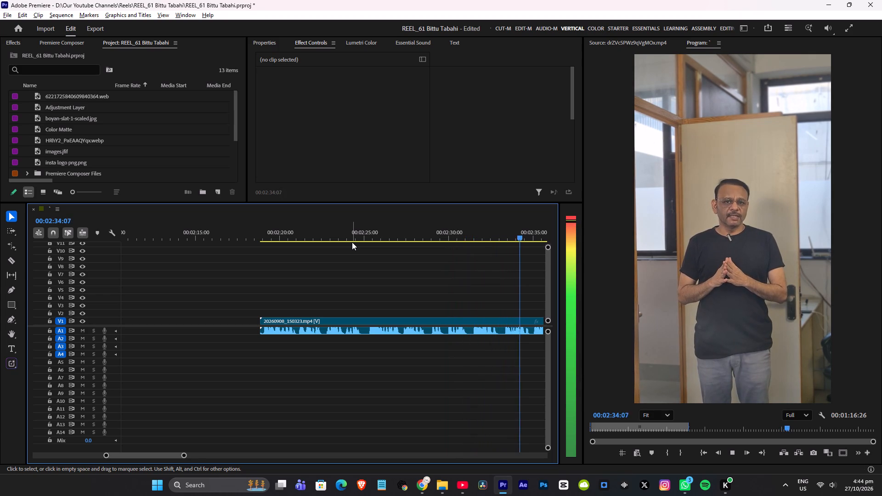
key("space")
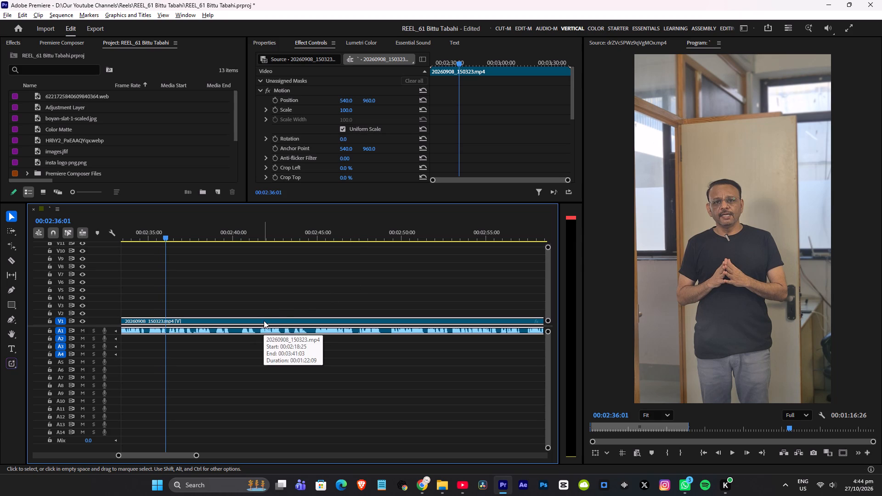
Switch the project items to Icon View and adjust the thumbnails to a medium size showing two per row.
left_click(40, 189)
scroll(50, 174, "down", 1)
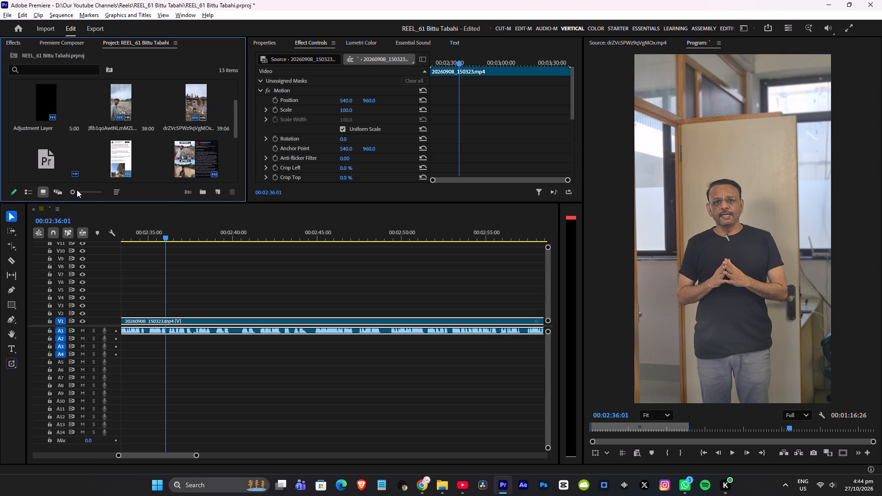
left_click_drag(70, 190, 78, 190)
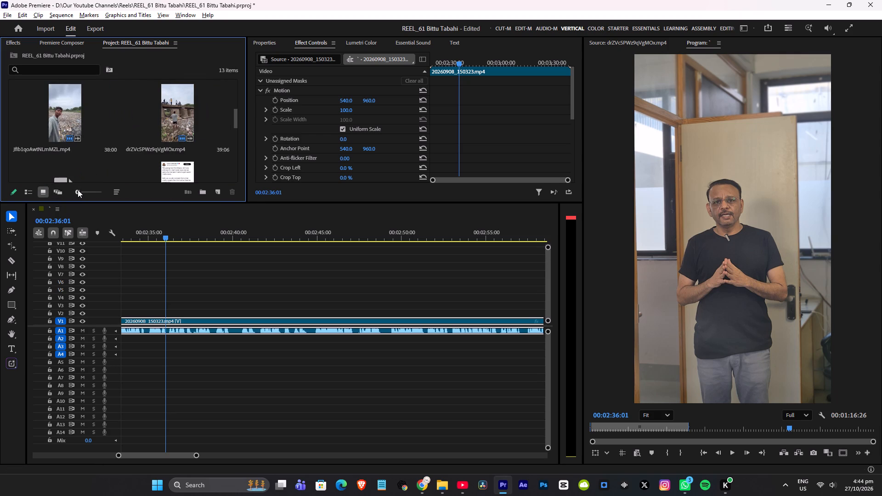
left_click_drag(78, 190, 98, 191)
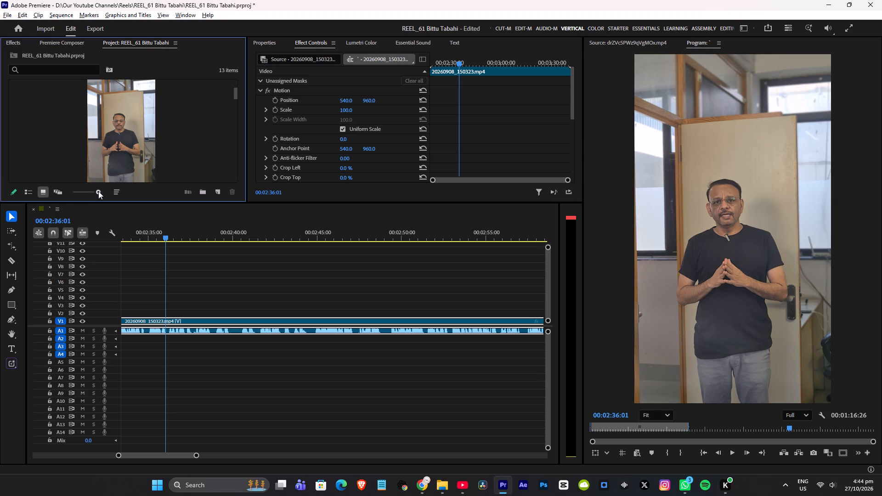
left_click_drag(98, 191, 85, 191)
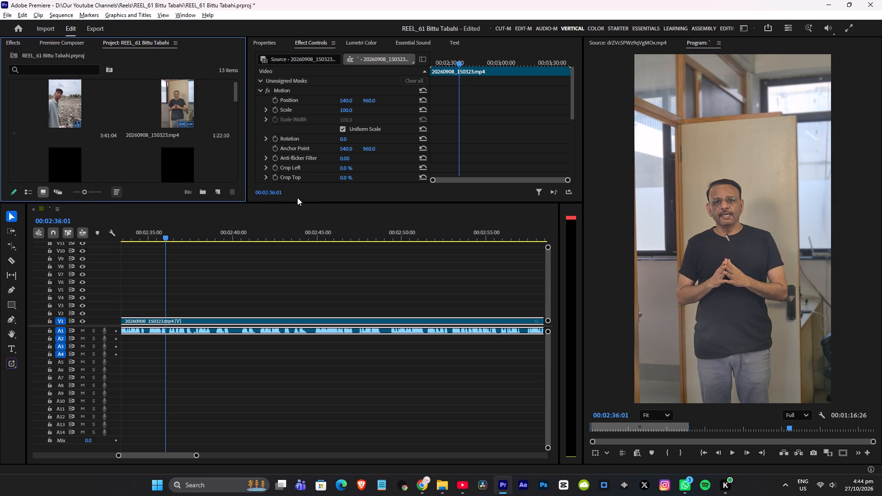
Make the project items area taller by shrinking the timeline's height.
left_click_drag(301, 203, 311, 228)
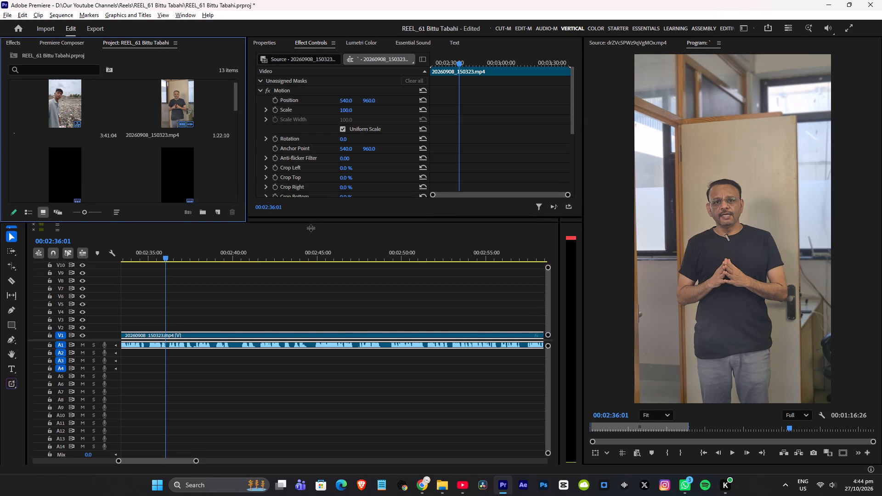
left_click_drag(311, 228, 328, 268)
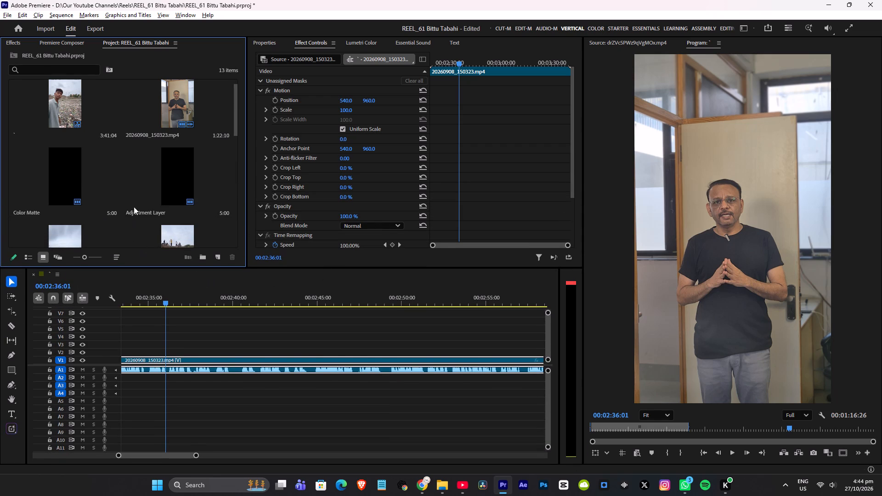
Browse the project thumbnails for HRhY2_PaEAAQYqx.webp and open it in the Source monitor.
scroll(138, 195, "down", 3)
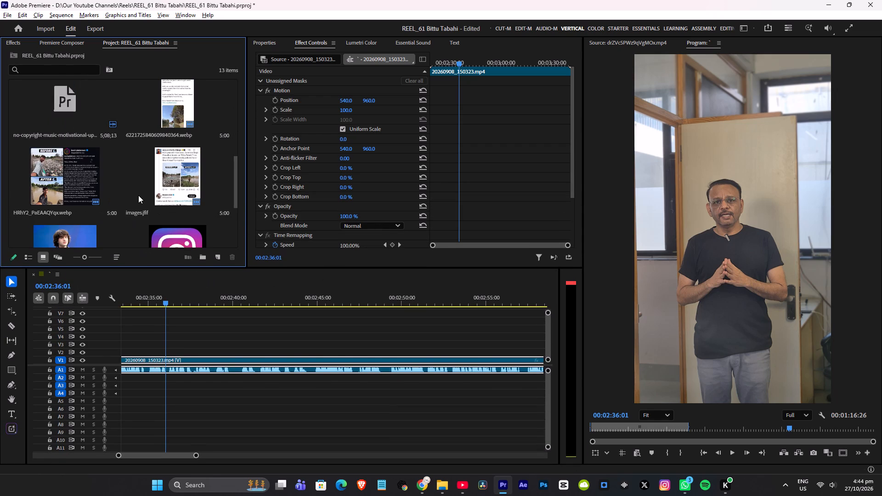
scroll(138, 195, "down", 2)
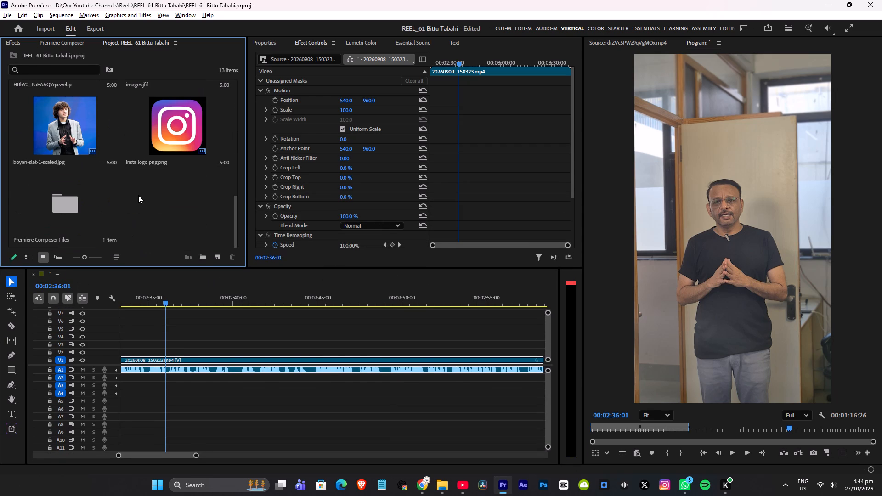
scroll(138, 195, "down", 1)
scroll(92, 200, "up", 4)
scroll(92, 200, "down", 3)
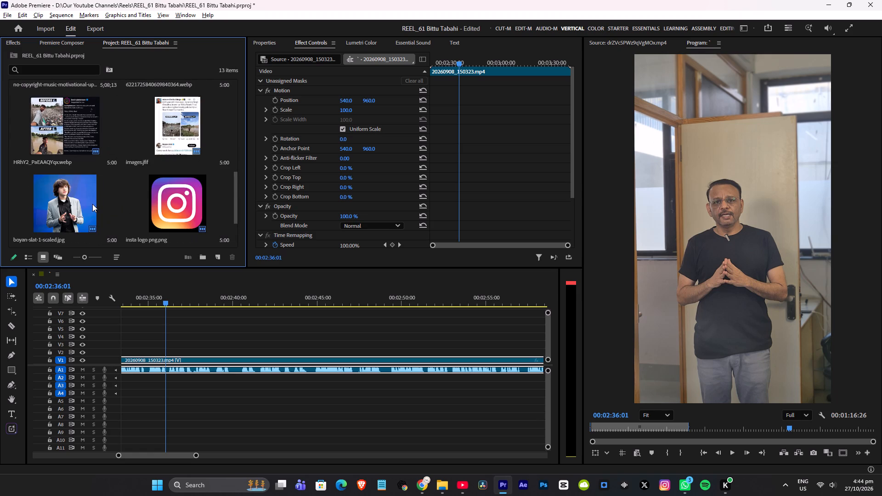
scroll(92, 204, "up", 1)
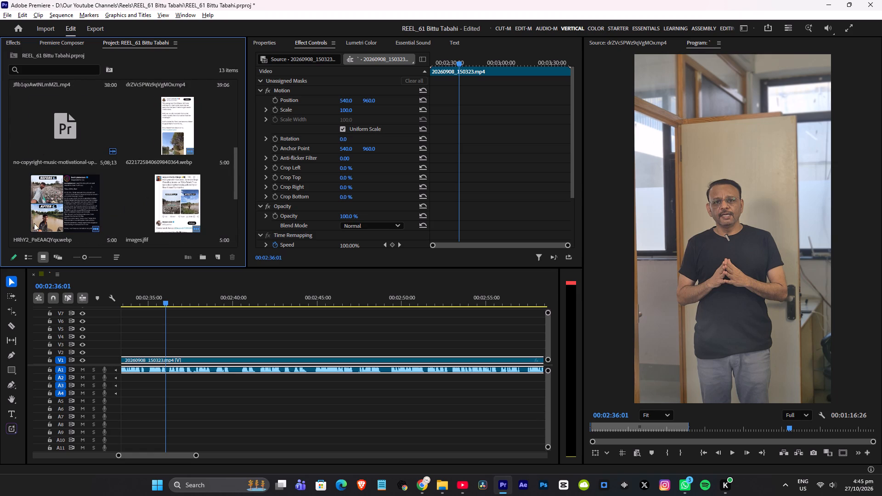
left_click(38, 220)
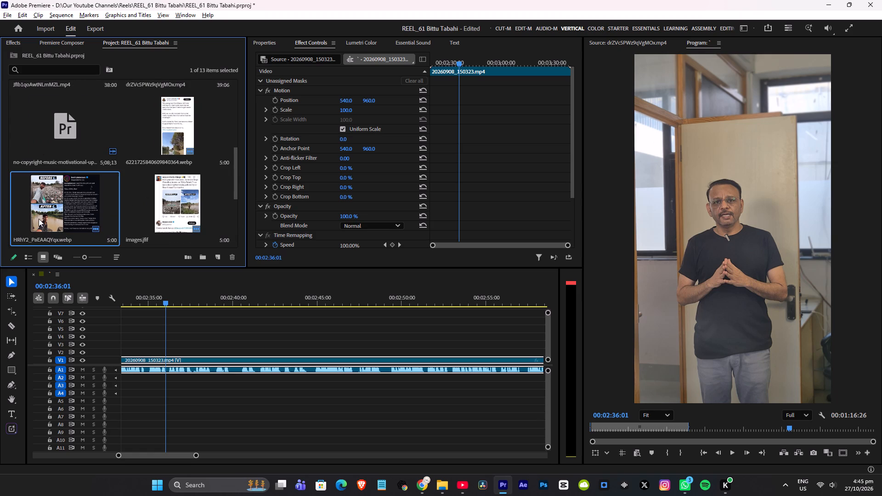
left_click(39, 217)
left_click(39, 217)
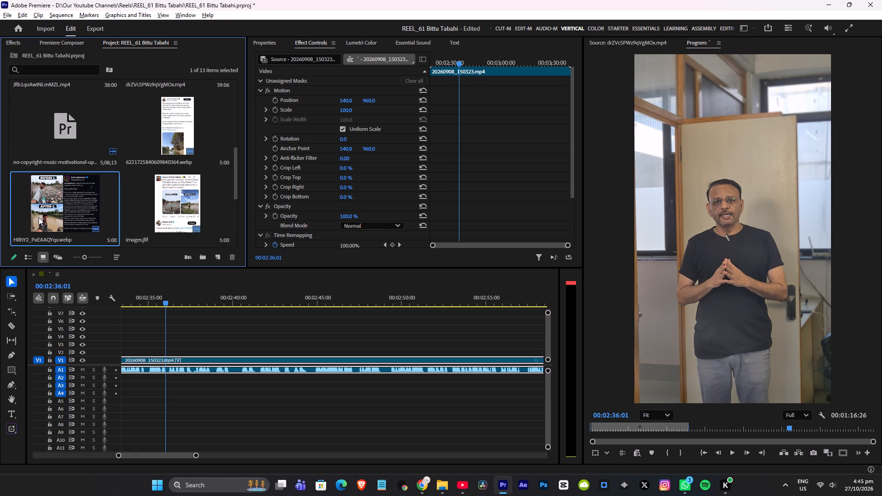
double_click(39, 217)
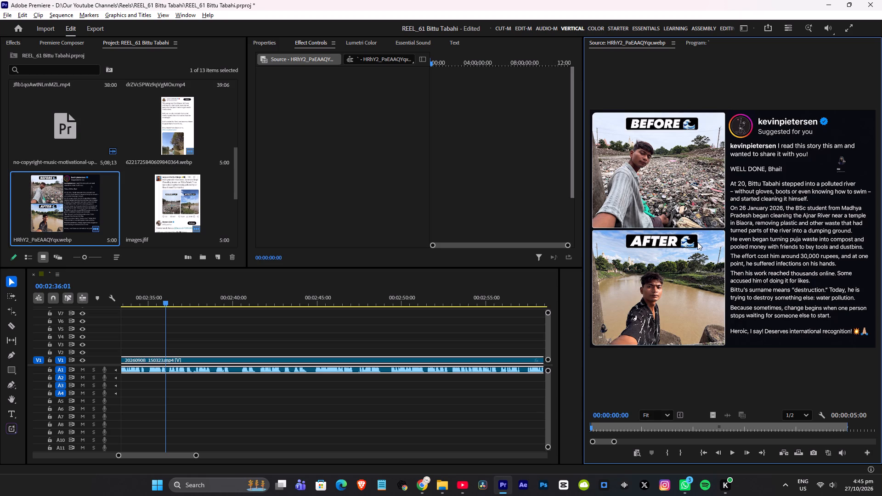
Place HRhY2_PaEAAQYqx.webp from the Source monitor onto track V4, ending at the playhead at 2:36:01.
left_click_drag(670, 241, 664, 245)
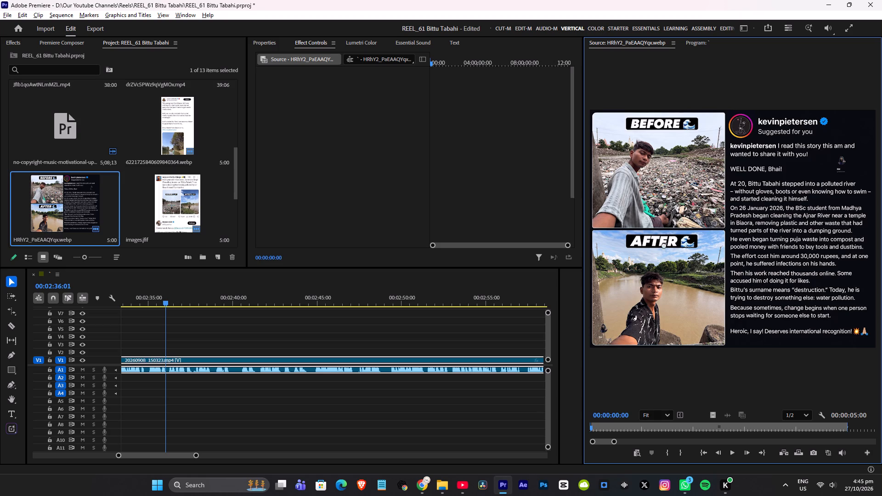
left_click_drag(664, 245, 363, 377)
left_click_drag(363, 377, 194, 353)
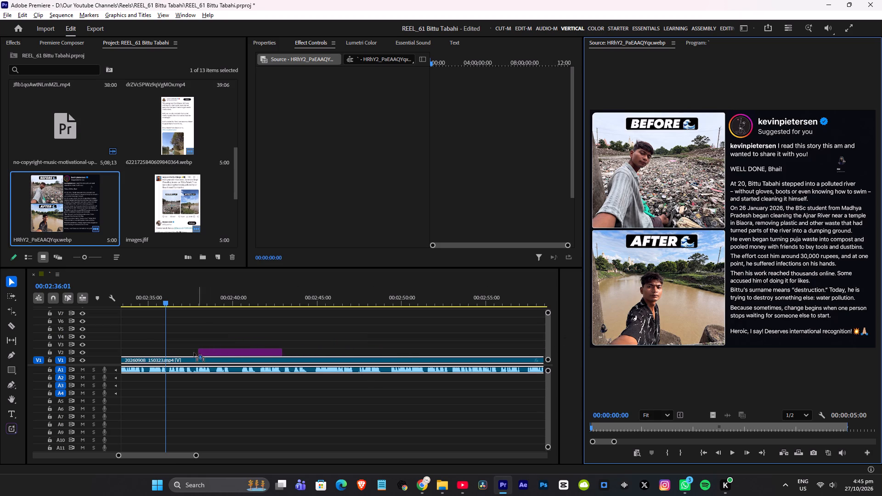
left_click_drag(194, 353, 132, 338)
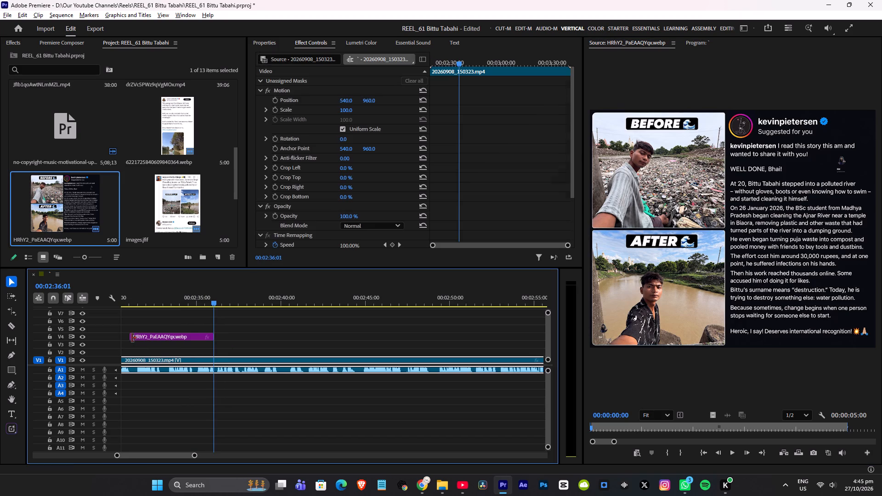
Preview the placed image in the Program monitor at 2:31:03 and 2:32:00.
left_click(120, 310)
left_click(132, 302)
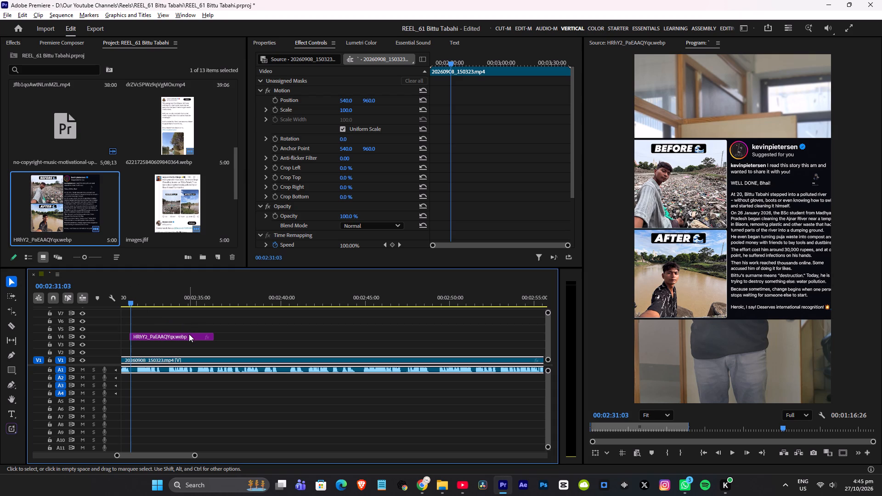
scroll(189, 334, "down", 1)
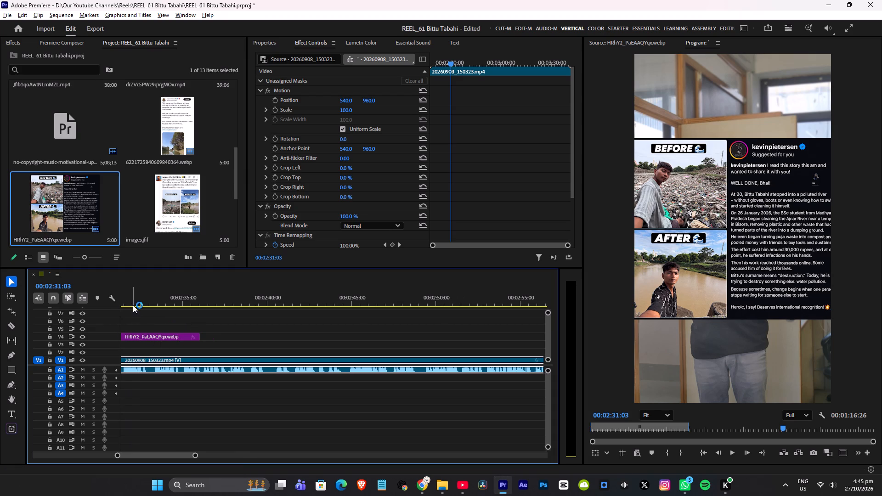
left_click(133, 302)
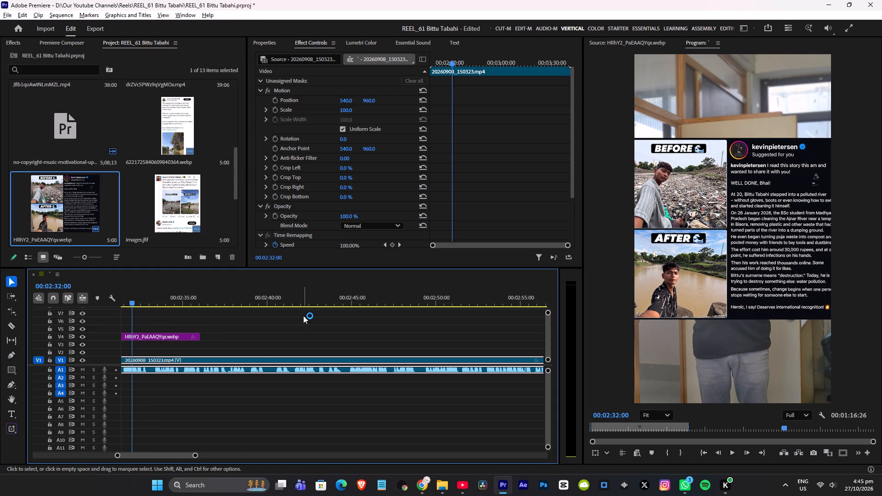
Listen to the narration up to 2:34:16 and move the HRhY2_PaEAAQYqx.webp clip from V4 to V3, starting at about 2:34:02.
key("Up")
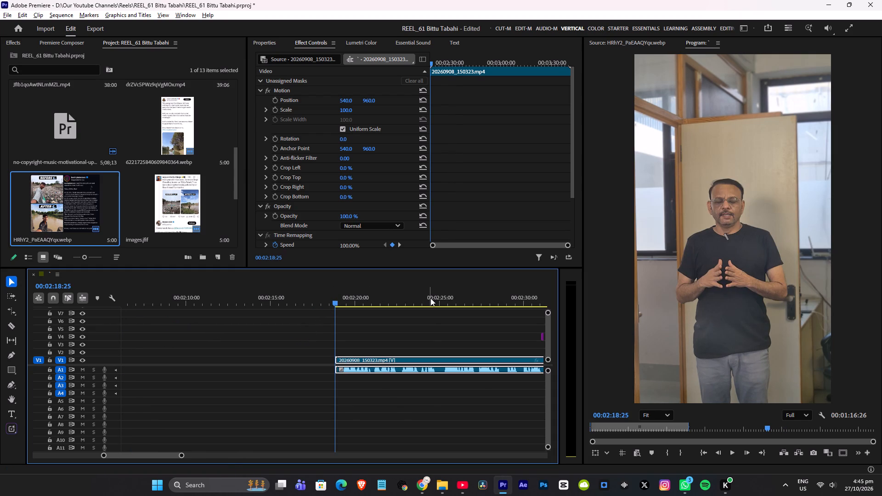
left_click(432, 298)
left_click(460, 295)
key("space")
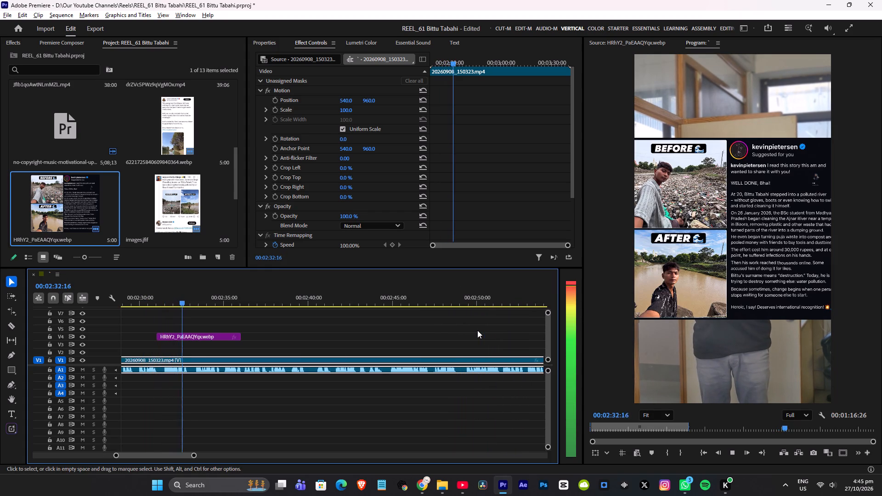
key("space")
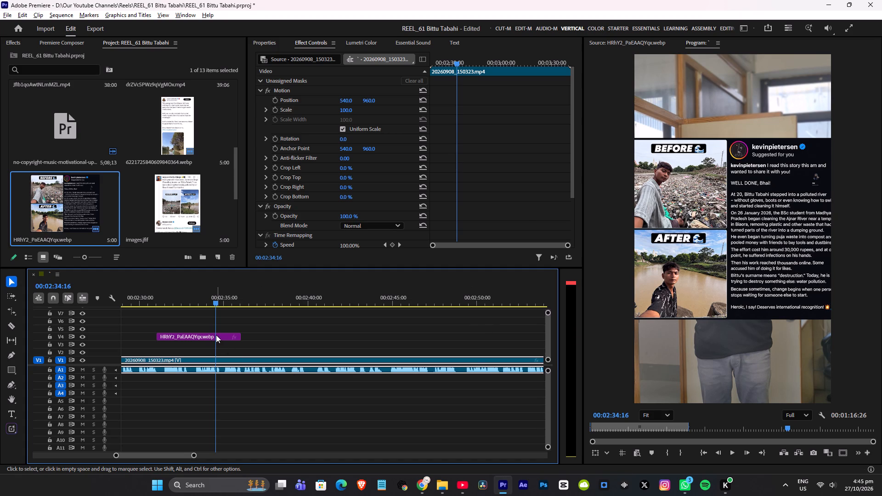
left_click_drag(216, 333, 267, 343)
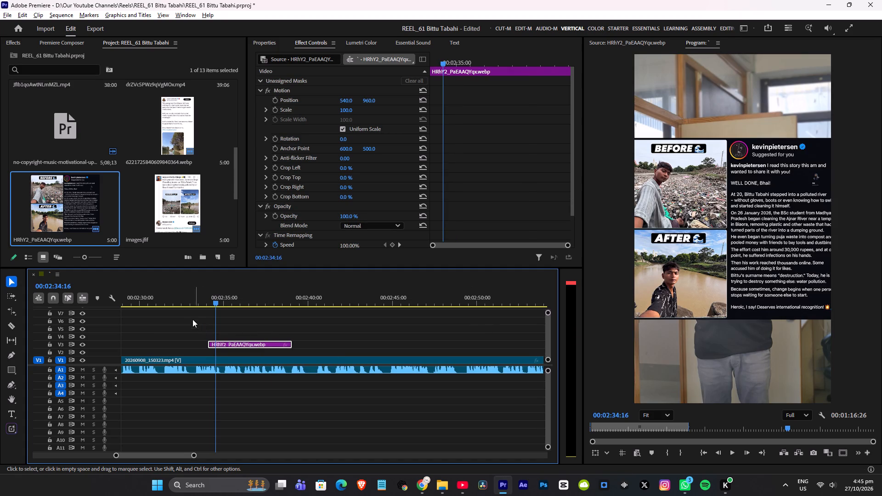
Replay the narration leading into the image clip and expand audio track A1 to show its waveform.
left_click(182, 304)
key("space")
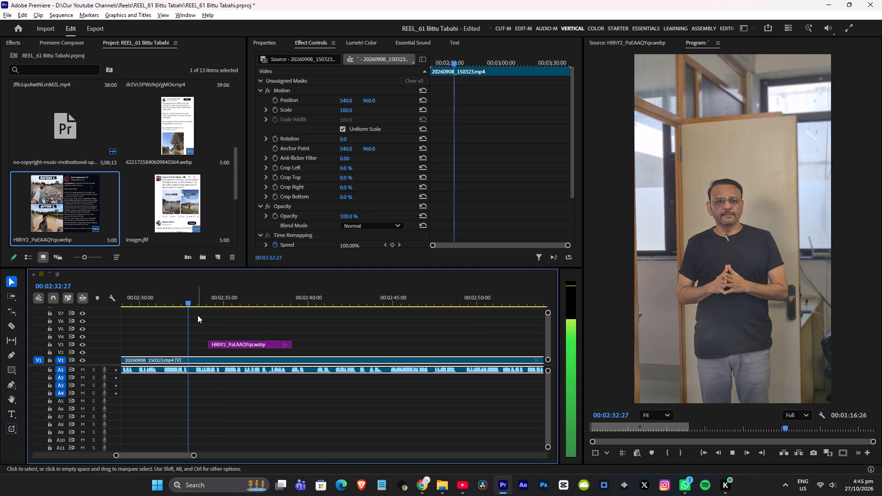
key("space")
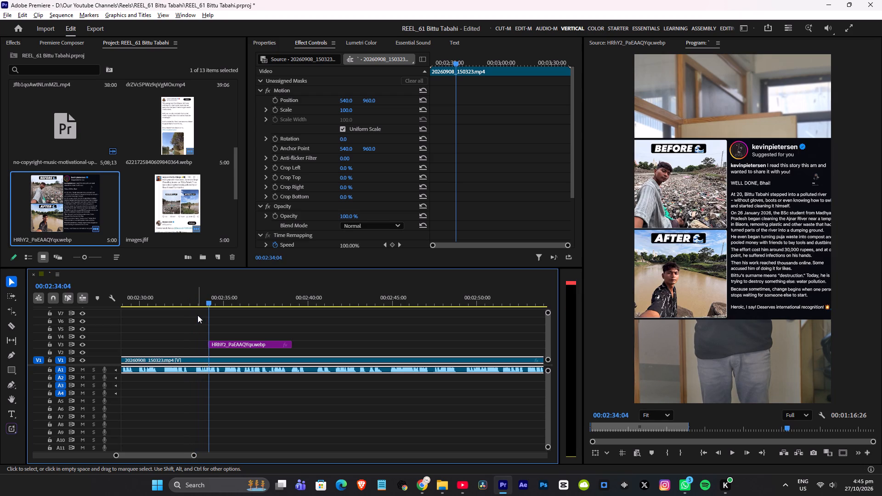
left_click(195, 303)
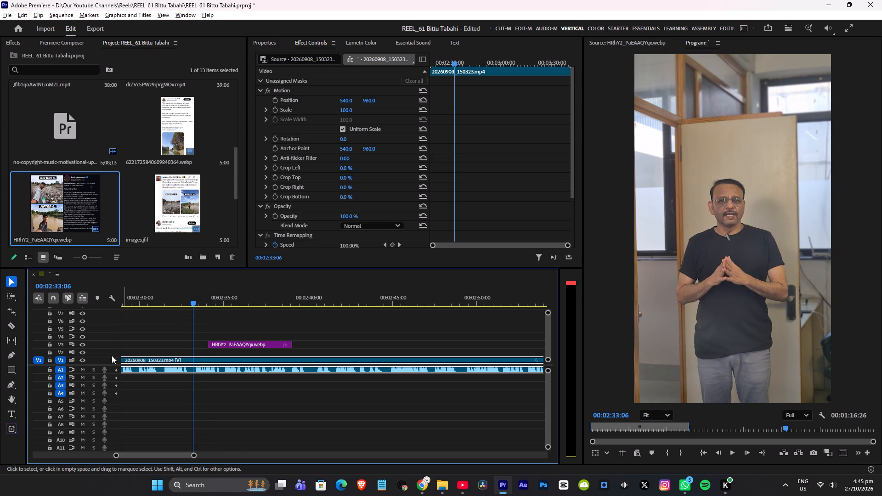
double_click(108, 369)
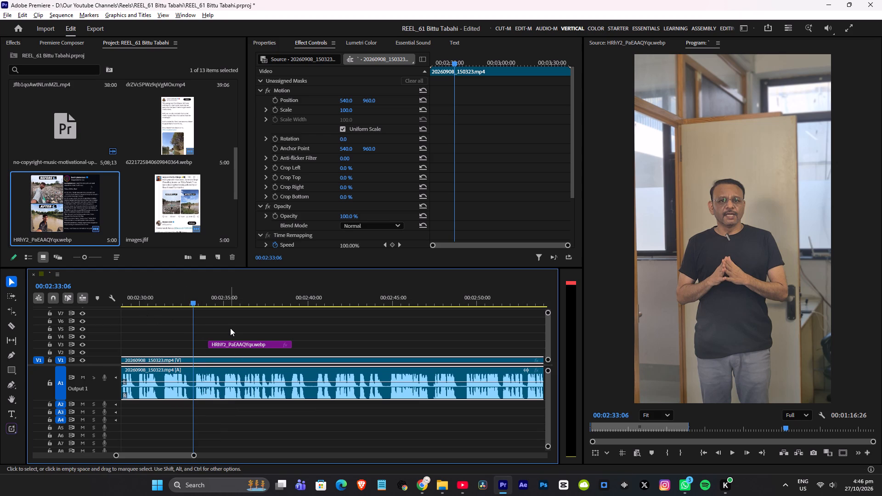
Trim the HRhY2_PaEAAQYqx.webp clip on V3 to run from 2:33:03 to about 2:36:17, and play its beginning.
key("space")
key("space")
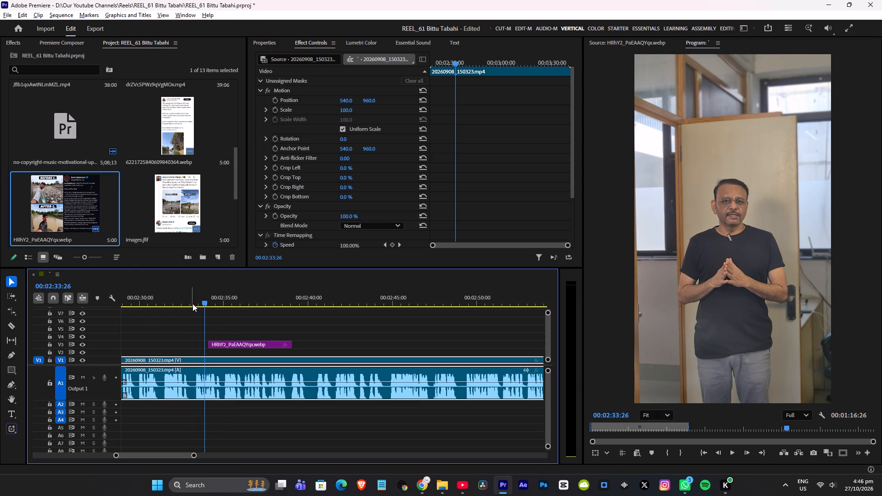
left_click(192, 301)
left_click_drag(227, 340, 198, 344)
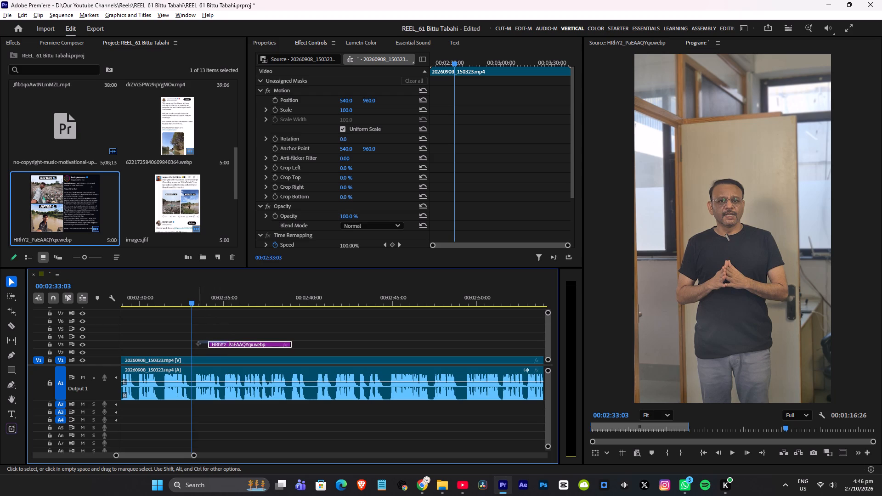
left_click_drag(198, 344, 198, 345)
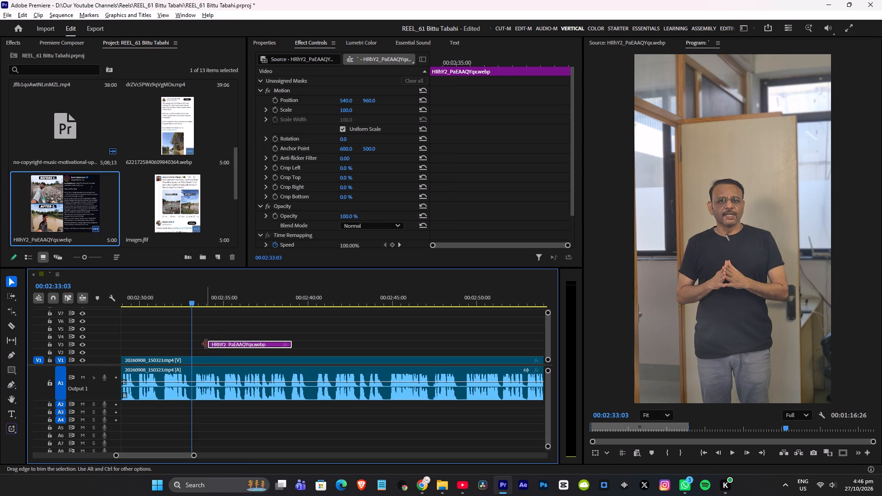
left_click_drag(208, 344, 191, 342)
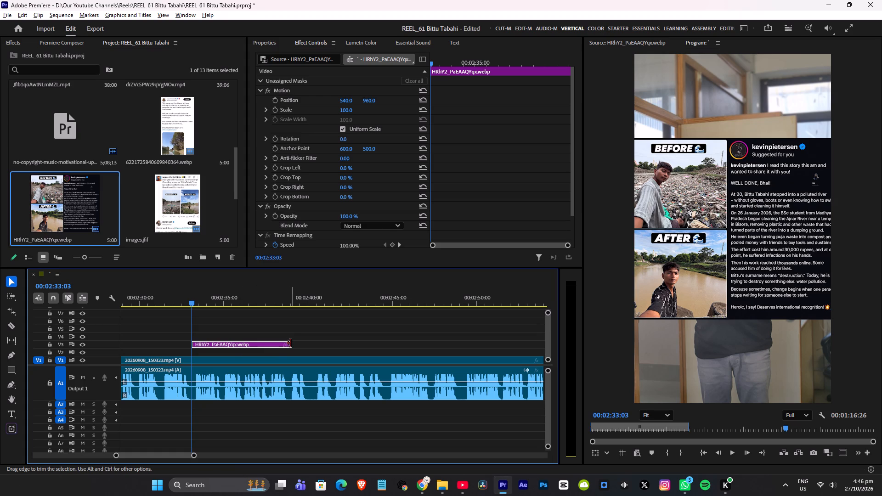
left_click_drag(291, 343, 250, 346)
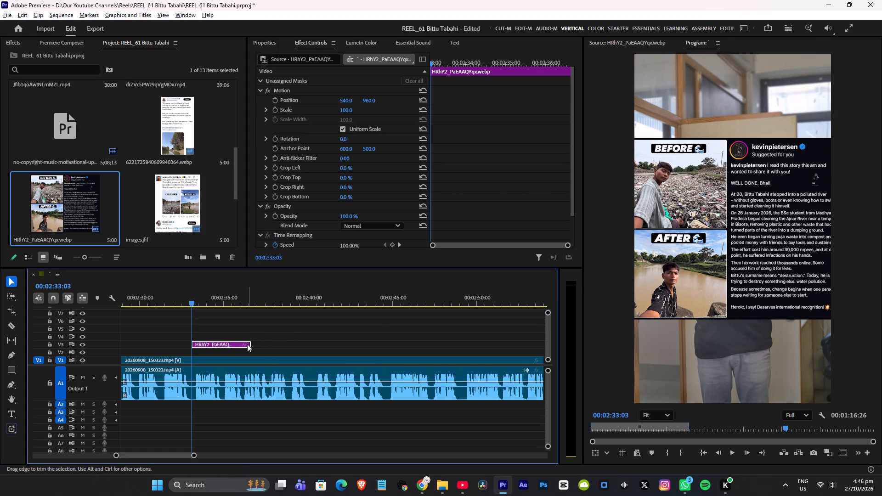
left_click(251, 344)
key("space")
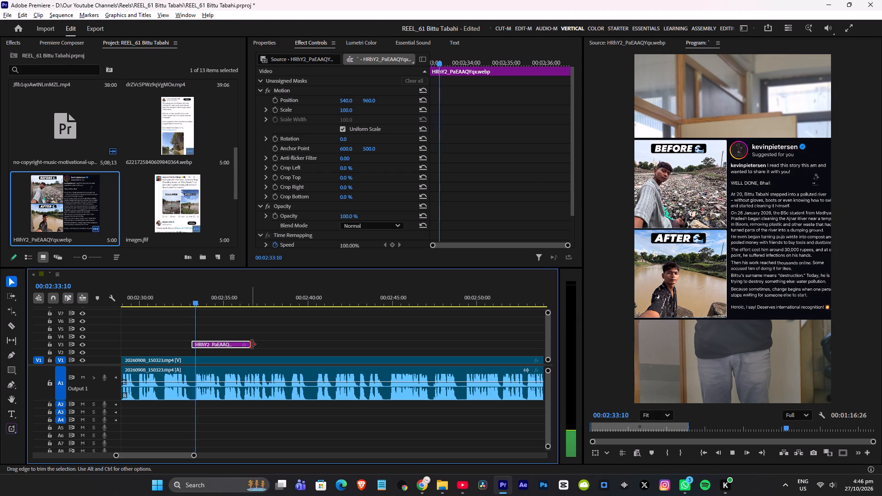
key("space")
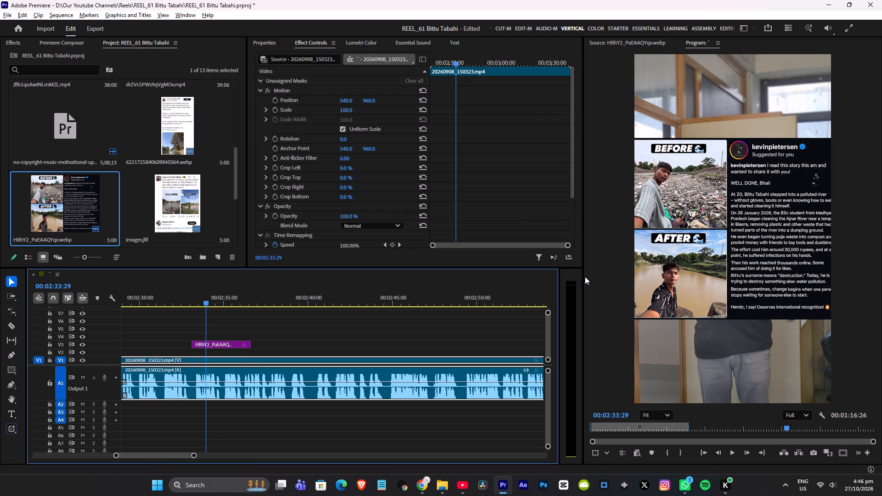
Widen the Program monitor area slightly by narrowing the timeline and Effect Controls beside it.
left_click_drag(582, 278, 878, 216)
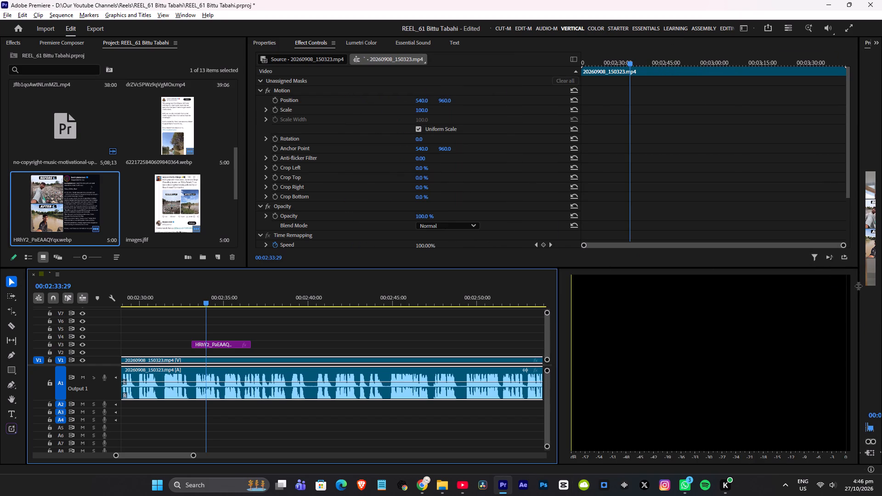
left_click_drag(858, 286, 571, 330)
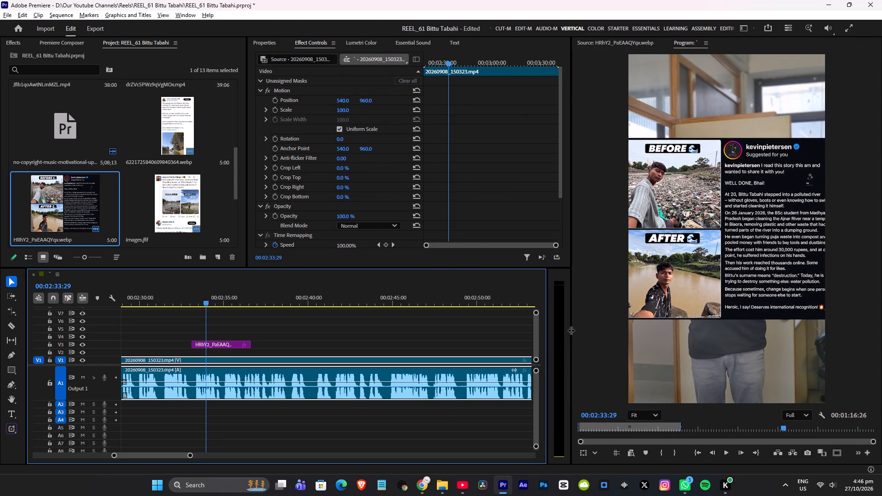
left_click_drag(571, 330, 571, 330)
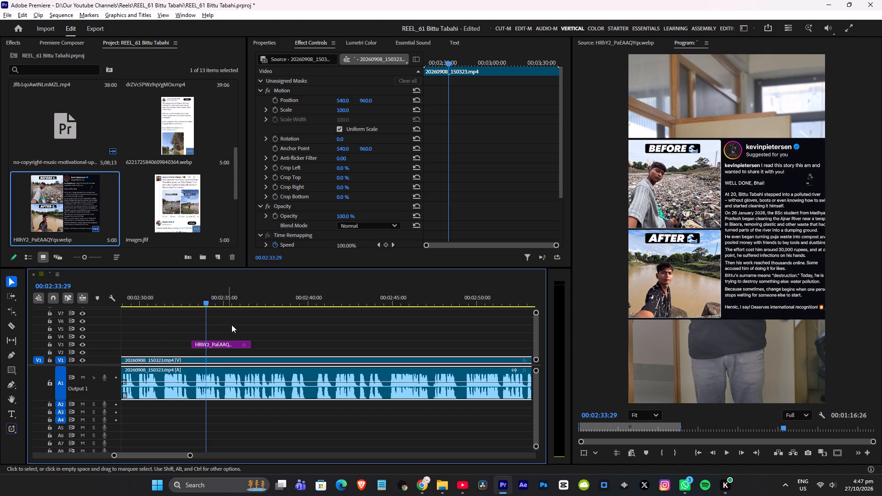
Play the sequence from 2:32:21, and again from slightly earlier through 2:41:21, to review the image's timing against the narration.
left_click(186, 303)
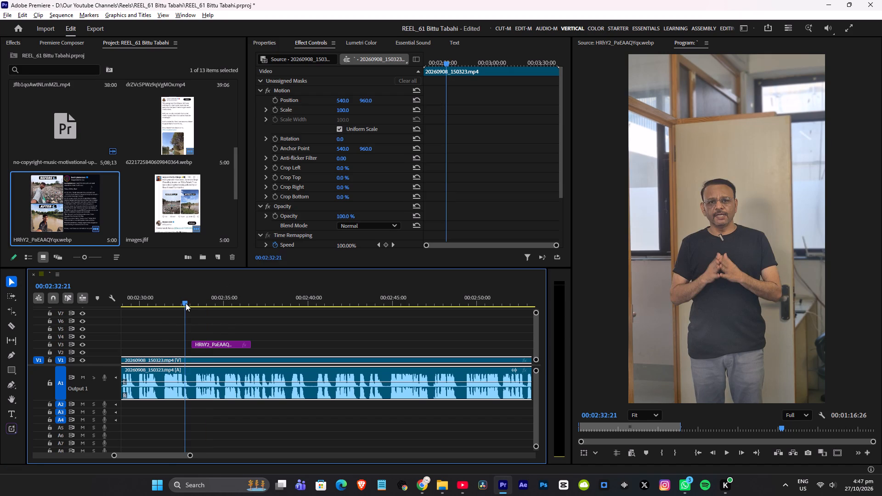
key("space")
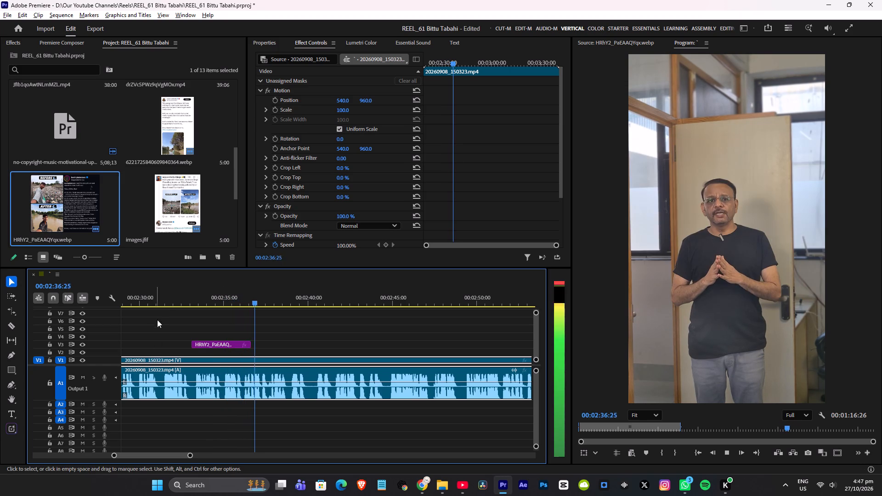
left_click(164, 304)
key("space")
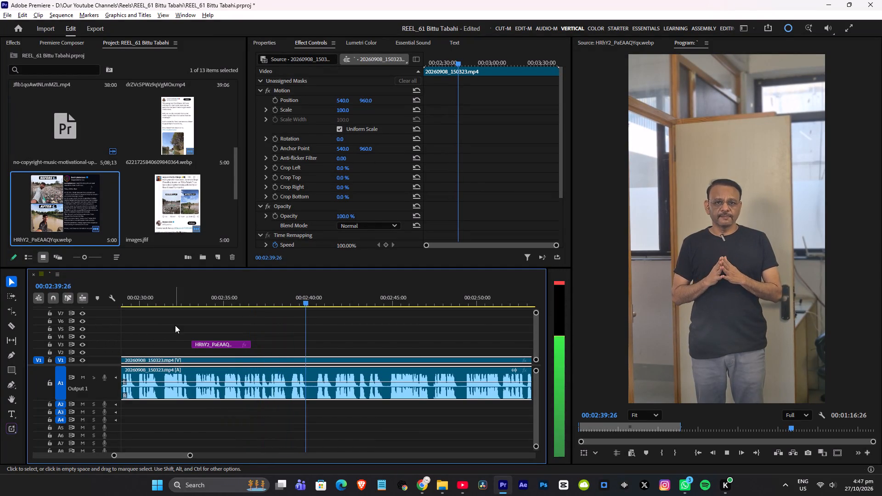
key("space")
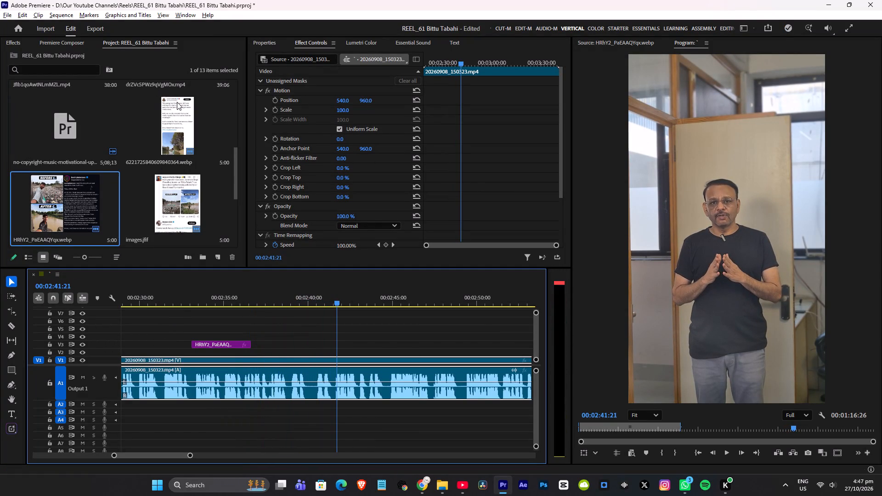
Open 6221725840609840364.webp in the Source monitor and place it on V3 directly before the HRhY2_PaEAAQYqx.webp clip.
double_click(183, 110)
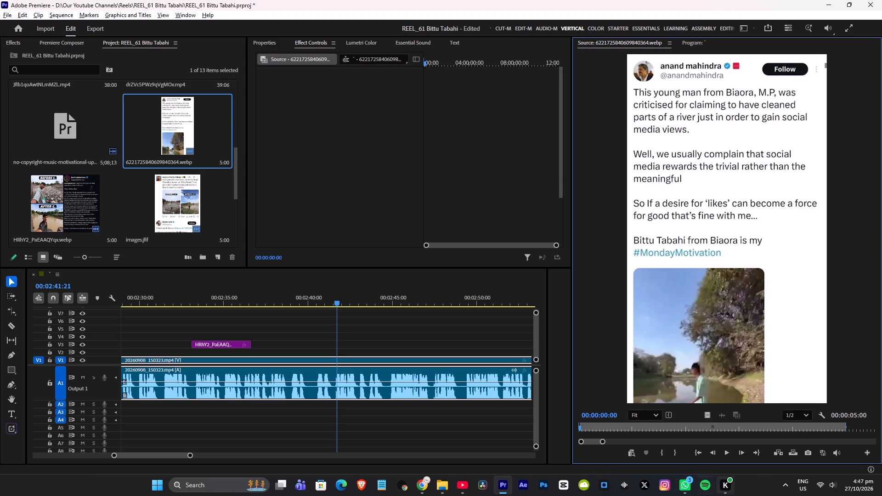
left_click_drag(635, 334, 635, 334)
left_click_drag(635, 334, 228, 361)
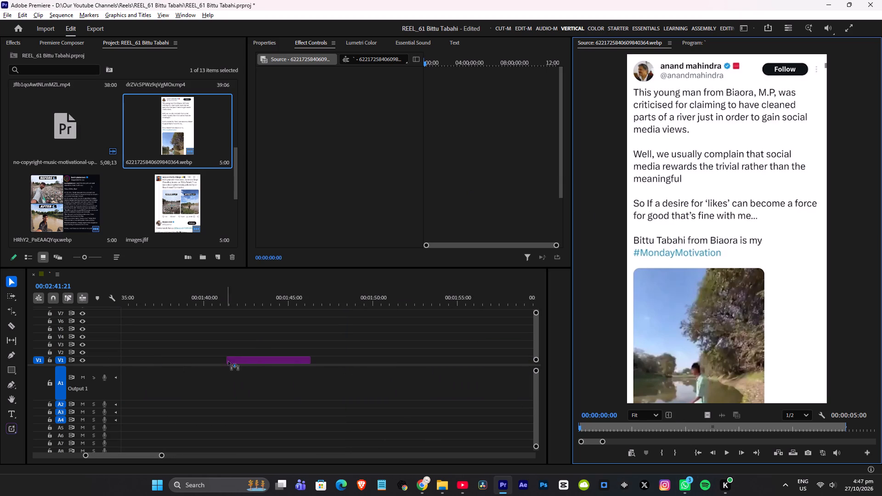
left_click_drag(228, 361, 350, 361)
left_click_drag(406, 360, 413, 358)
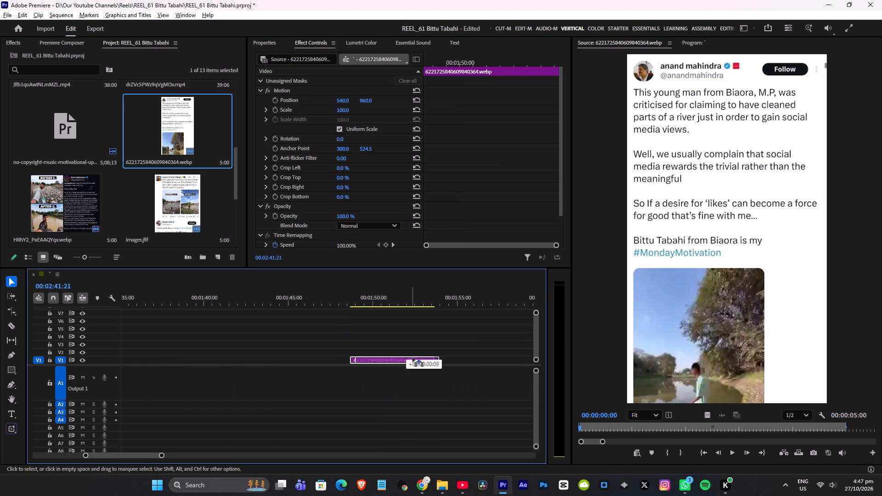
left_click_drag(413, 358, 235, 353)
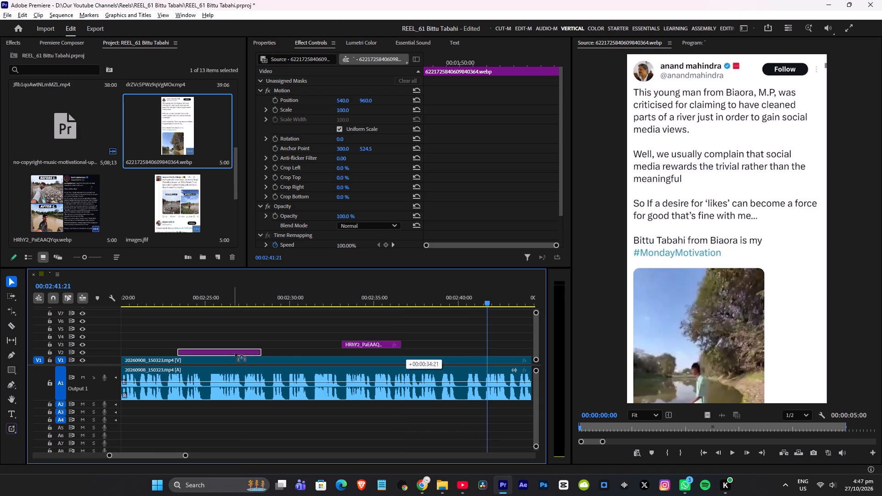
left_click_drag(235, 353, 311, 344)
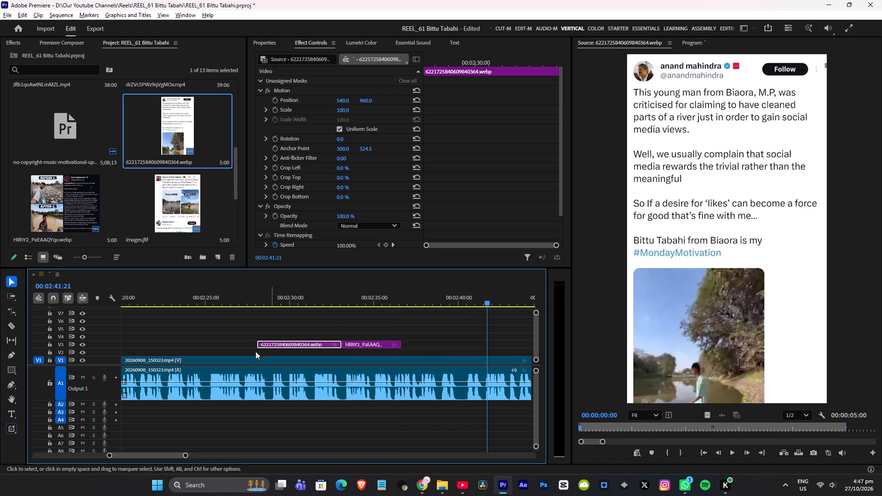
Play from 2:26:28 and trim the start of the 6221725840609840364.webp clip on V3 to about 2:30:04.
left_click(237, 304)
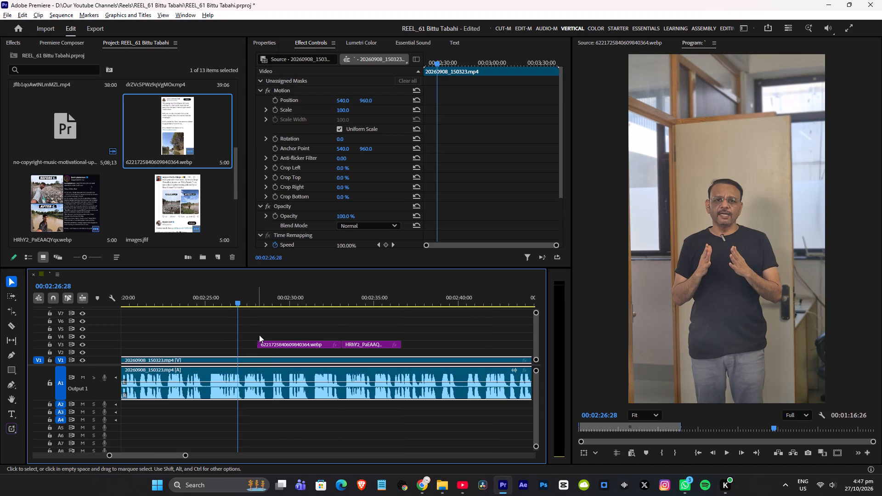
key("space")
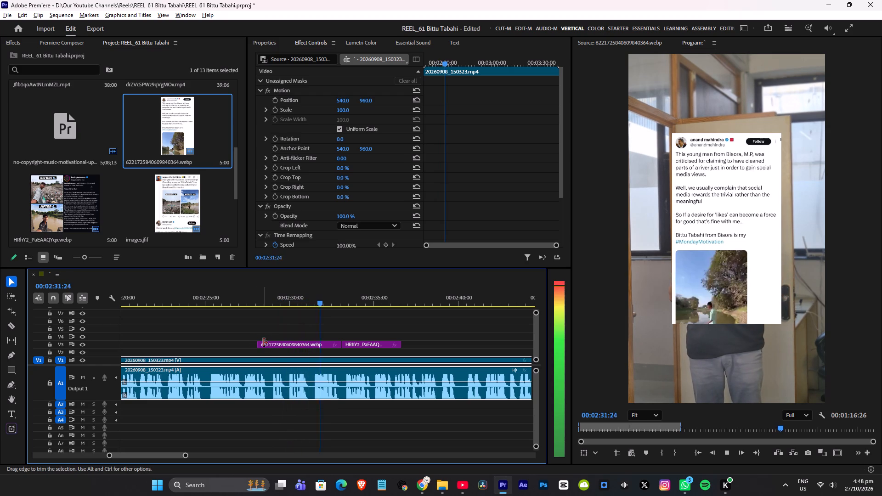
left_click_drag(260, 345, 281, 344)
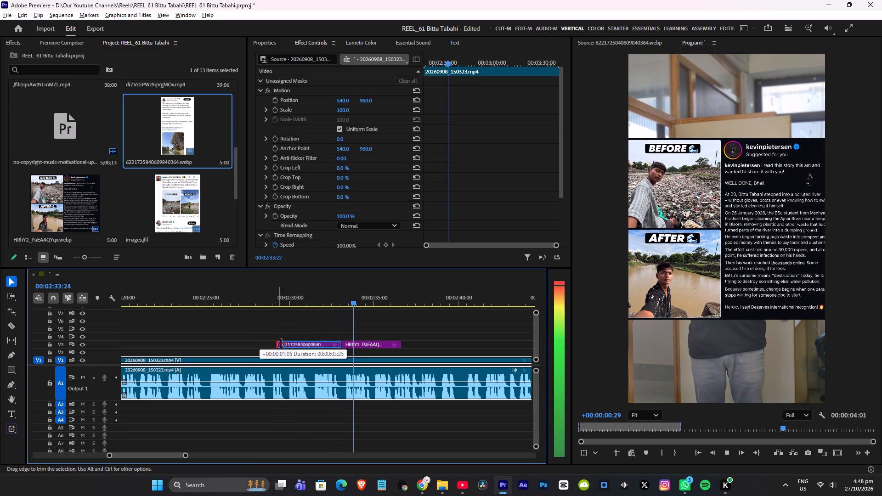
left_click_drag(281, 344, 290, 344)
key("space")
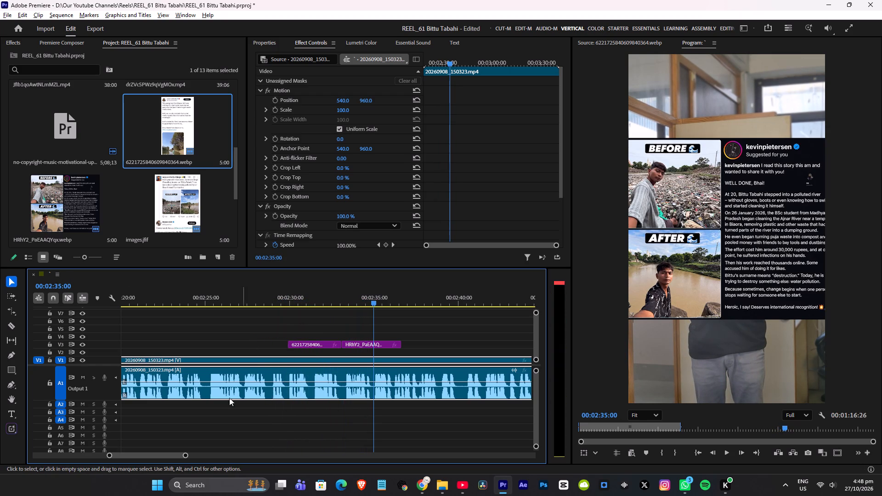
left_click(246, 300)
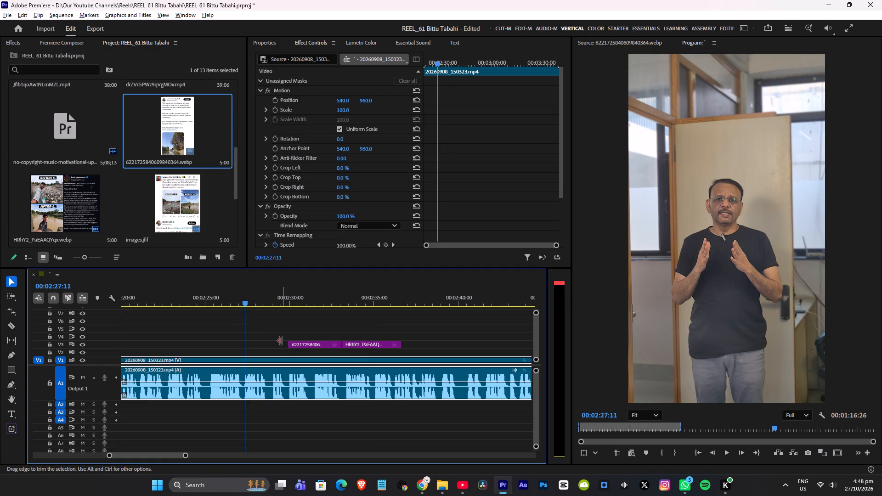
left_click_drag(289, 346, 294, 346)
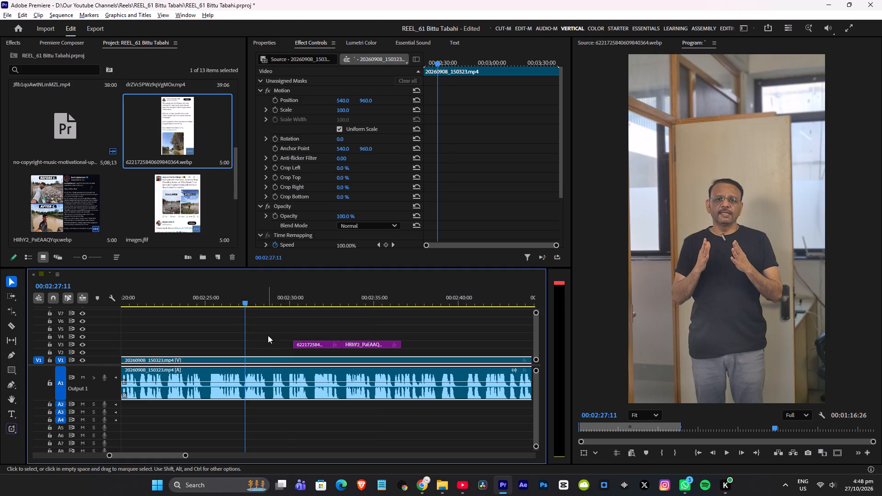
Play from 2:28:25, trim the start of the 6221725840609840364.webp clip on V3 to 2:31:12, and play on through 2:36:28.
left_click(271, 302)
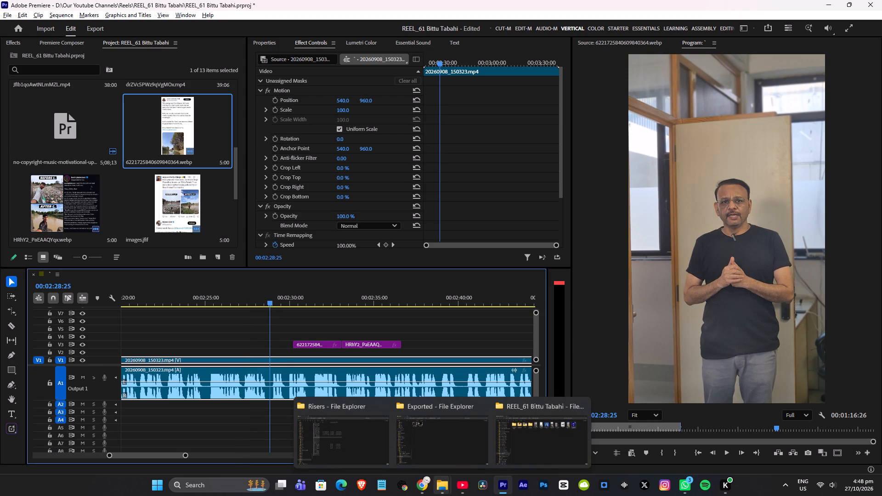
key("space")
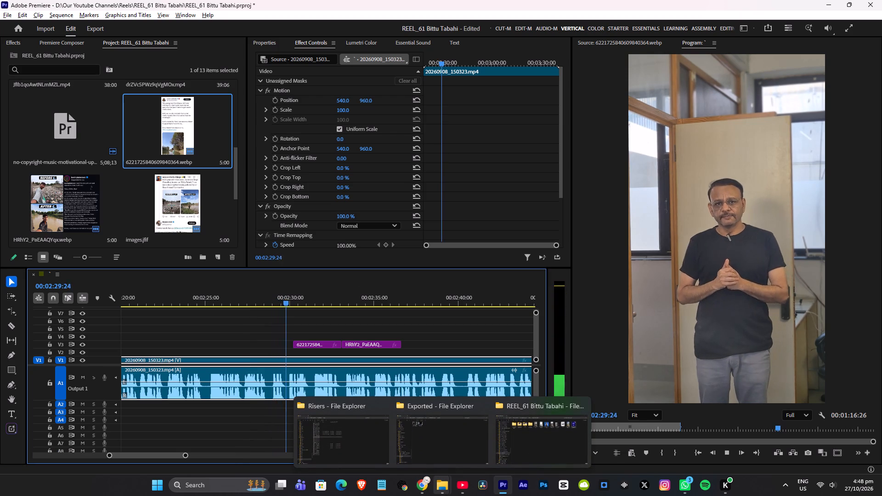
key("space")
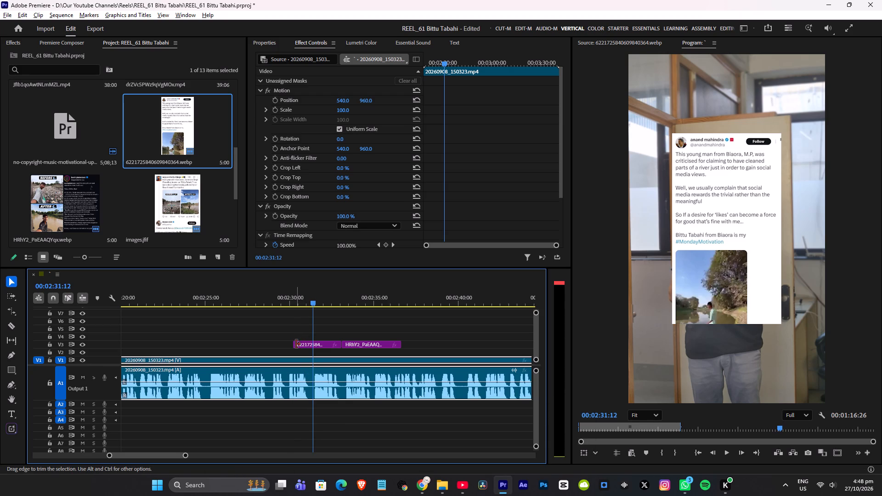
left_click_drag(296, 344, 321, 344)
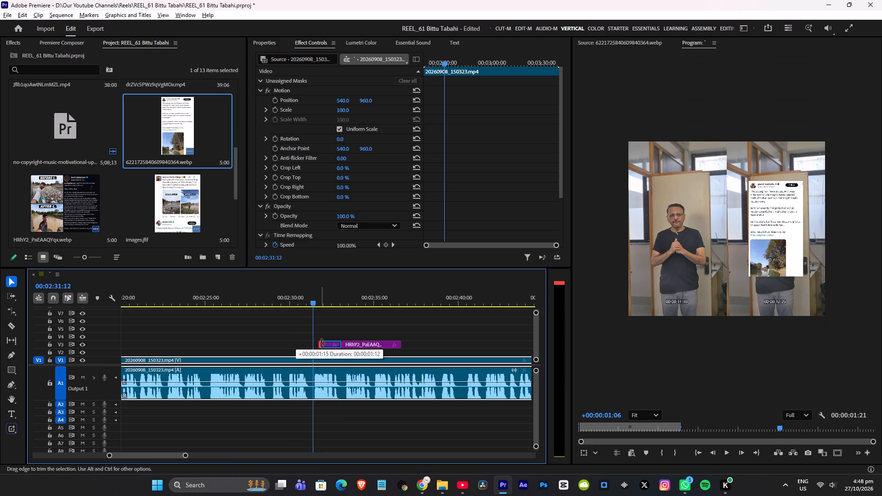
left_click_drag(321, 344, 319, 346)
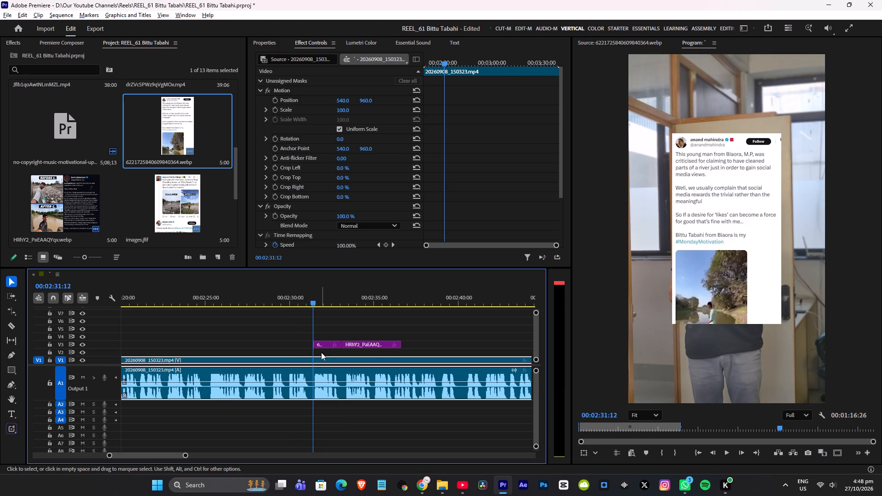
key("space")
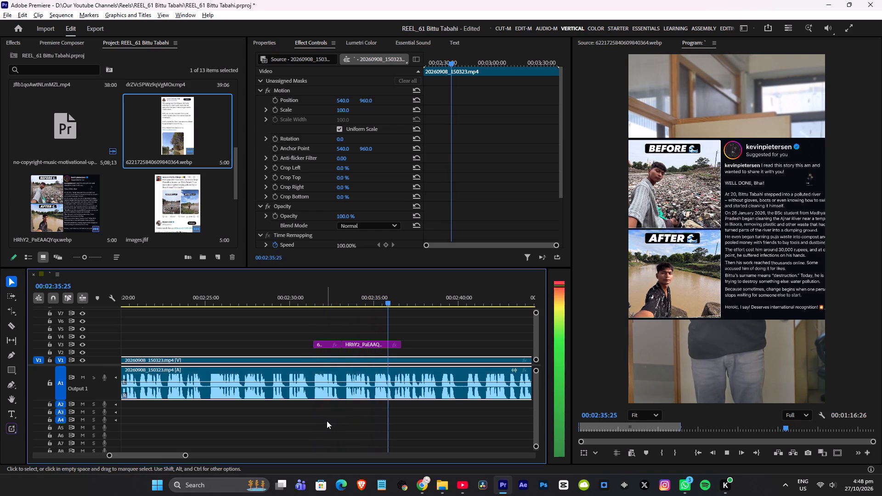
key("space")
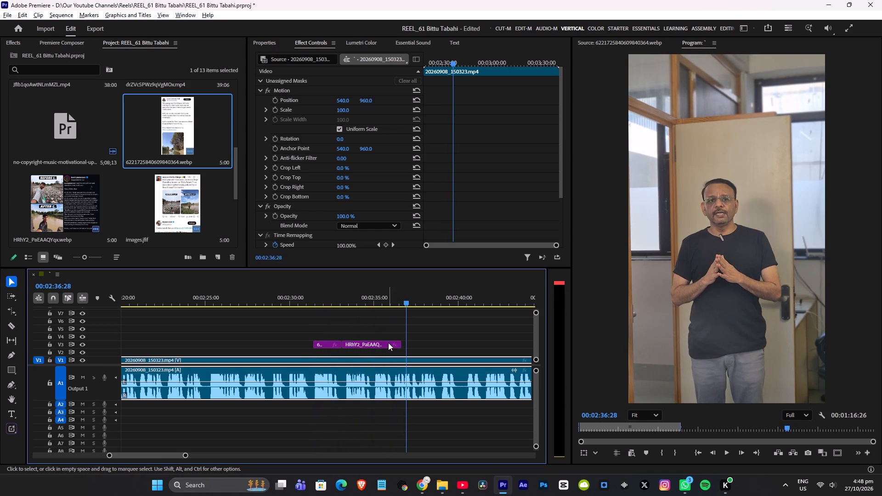
Open images.jfif in the Source monitor to view the post.
double_click(189, 180)
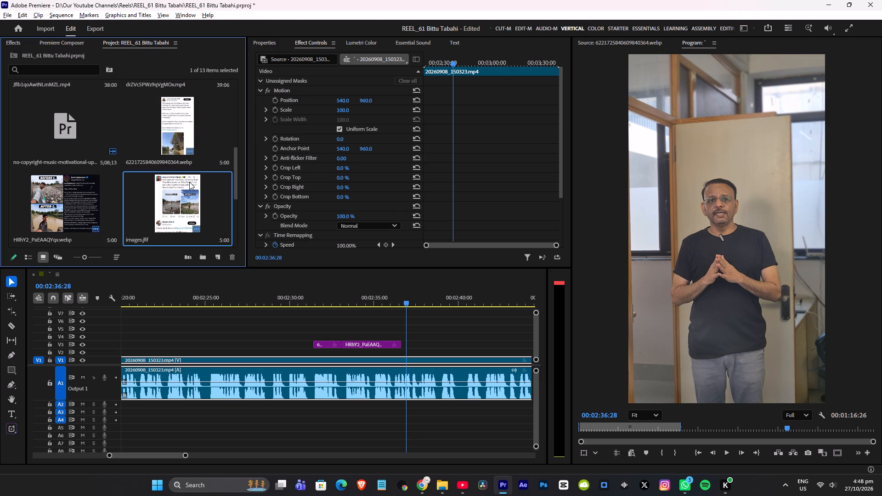
left_click_drag(187, 185, 183, 191)
left_click(183, 191)
double_click(183, 191)
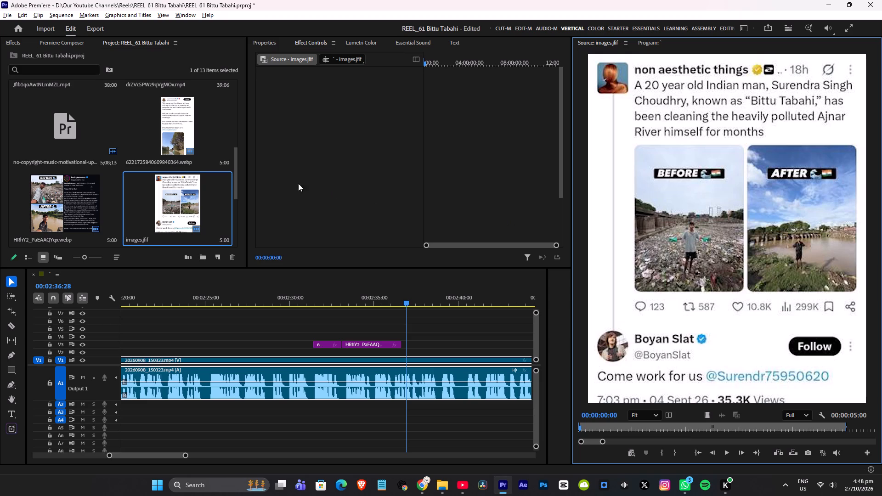
Trim the end of the HRhY2_PaEAAQYqx.webp clip to about 2:36:00 and place boyan-slat-1-scaled.jpg directly after it on V3.
scroll(188, 189, "down", 3)
scroll(188, 189, "up", 1)
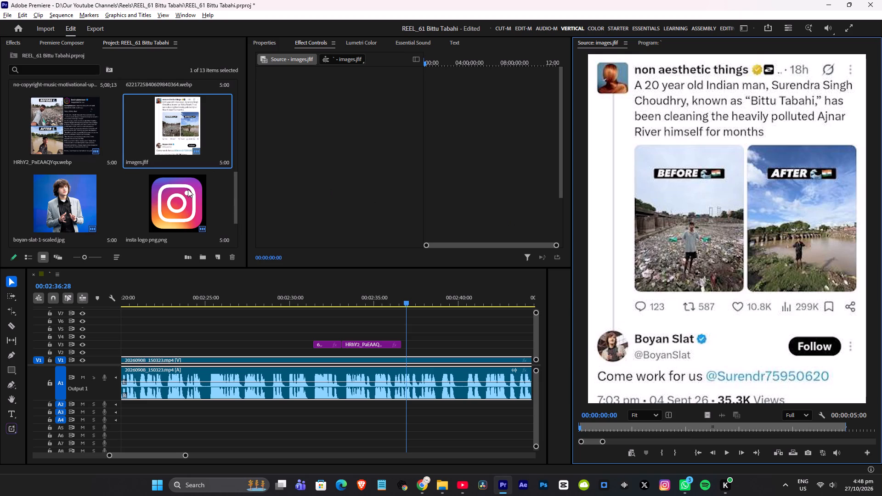
left_click(62, 192)
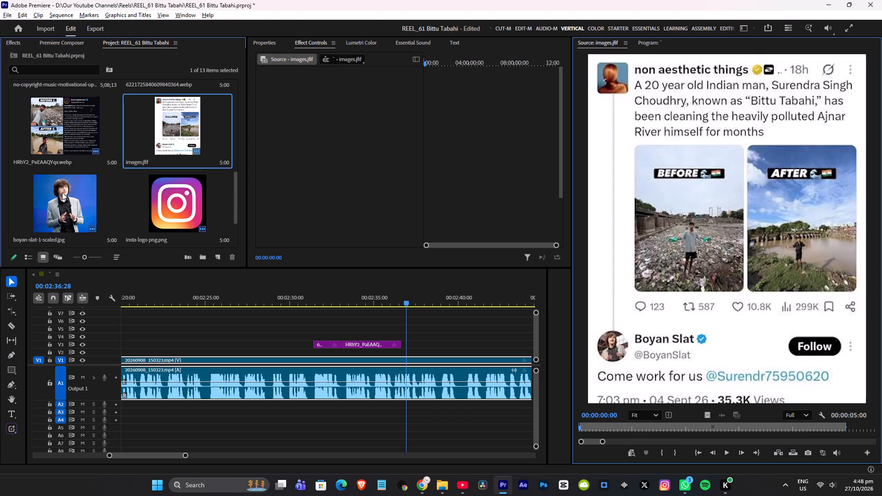
left_click(62, 192)
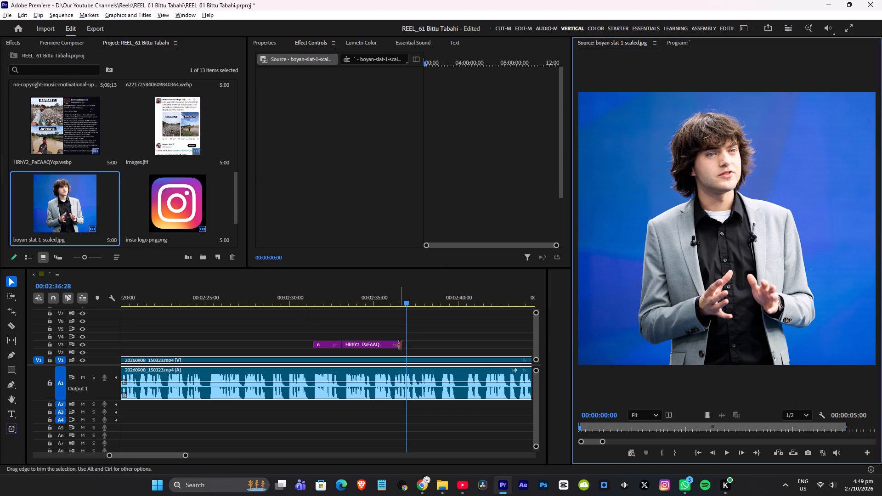
left_click_drag(399, 345, 390, 345)
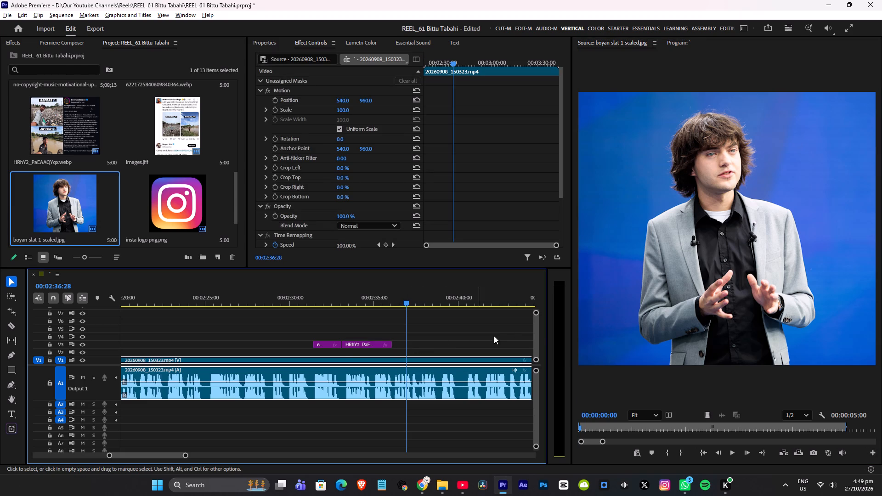
left_click_drag(622, 313, 438, 343)
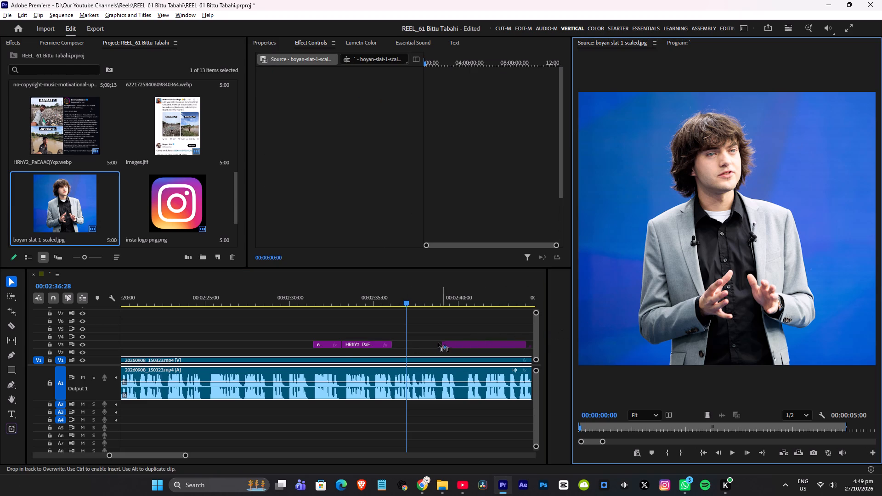
left_click_drag(438, 343, 392, 345)
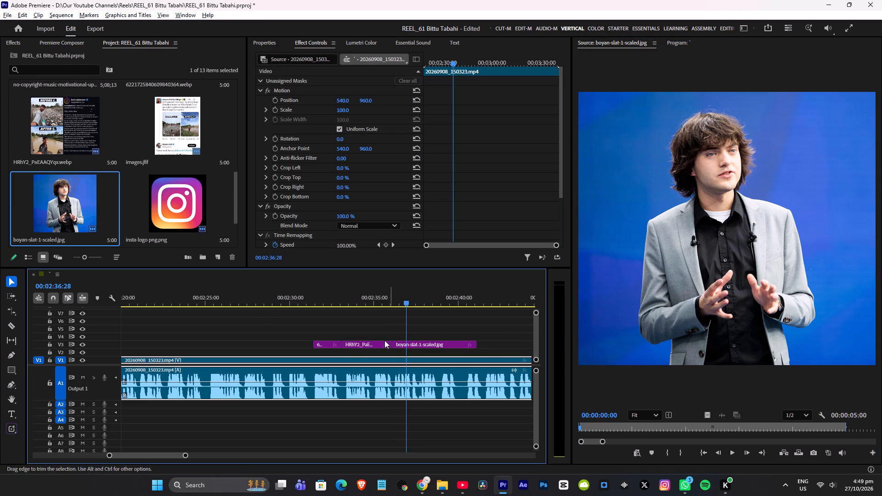
Play the sequence from 2:32:20 and repeatedly from around 2:38:21 to 2:39:06 to check the narration under the boyan-slat-1-scaled.jpg image.
left_click(335, 302)
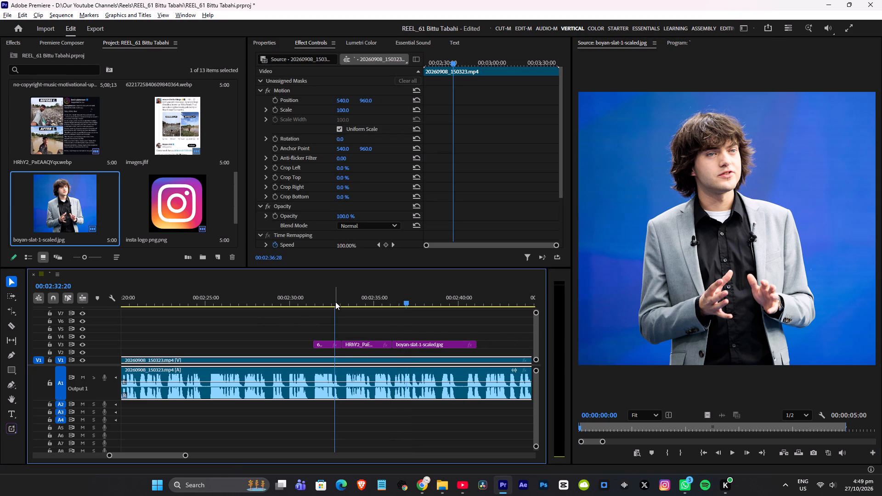
key("space")
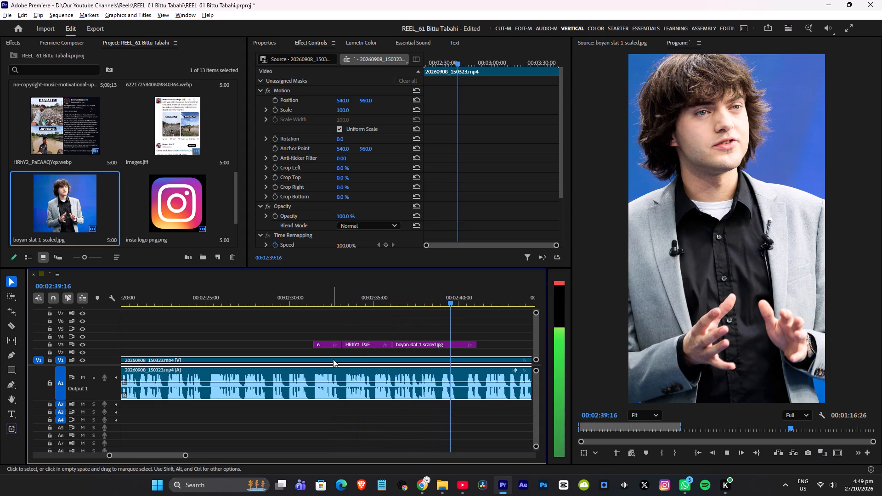
key("space")
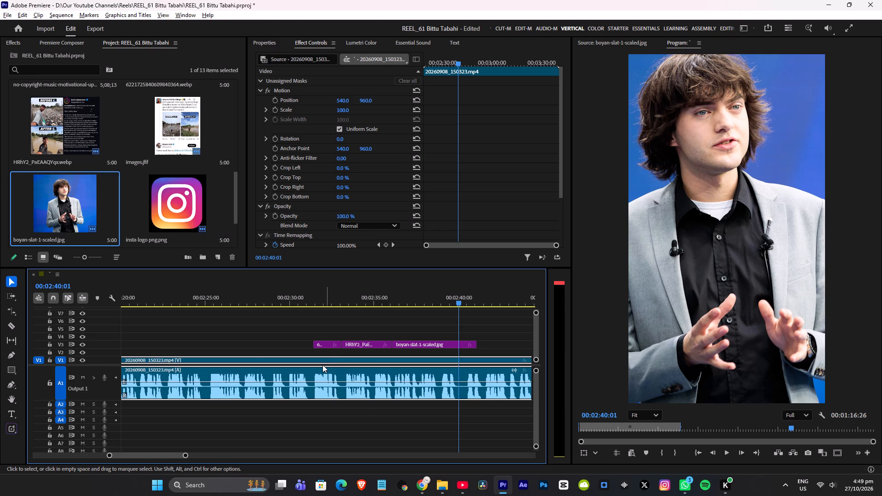
left_click(342, 302)
key("space")
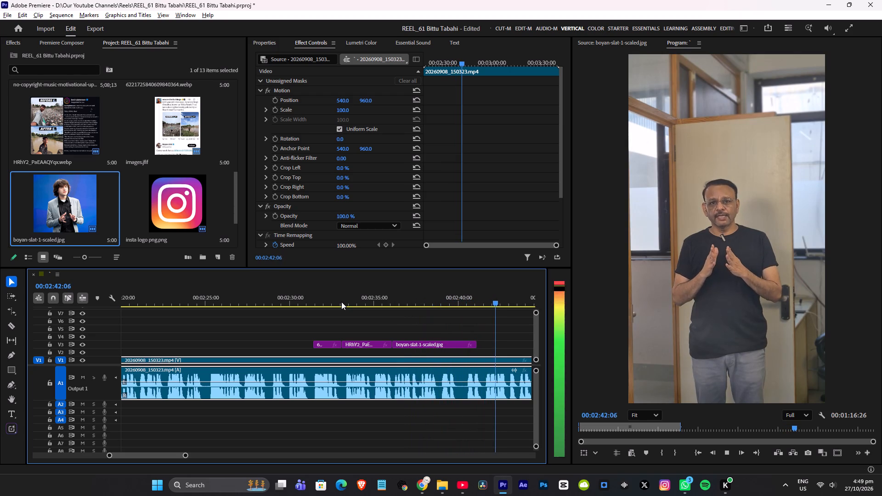
key("space")
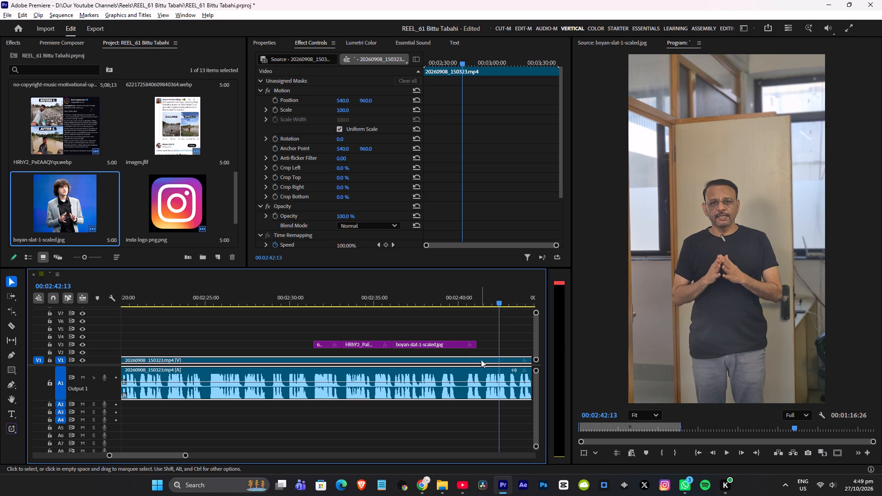
left_click_drag(442, 304, 438, 305)
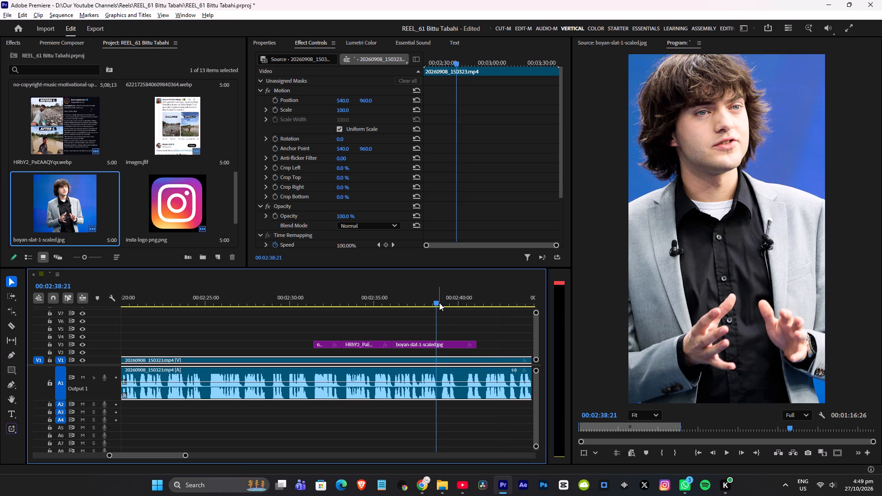
key("space")
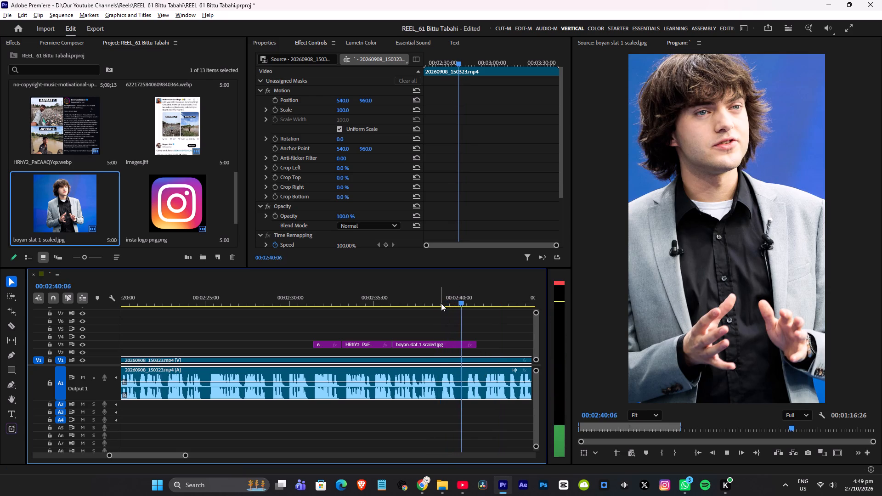
key("space")
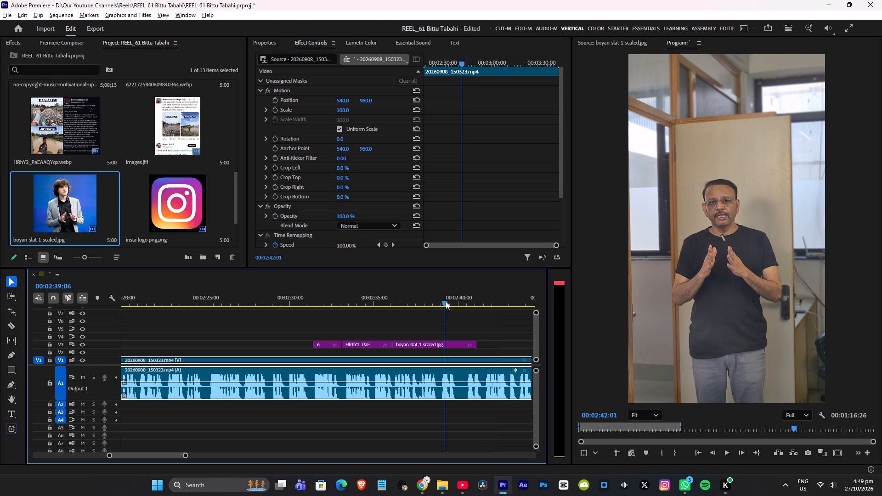
left_click(446, 301)
key("space")
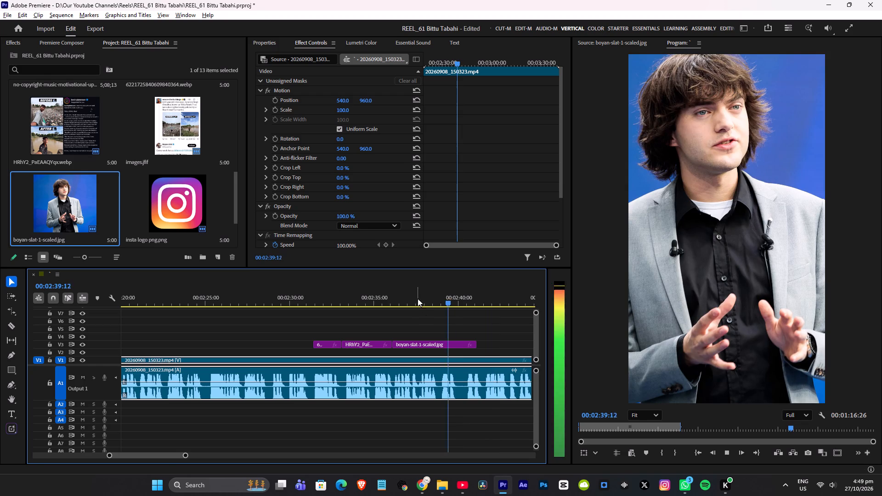
key("space")
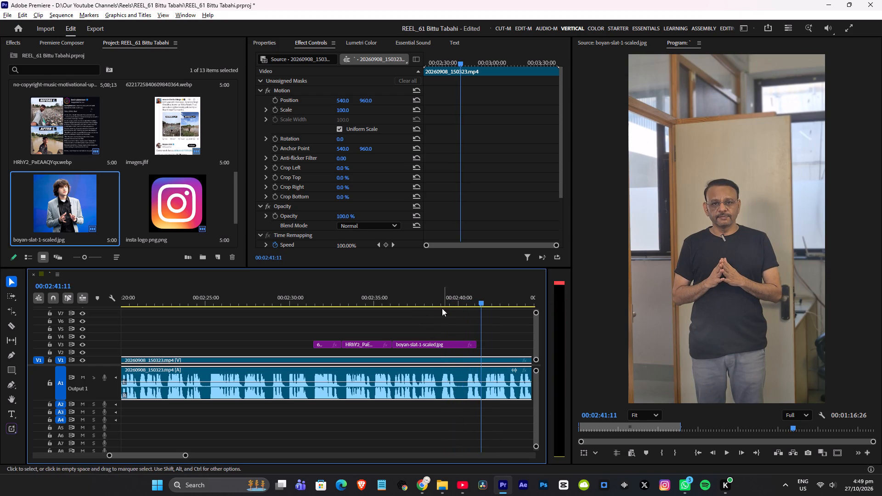
left_click_drag(436, 293, 436, 299)
key("space")
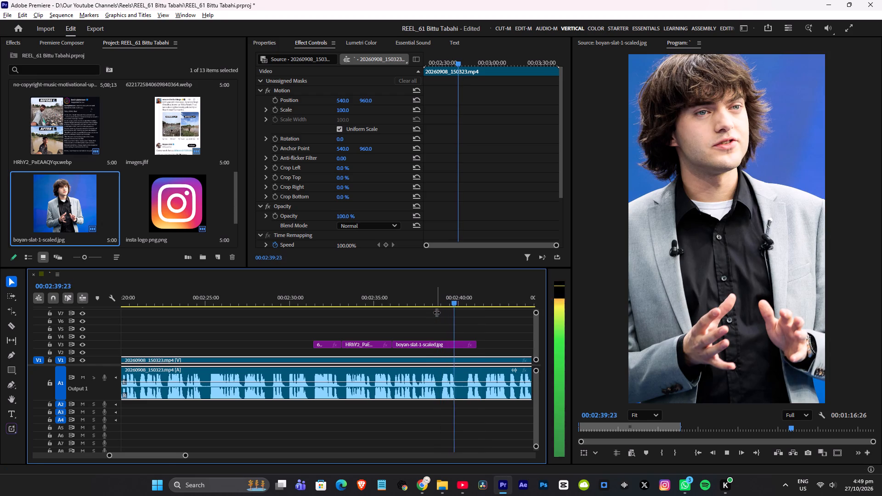
key("space")
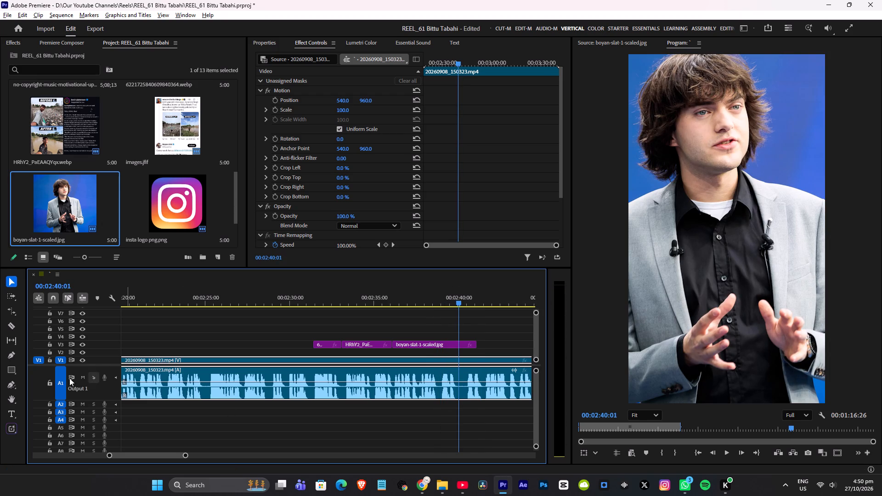
Split the talking-head video and its audio with the Razor at 2:40:01, a few frames after that, and at about 2:38:25.
left_click(13, 326)
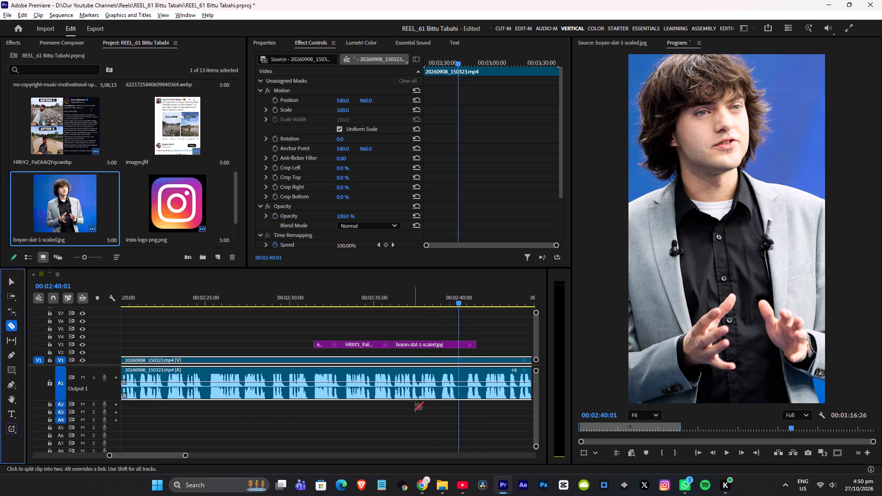
left_click(455, 396)
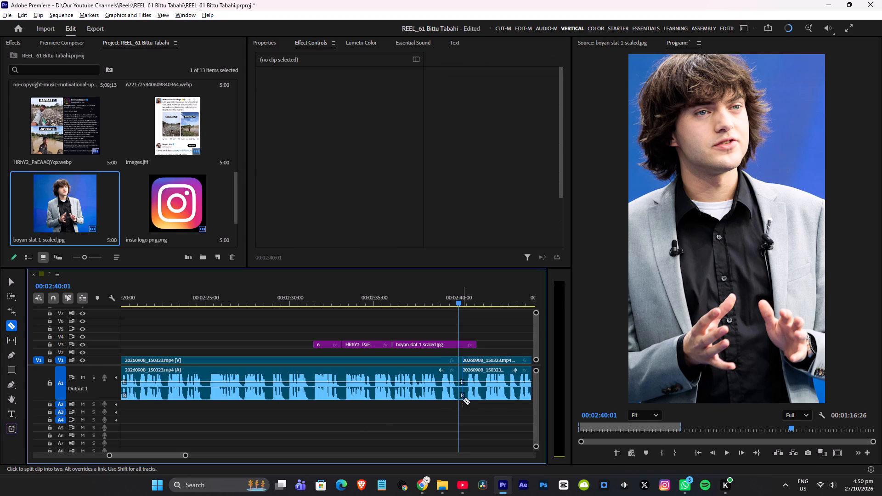
left_click(463, 400)
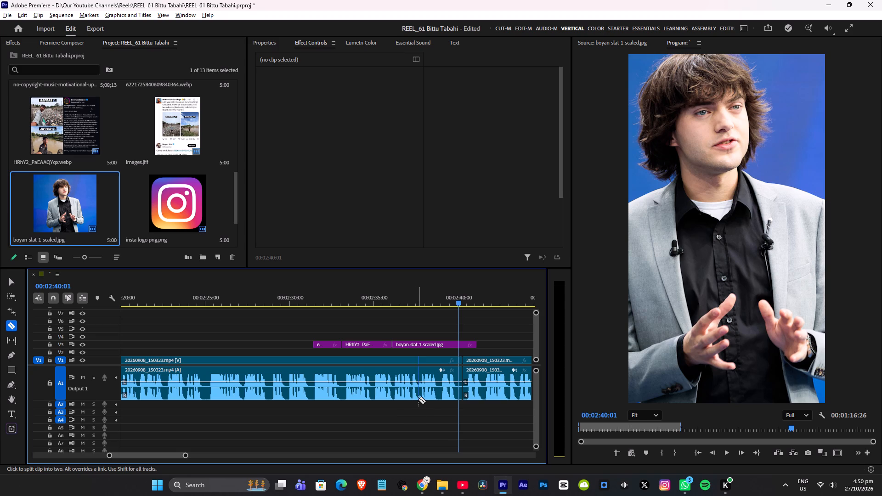
key("space")
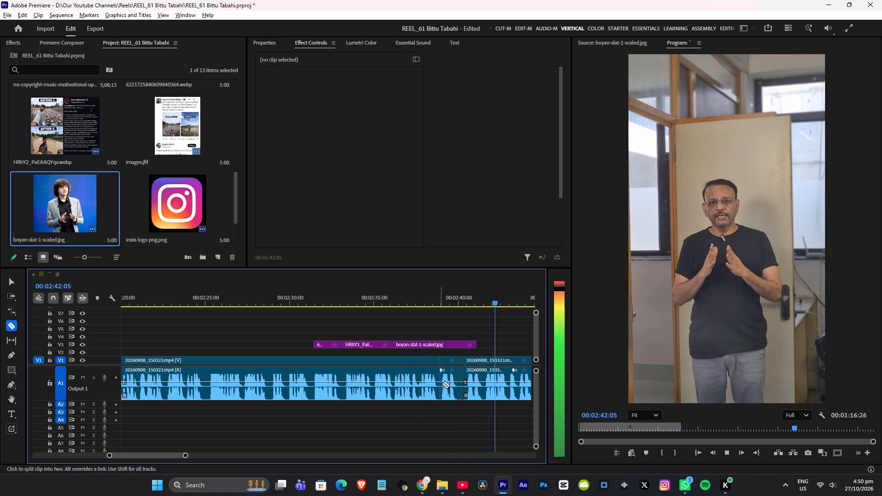
key("space")
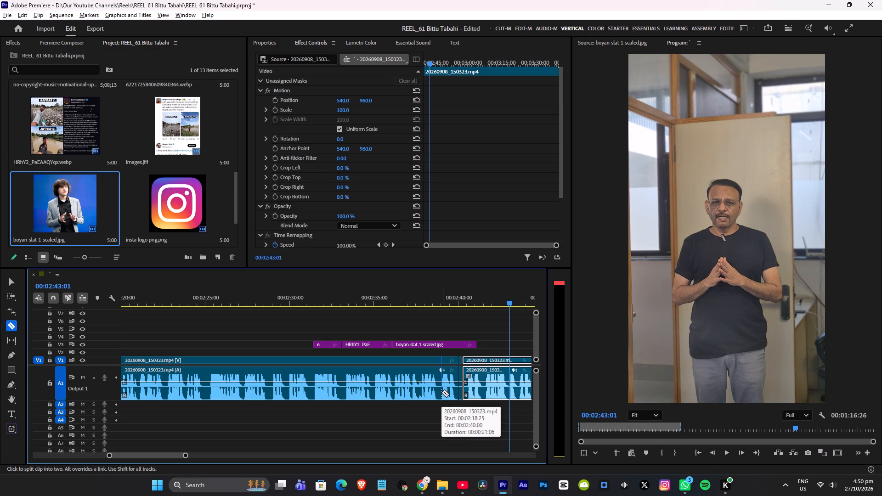
left_click(438, 394)
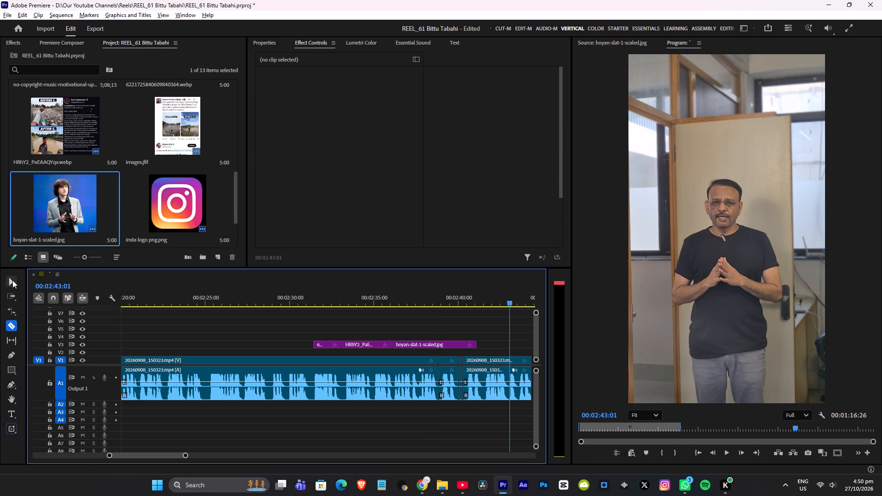
Ripple-delete the two short talking-head pieces, video and audio, between the cuts at about 2:38:25 and 2:40:08.
left_click_drag(10, 278, 18, 292)
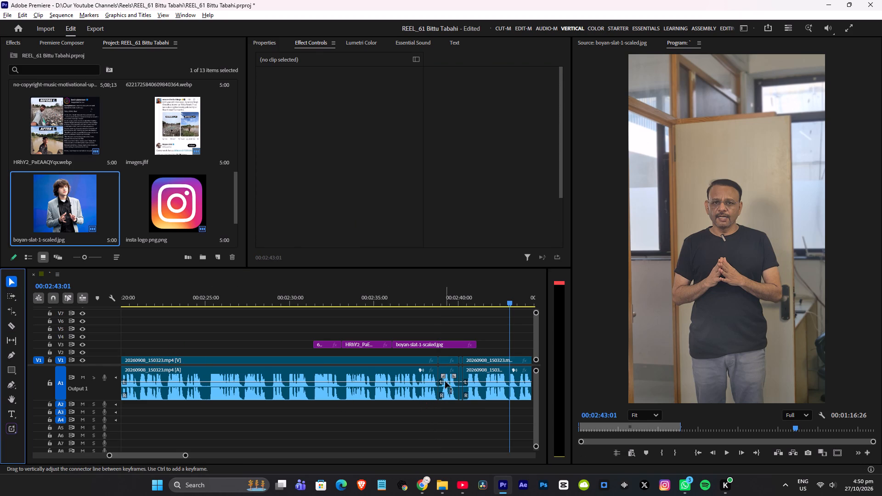
left_click(444, 382)
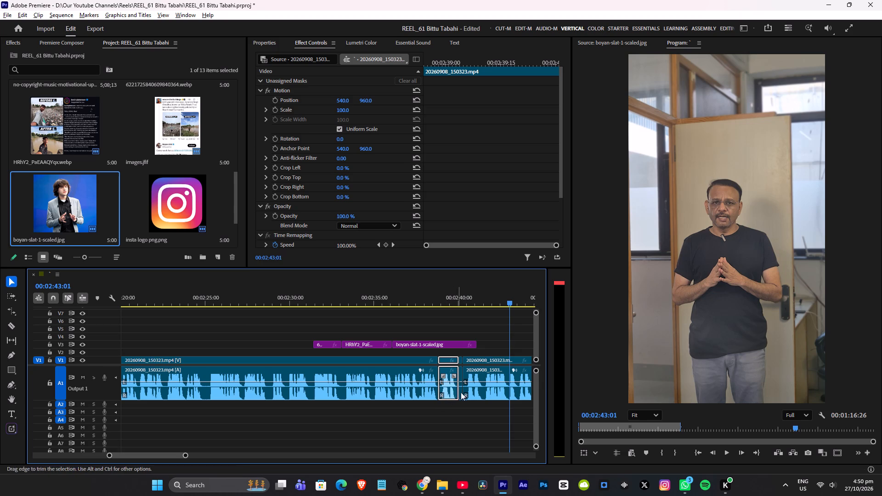
left_click(459, 397)
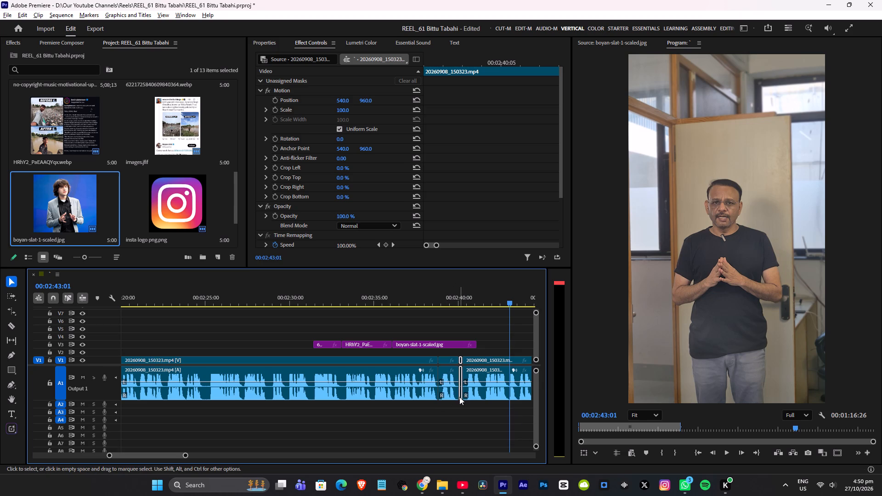
left_click(452, 396)
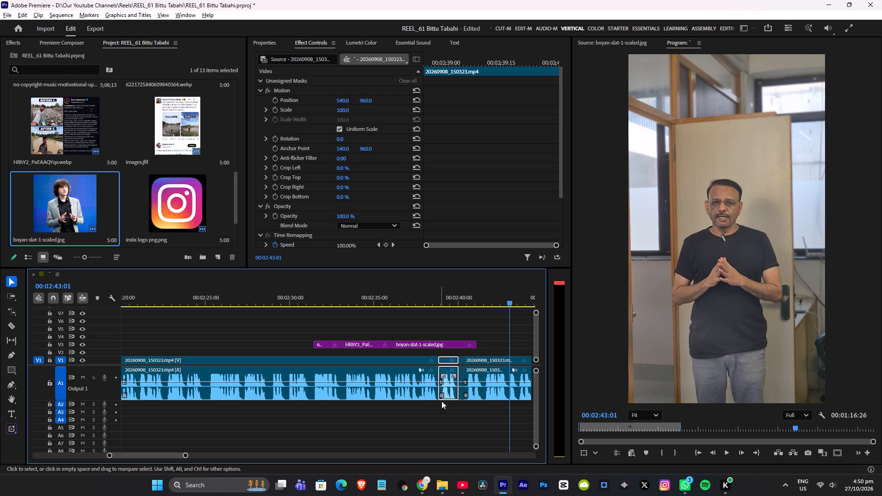
left_click(463, 389, "shift")
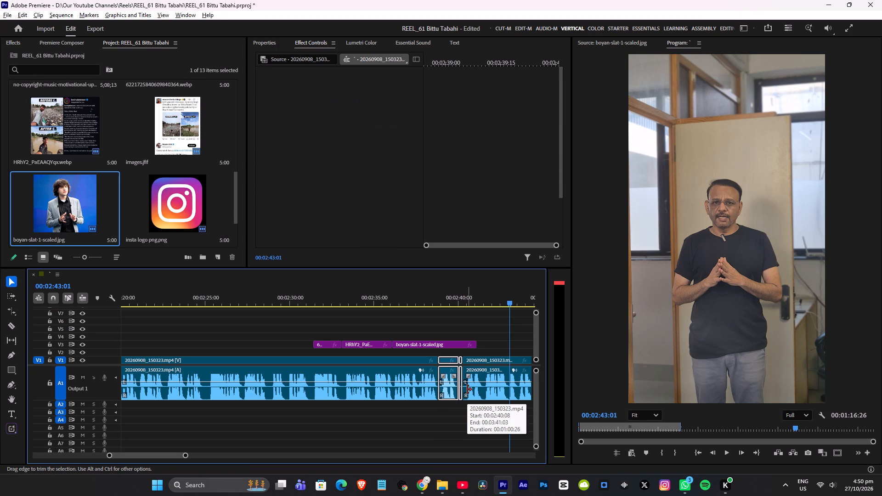
key("shift+Delete")
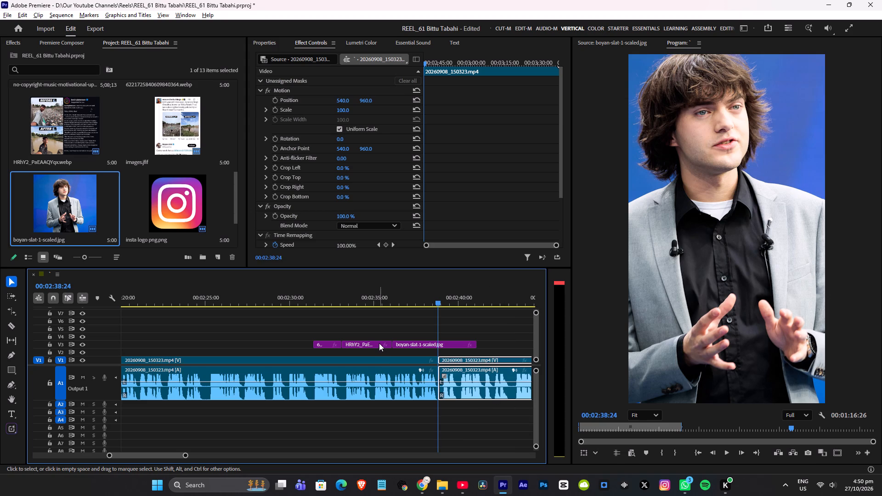
Play the sequence from 2:36:04 to about 3:04 and jump between its edit points to check the narration around the closed gap.
left_click(386, 343)
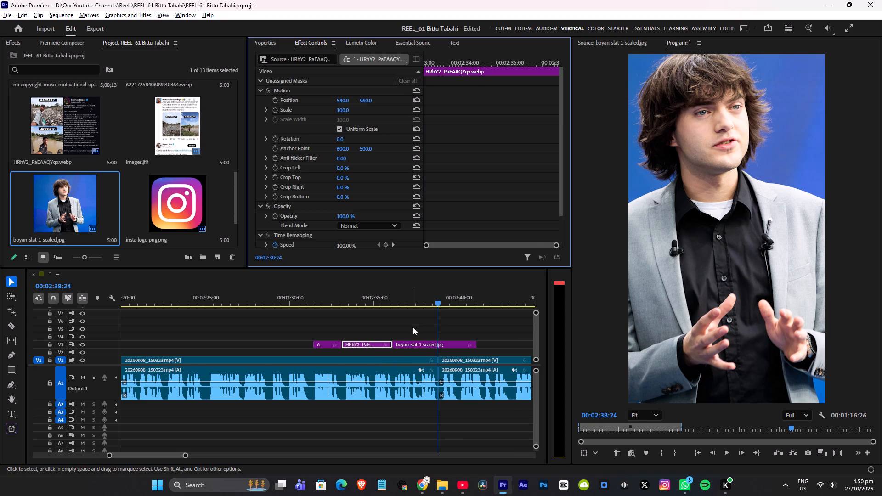
left_click(394, 302)
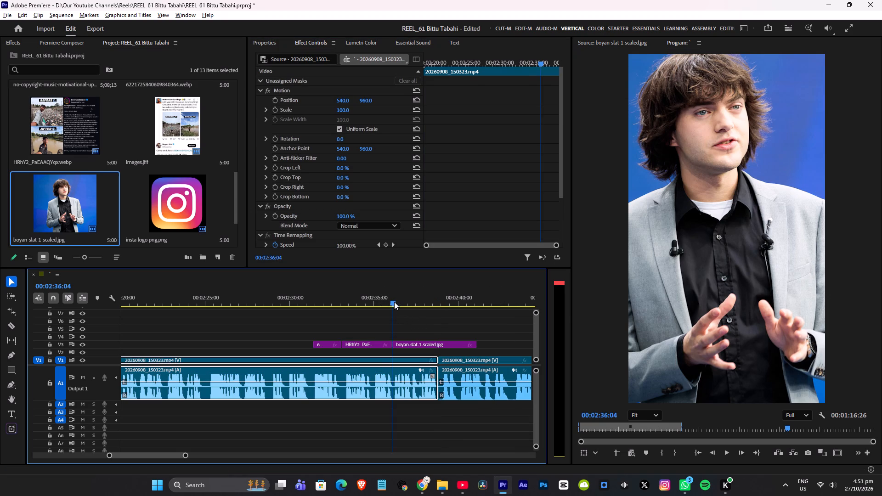
key("space")
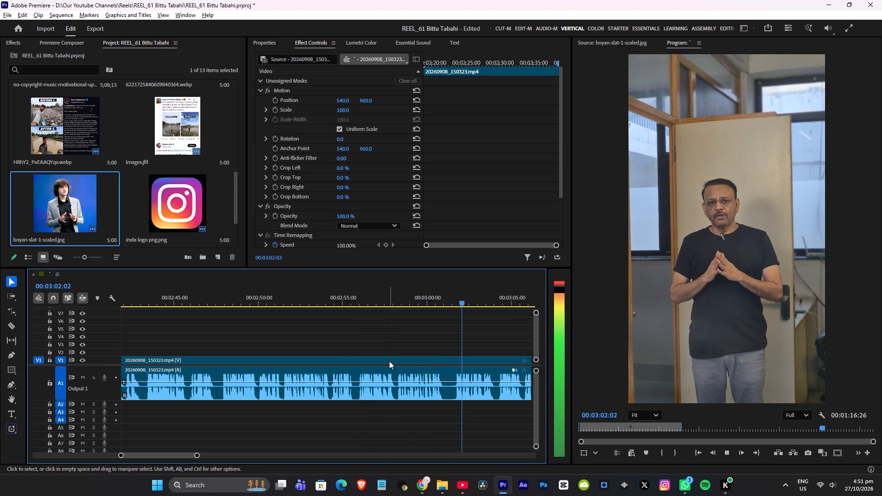
key("space")
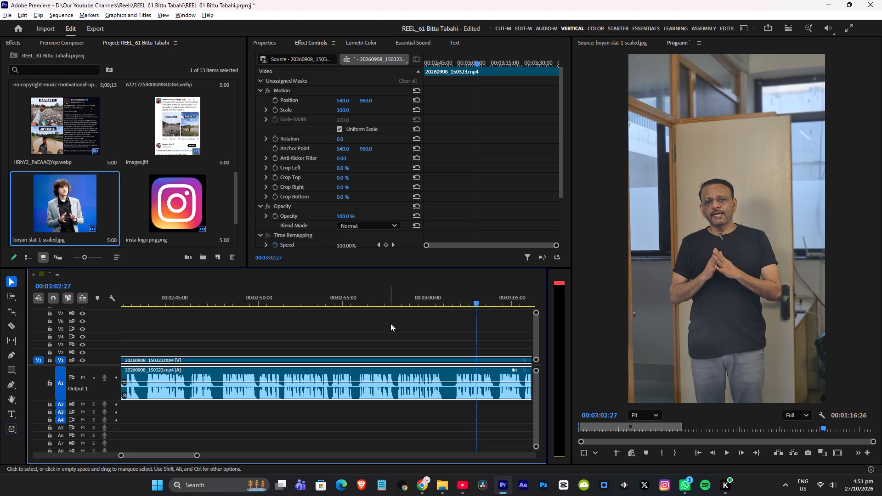
left_click(387, 301)
key("space")
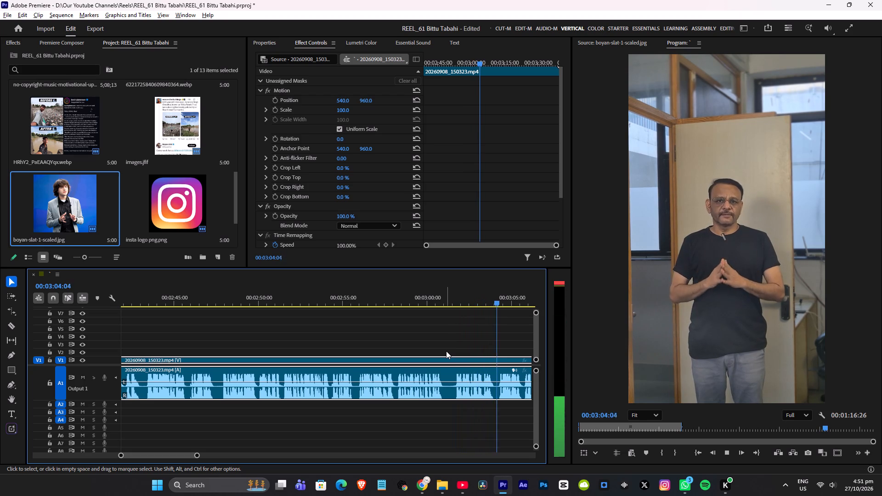
left_click(428, 306)
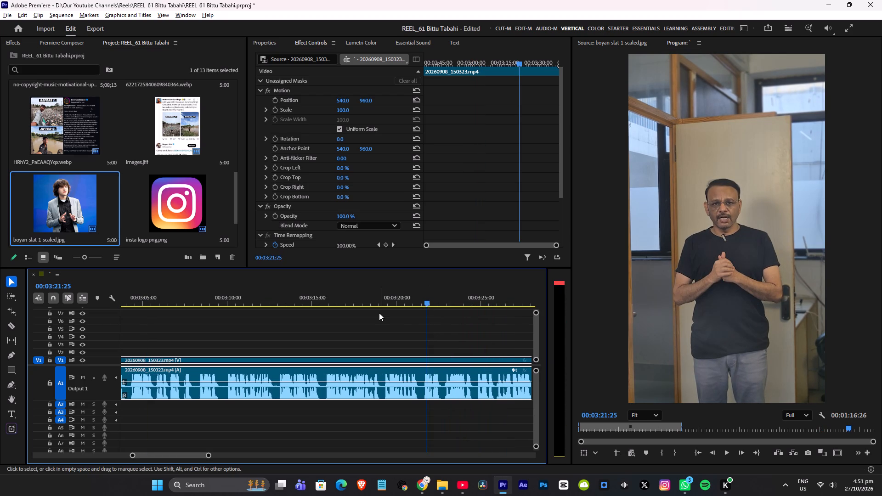
left_click(157, 296)
left_click(136, 306)
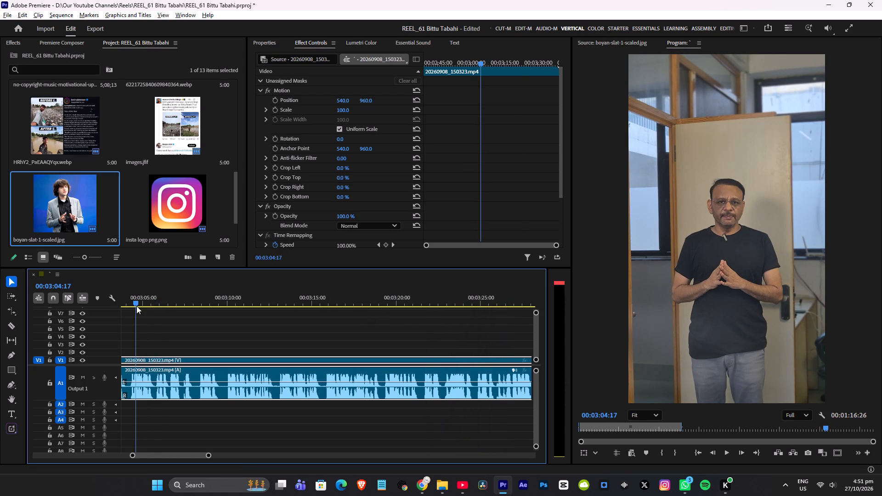
left_click(136, 306)
left_click_drag(136, 306, 118, 303)
key("Up")
key("Up")
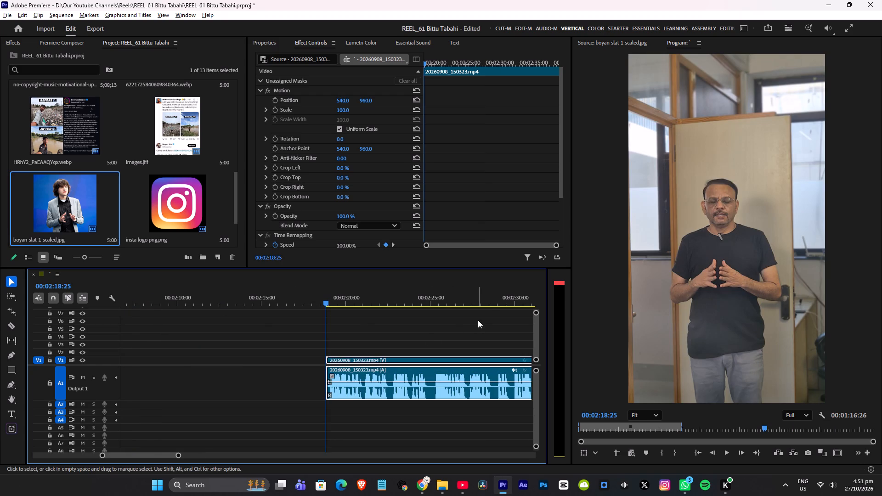
left_click(483, 304)
double_click(498, 303)
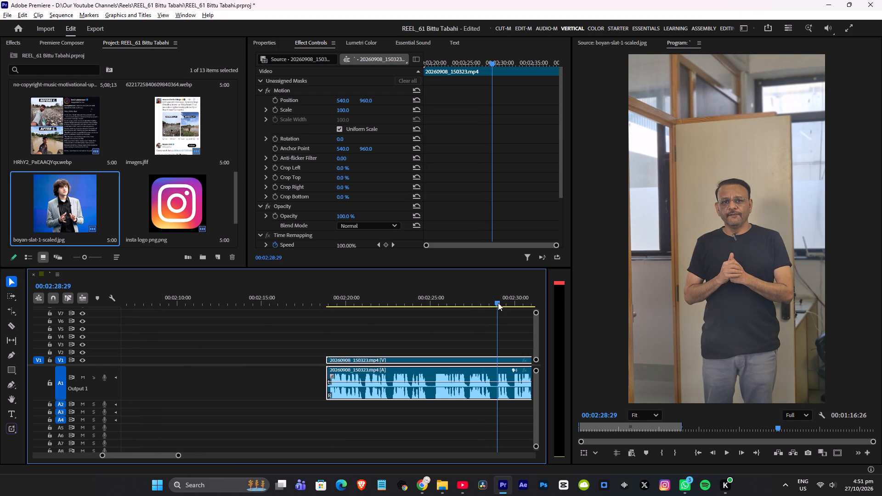
key("Right")
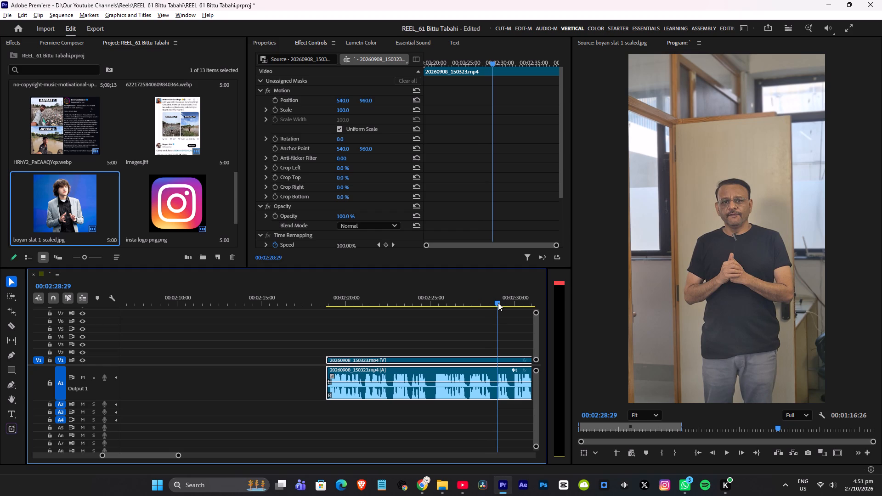
key("Right")
key("Right")
key("Down")
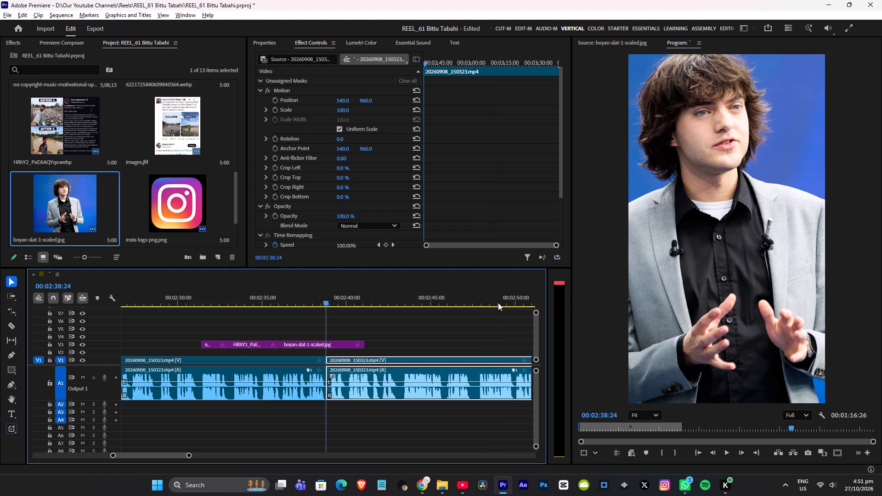
key("Down")
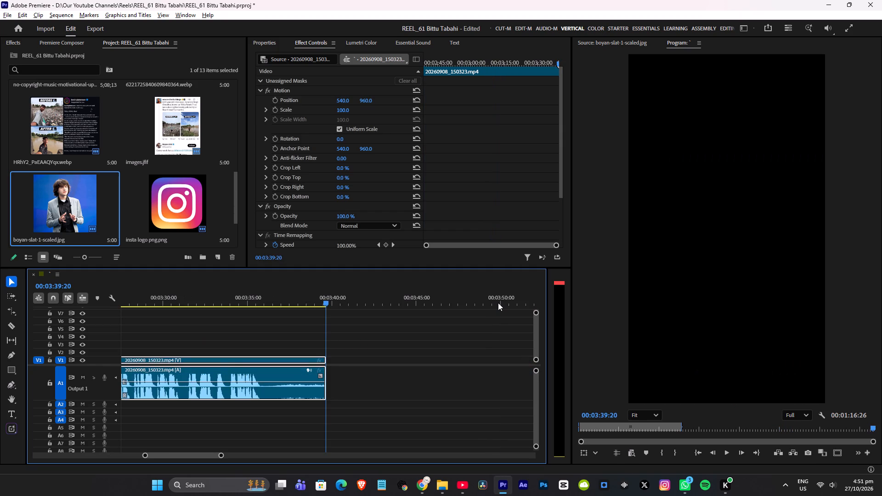
Play on from the cut at 2:38:24 and split the talking-head video and audio with the Razor at about 3:01:07.
key("Up")
key("space")
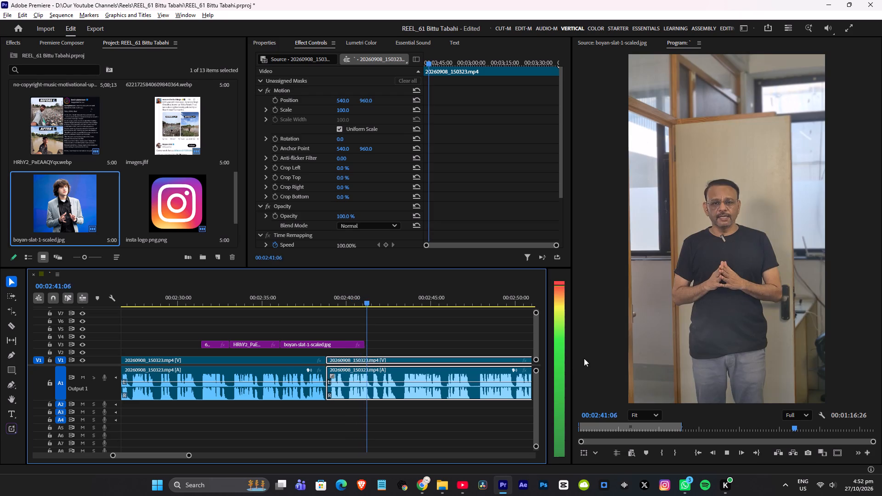
left_click(9, 323)
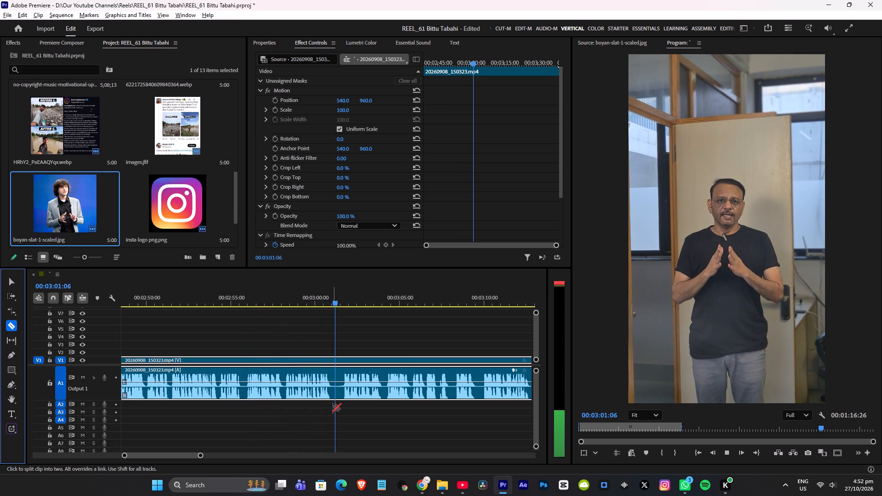
key("space")
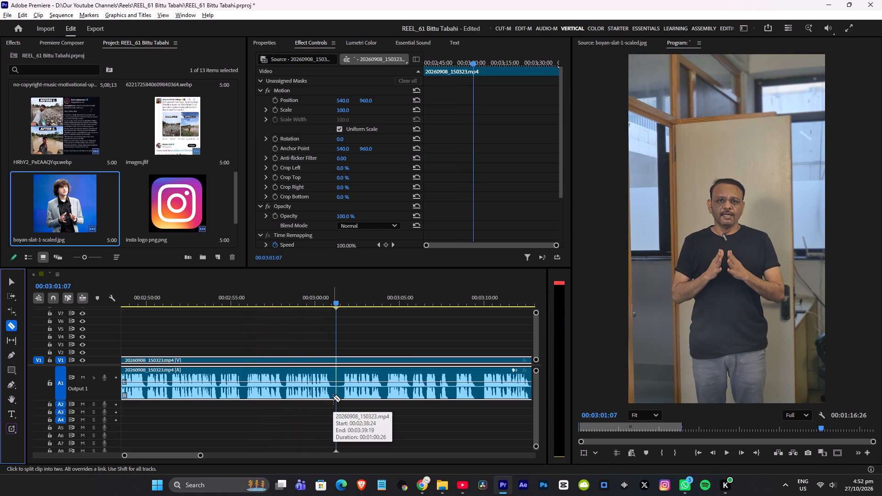
left_click(333, 397)
key("v")
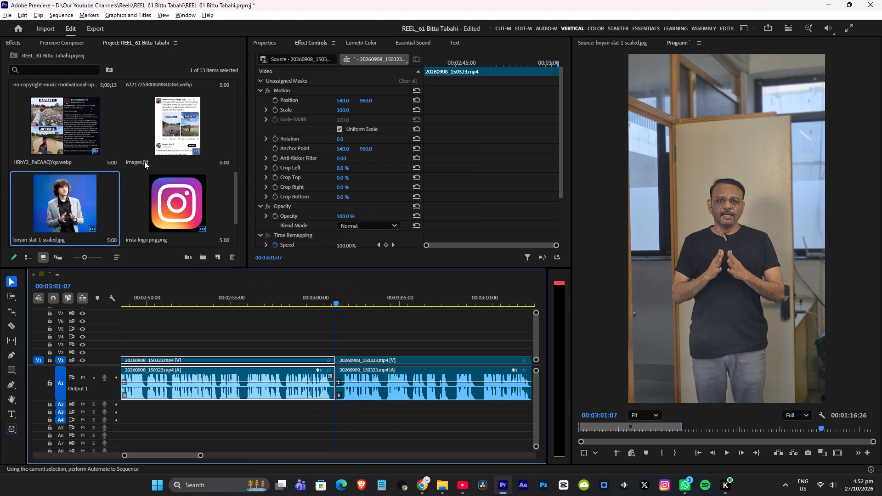
Look through the project's media and play the sequence from 2:31:00 to 2:43:02 to review the images against the narration.
scroll(135, 169, "down", 1)
scroll(134, 169, "up", 3)
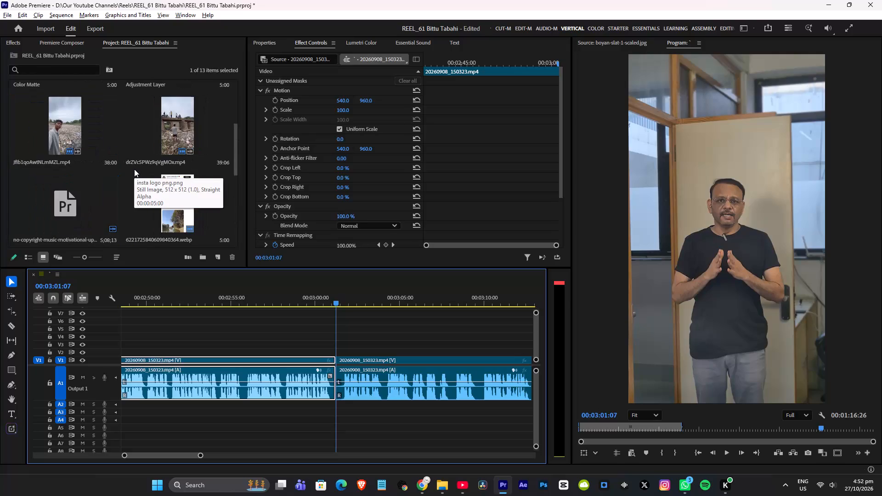
scroll(133, 169, "down", 1)
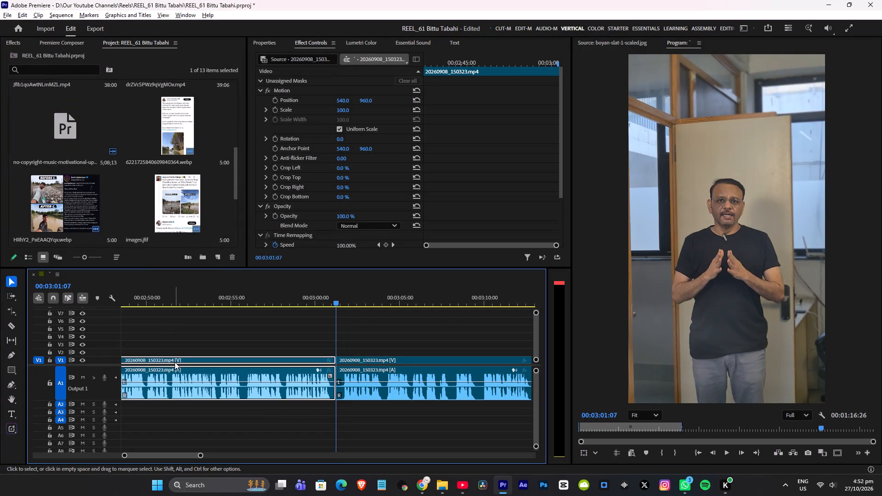
left_click(180, 305)
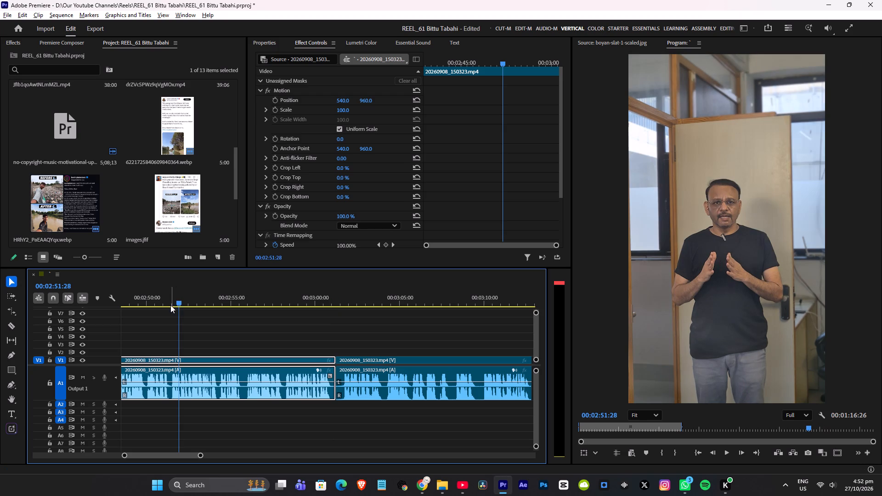
left_click_drag(170, 305, 164, 305)
left_click_drag(161, 305, 149, 305)
left_click_drag(147, 305, 143, 305)
left_click(135, 305)
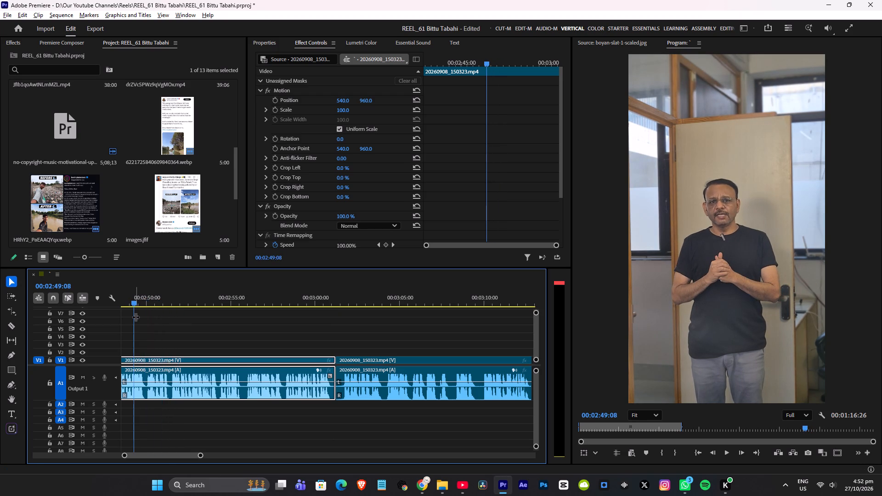
key("Up")
key("Up")
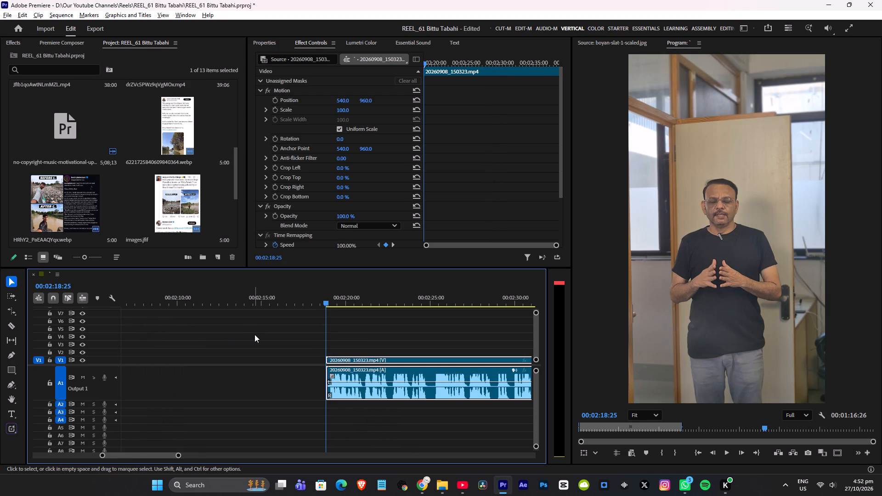
left_click(463, 319)
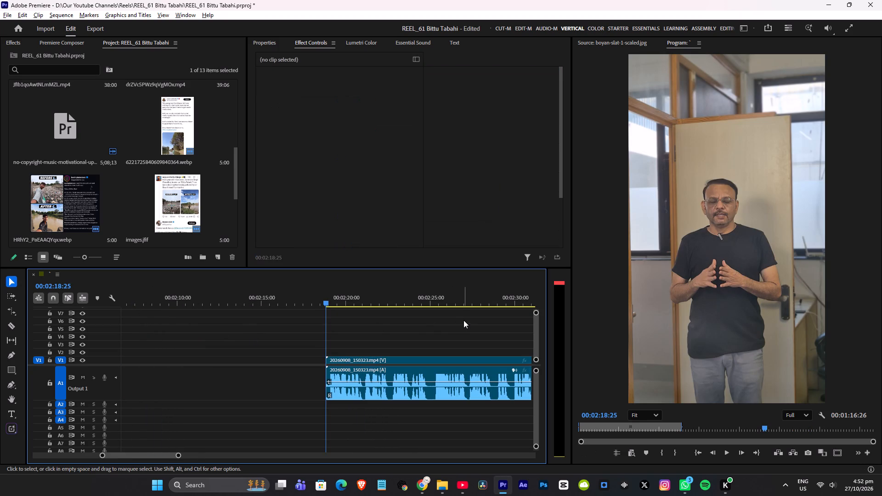
left_click(474, 304)
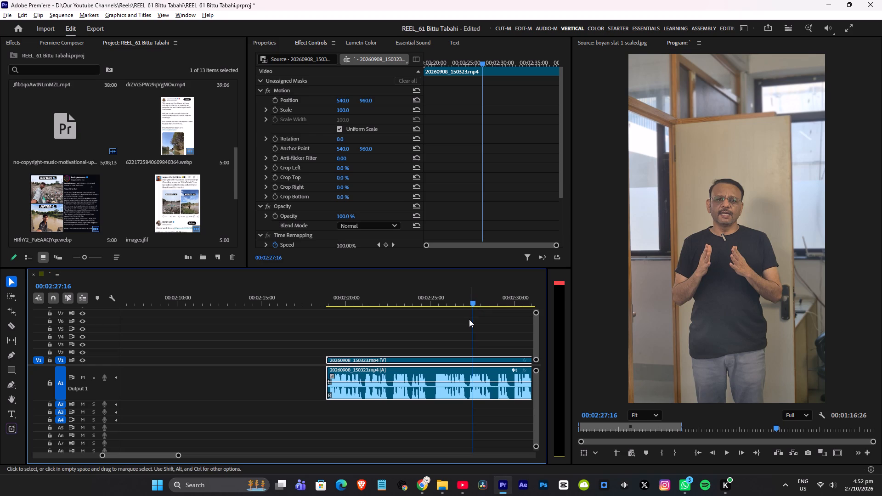
key("Down")
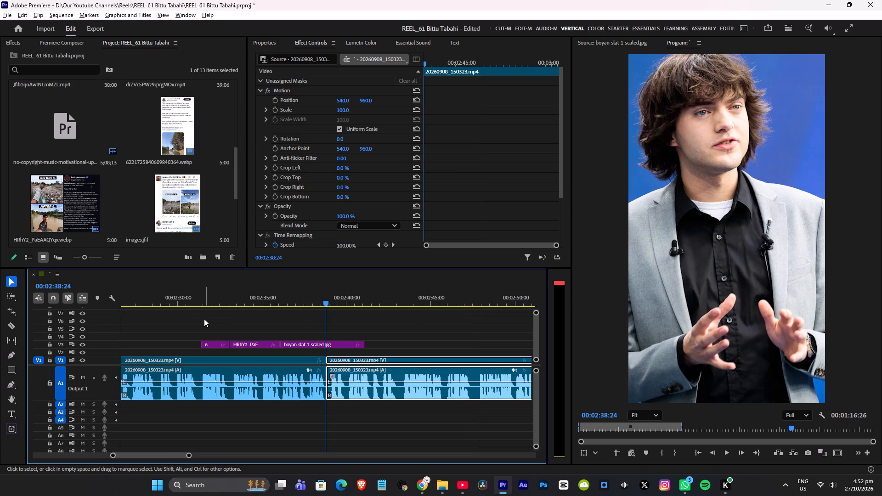
left_click(195, 305)
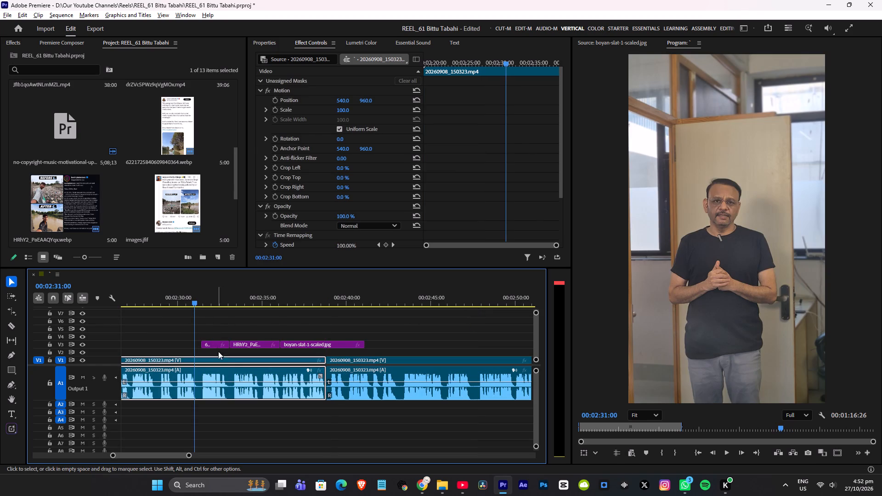
key("space")
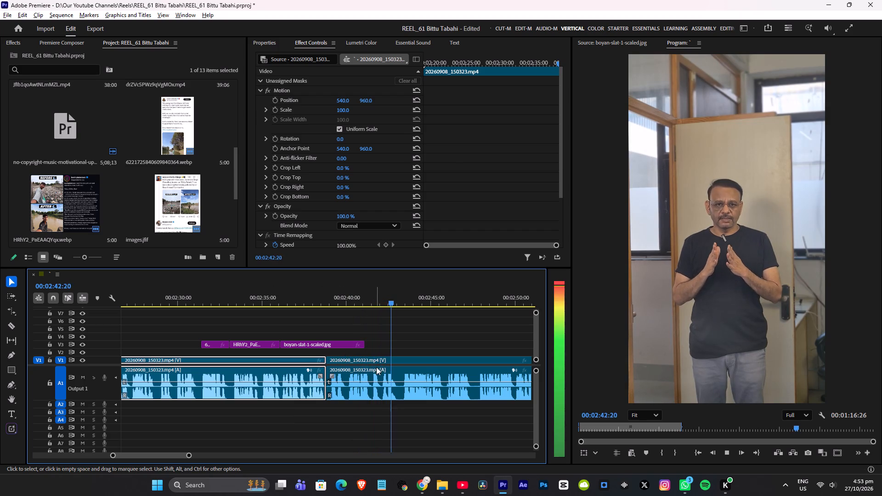
key("space")
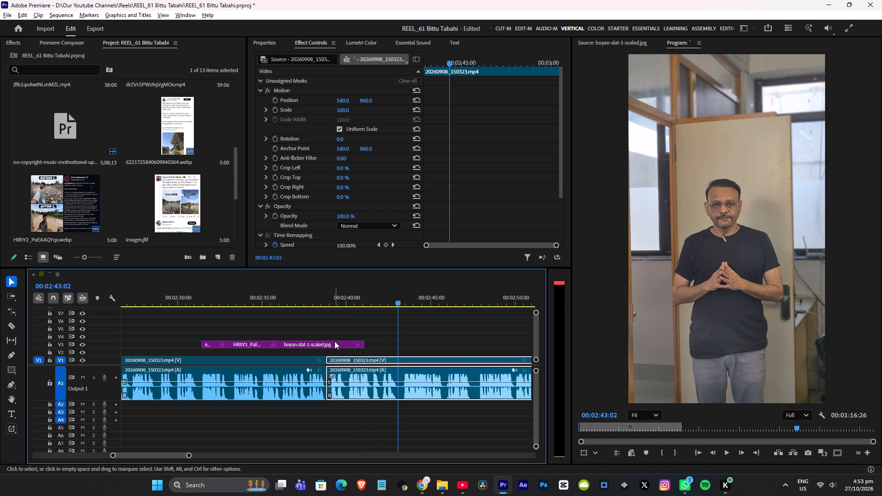
scroll(141, 167, "down", 2)
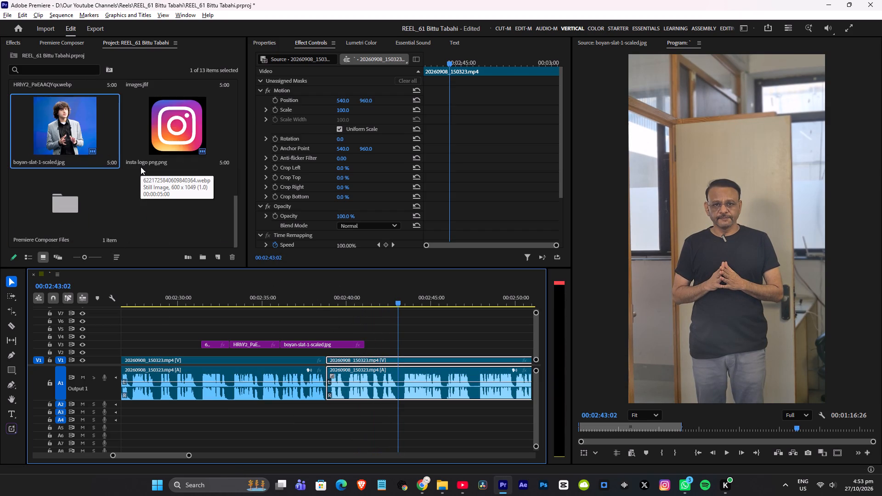
Look through the project's media thumbnails for footage that suits the narration, from the still images up to the sequence and video clips.
scroll(141, 167, "up", 1)
scroll(145, 173, "down", 1)
scroll(145, 173, "up", 1)
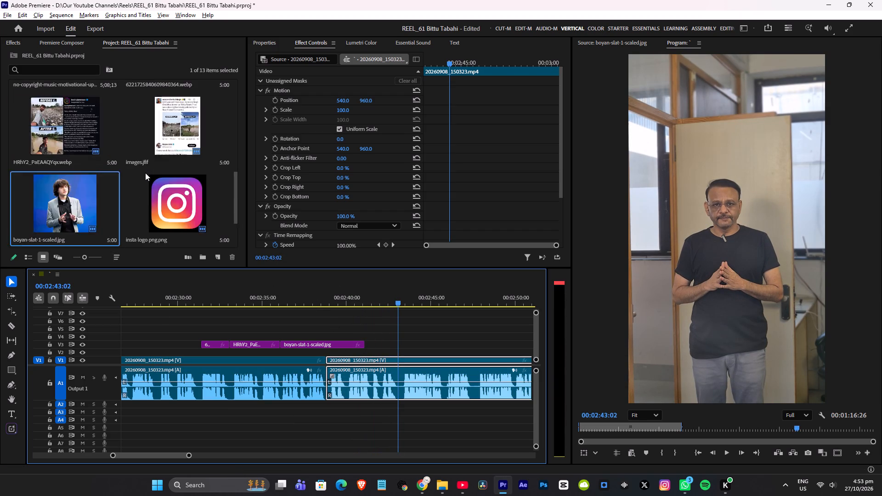
scroll(145, 173, "up", 1)
scroll(126, 184, "down", 1)
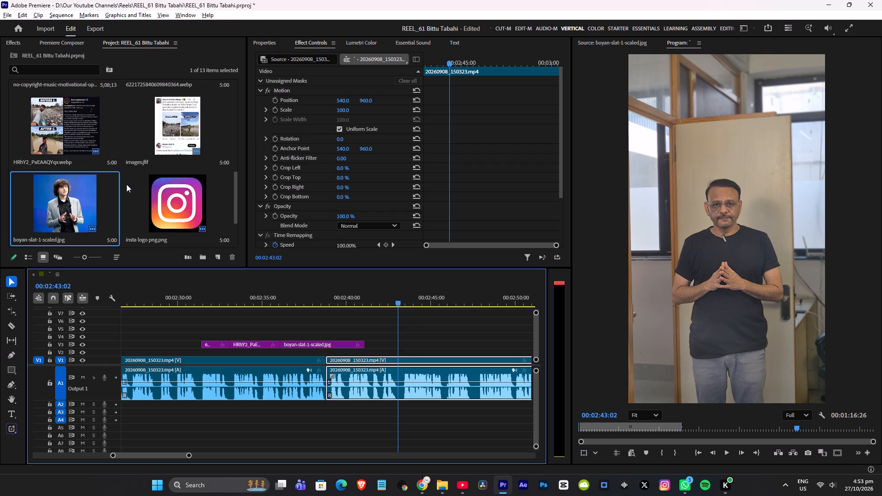
scroll(126, 184, "down", 3)
scroll(125, 183, "up", 3)
scroll(125, 163, "down", 1)
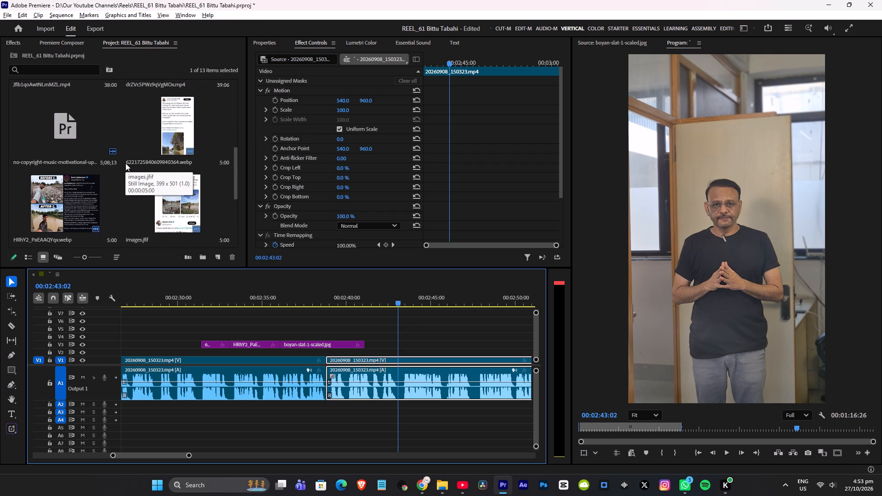
scroll(124, 167, "up", 2)
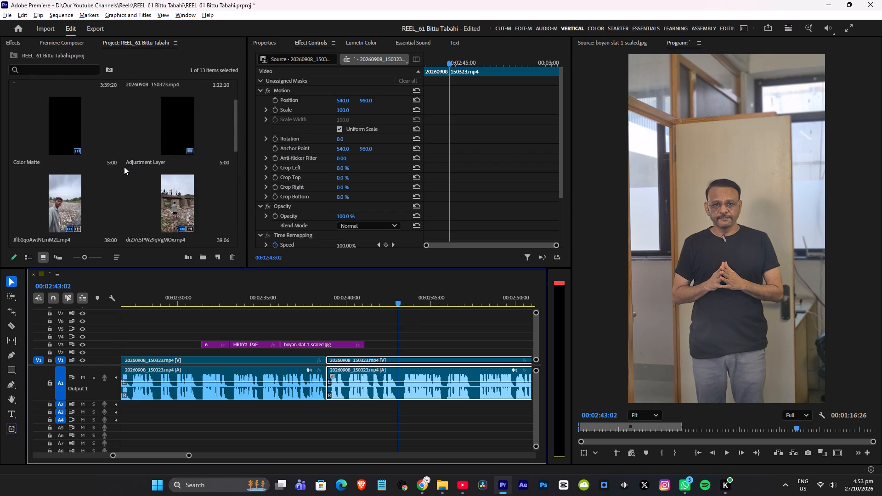
scroll(124, 167, "up", 2)
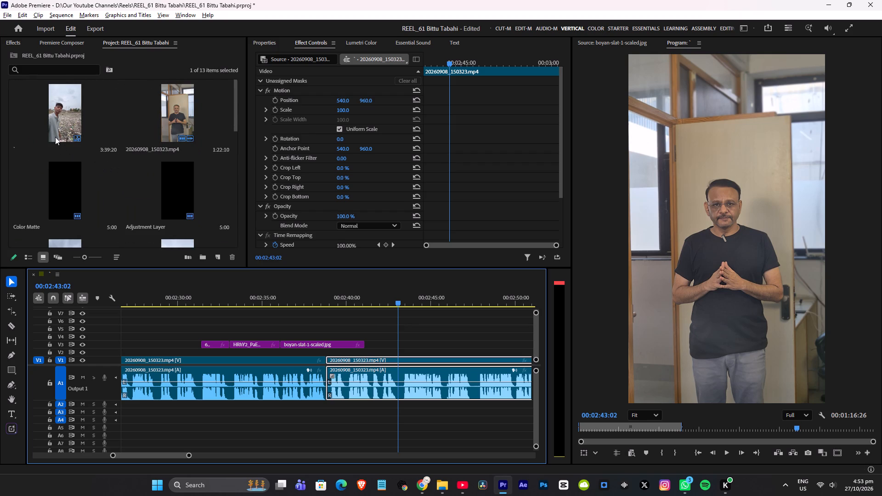
double_click(60, 126)
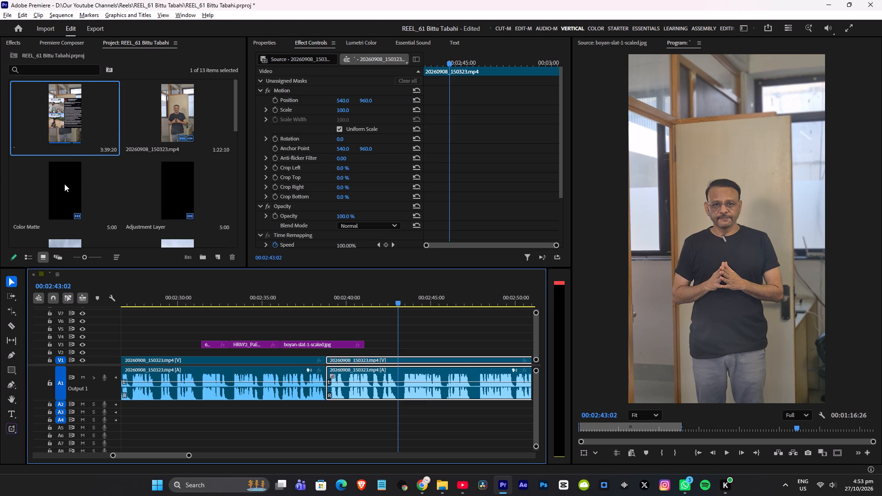
Open drZVc5PWz9qVgMOx.mp4 in the Source monitor and preview it from about 3:09 to 4:10.
scroll(85, 193, "down", 1)
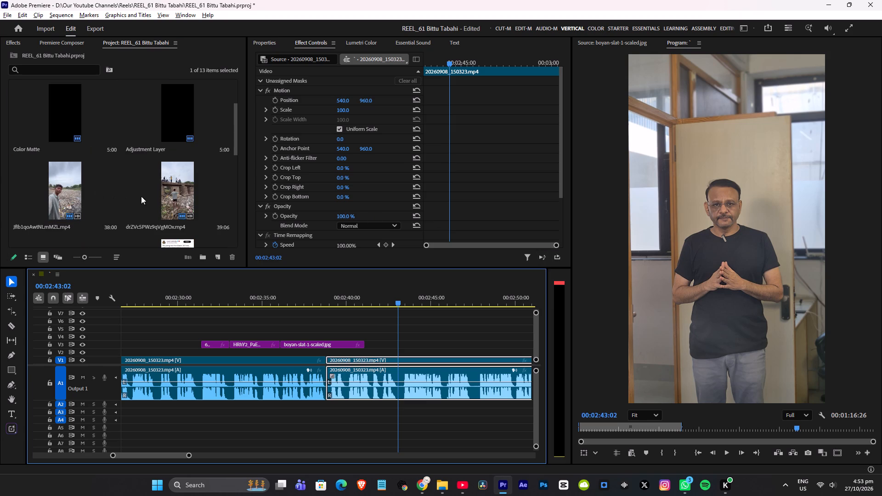
double_click(164, 195)
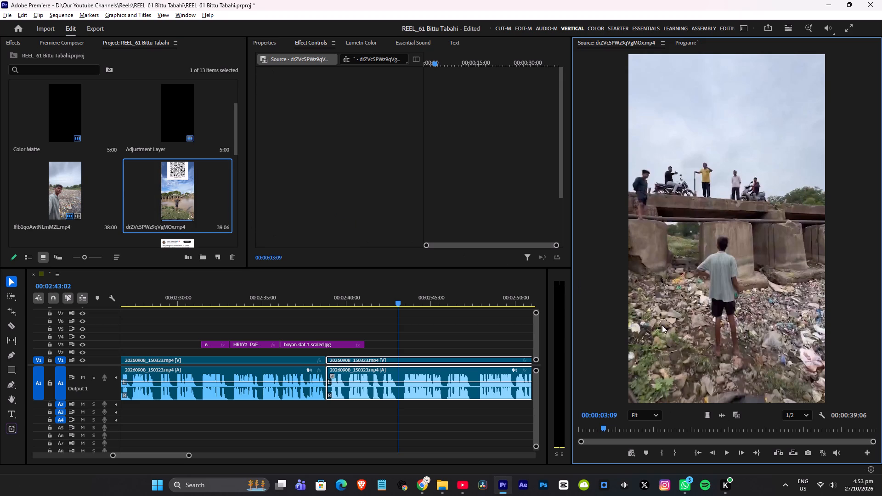
left_click(727, 452)
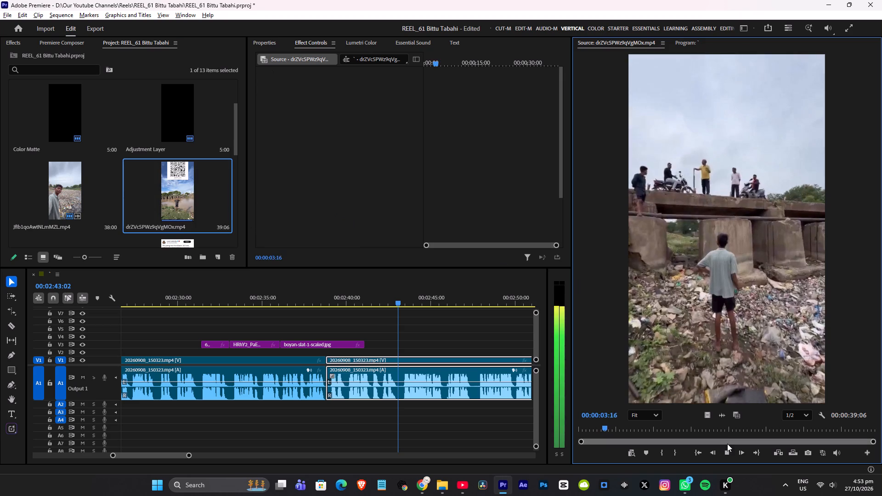
key("space")
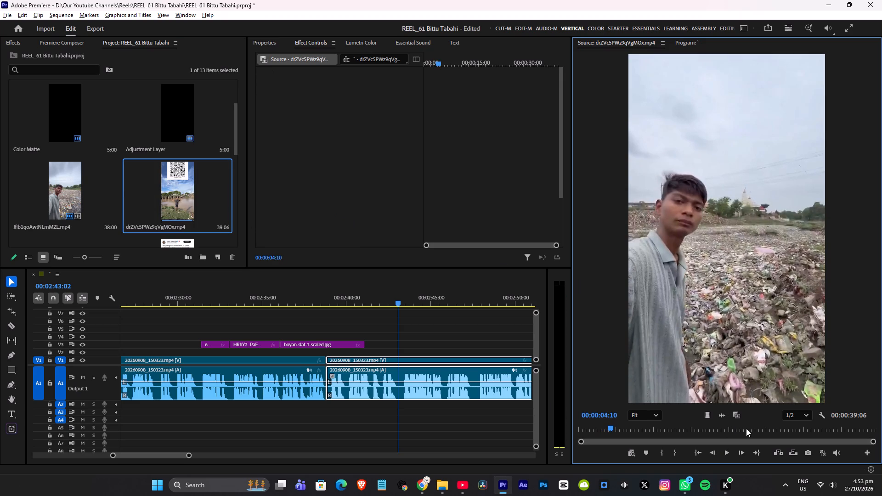
Play the sequence from 2:18:05, just before the talking-head clip starts, to 2:29:00 to review the narration.
scroll(370, 339, "down", 7, "alt")
scroll(382, 352, "up", 8)
left_click(292, 299)
key("space")
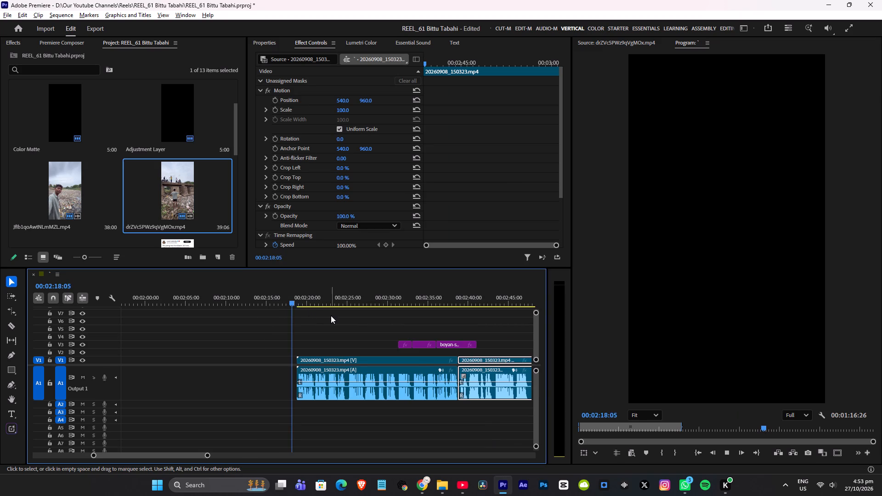
scroll(331, 315, "up", 8, "alt")
key("space")
key("space")
scroll(368, 349, "up", 2, "alt")
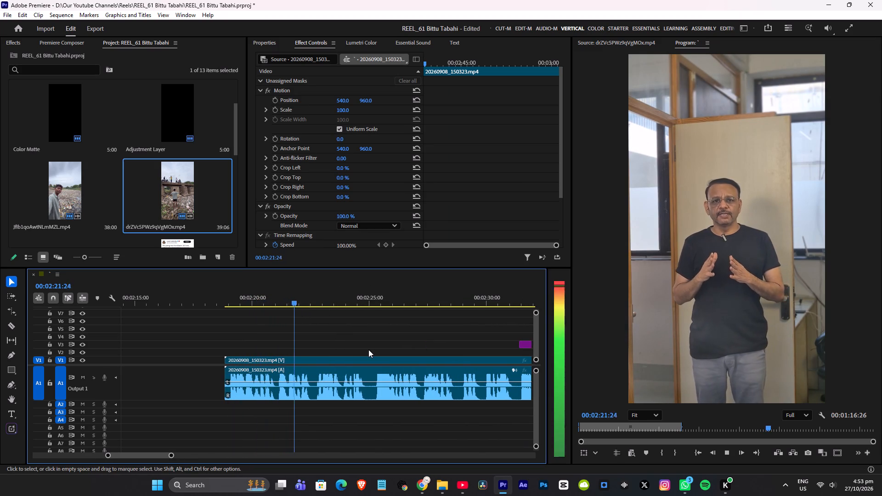
key("space")
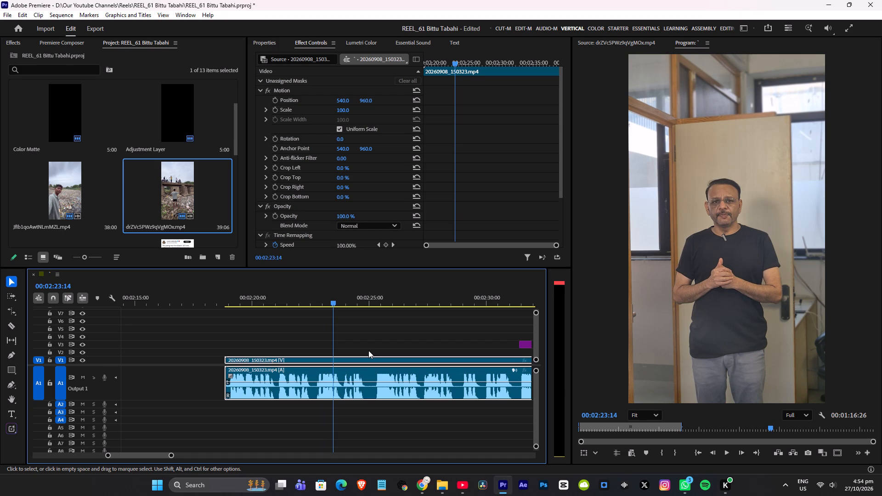
key("space")
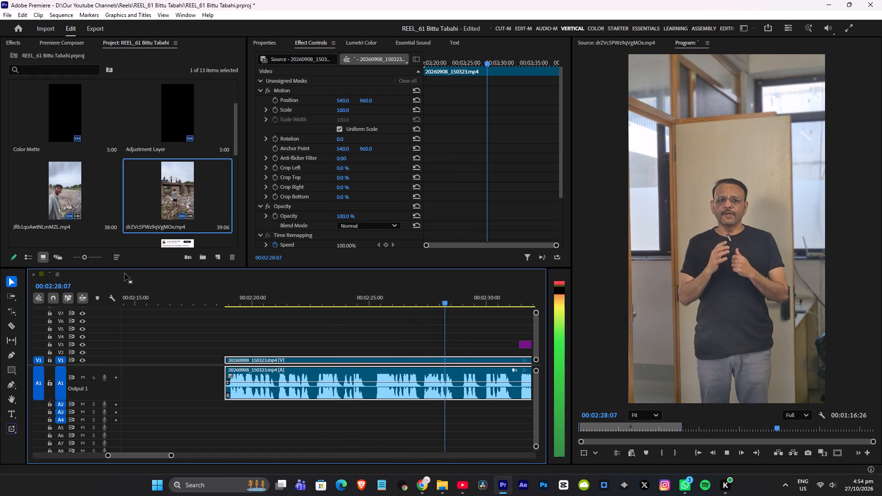
key("space")
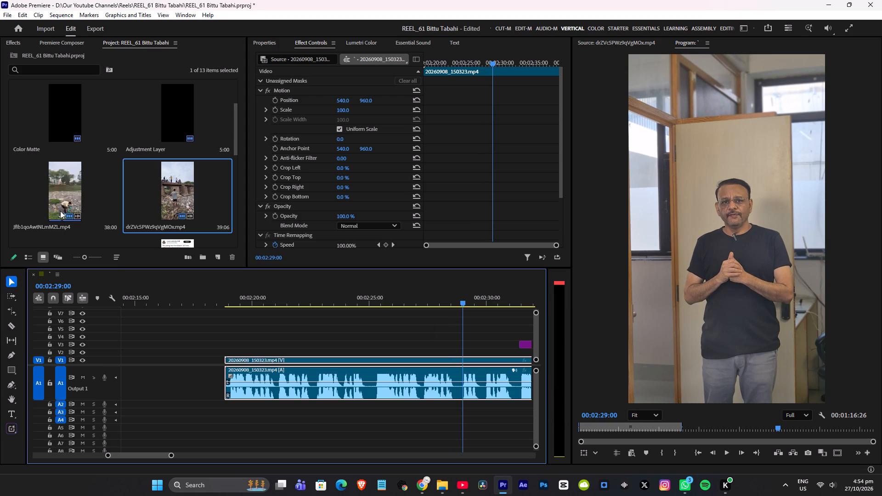
Open Jflb1qoAwtNLmMZL.mp4 in the Source monitor and play it from near its start to review the footage.
double_click(55, 211)
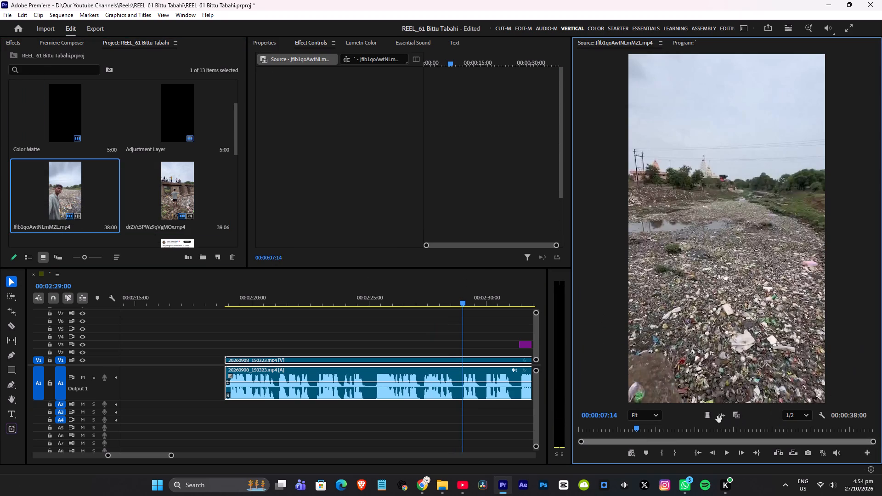
left_click(589, 428)
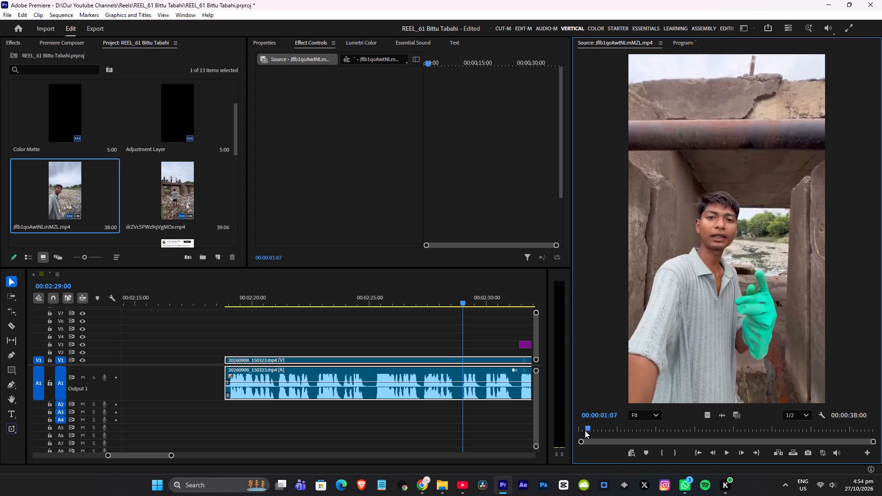
left_click(579, 431)
left_click(581, 427)
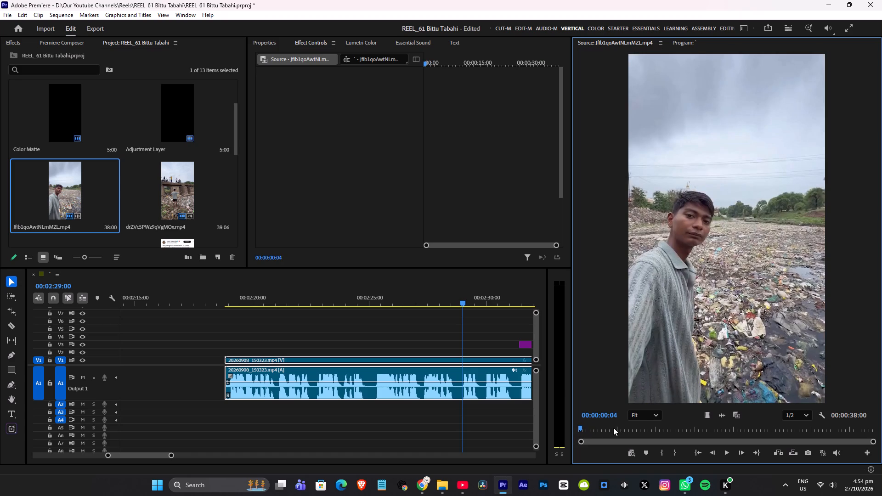
key("space")
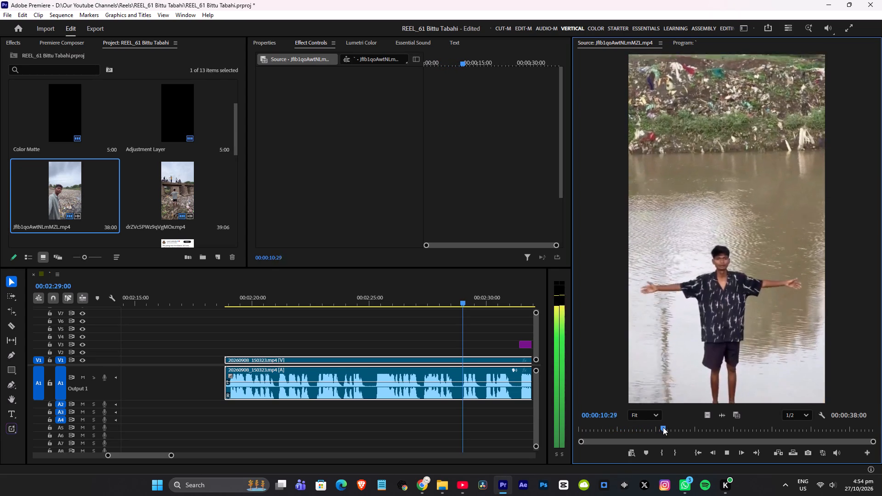
Play Jflb1qoAwtNLmMZL.mp4 in the Source monitor from 10:06 to its end to review the remaining footage.
left_click_drag(661, 428, 658, 433)
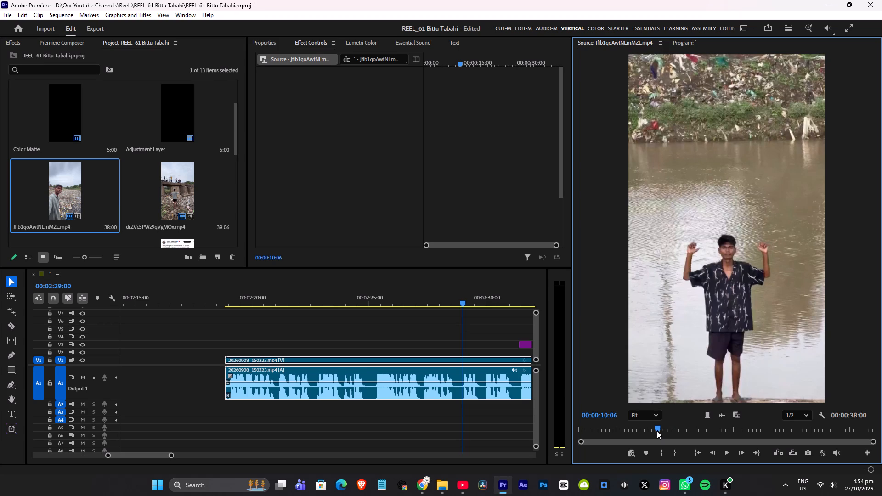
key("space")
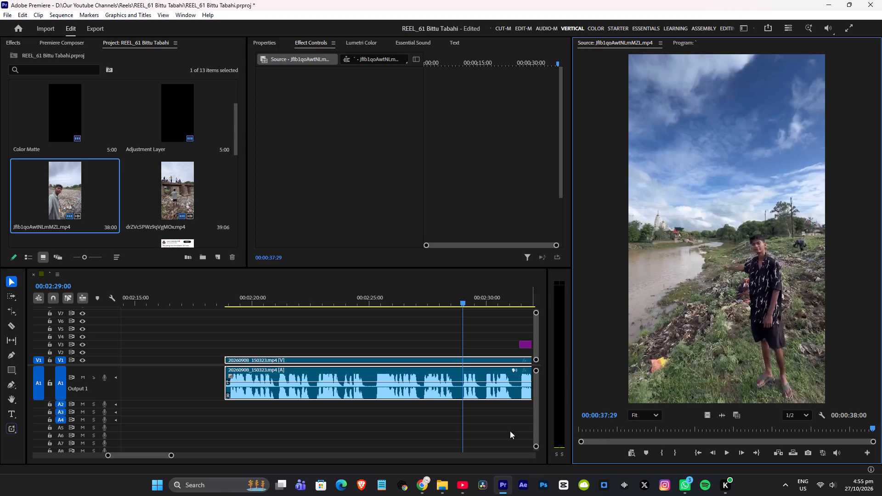
Reopen drZVc5PWz9qVgMOx.mp4 in the Source monitor, preview it from 19:09, and replay it from near its start.
double_click(177, 185)
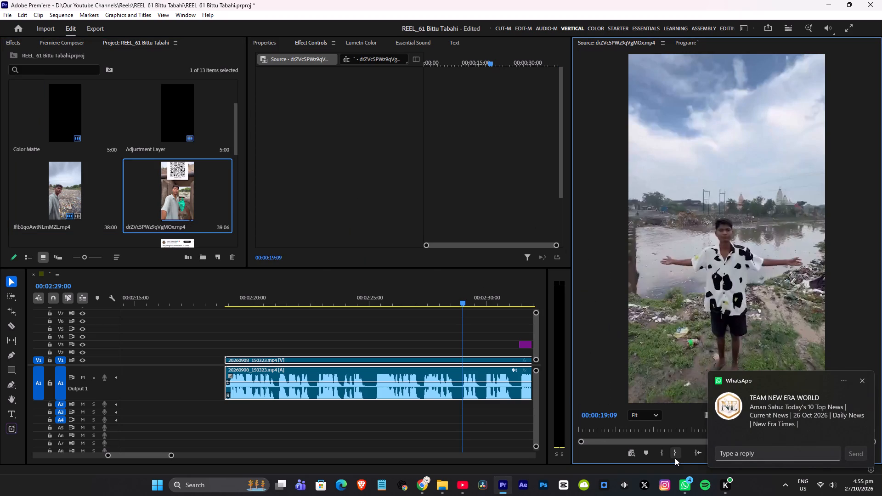
left_click(863, 378)
left_click(728, 453)
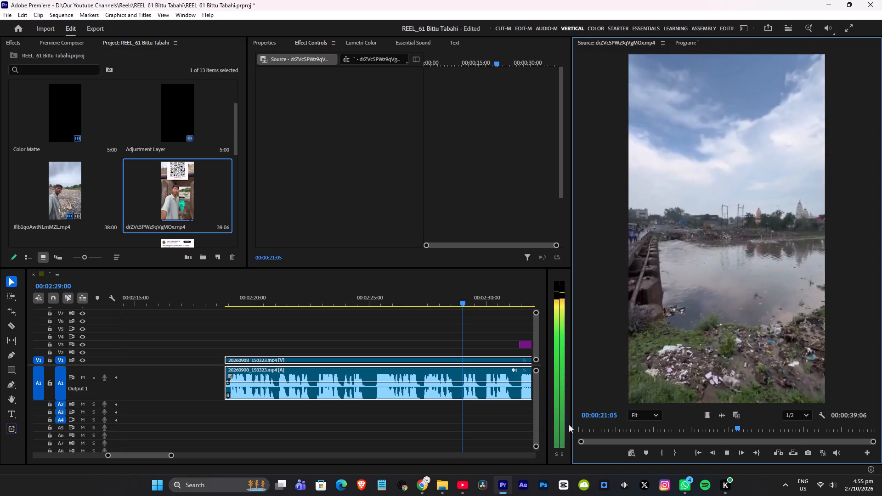
left_click(582, 427)
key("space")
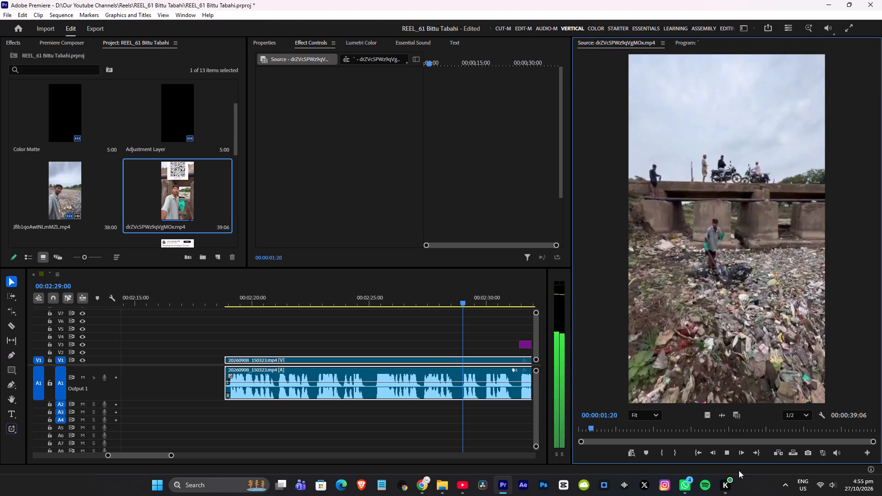
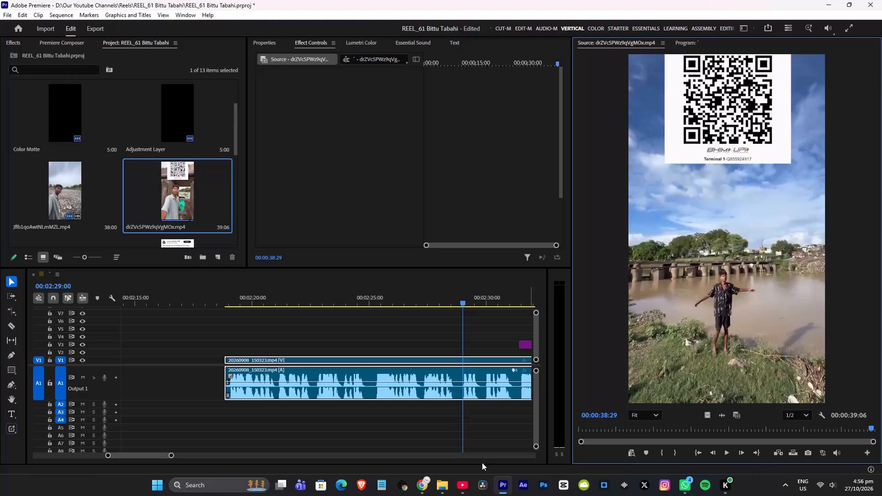
Look through the project's still images and video clips for footage that suits the narration.
scroll(163, 189, "down", 2)
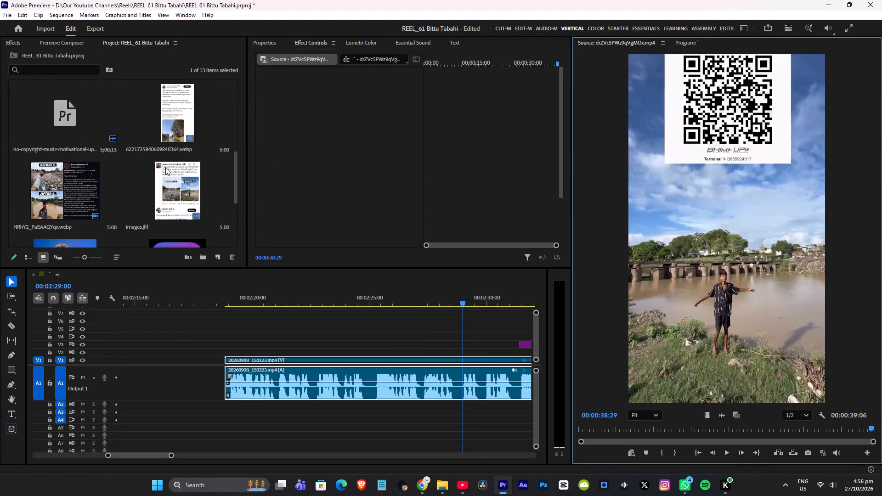
scroll(165, 167, "up", 1)
scroll(173, 164, "down", 2)
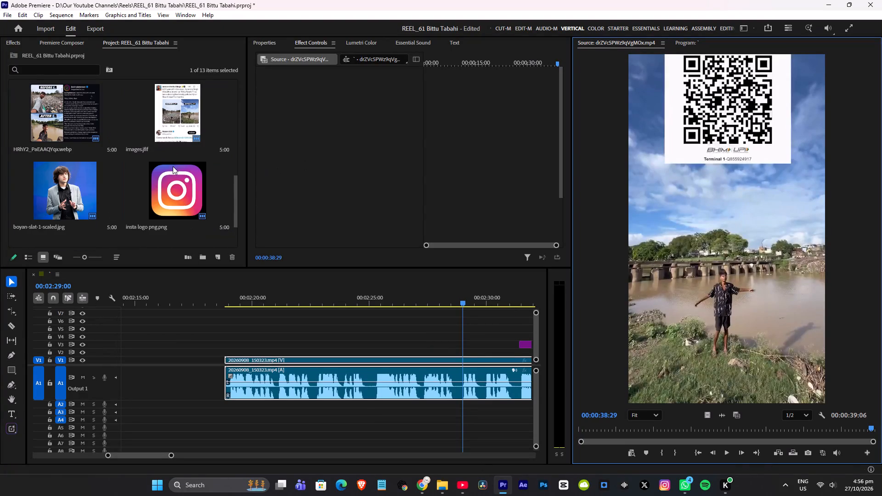
scroll(173, 167, "down", 1)
scroll(162, 171, "up", 5)
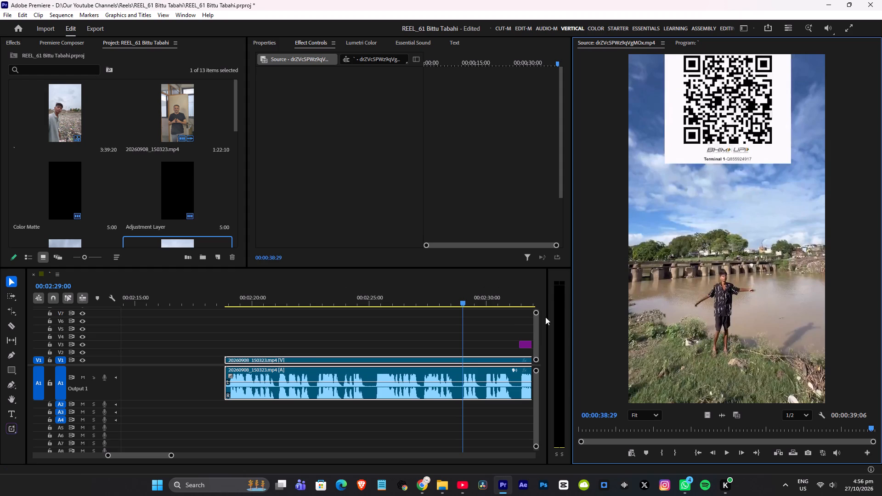
double_click(65, 113)
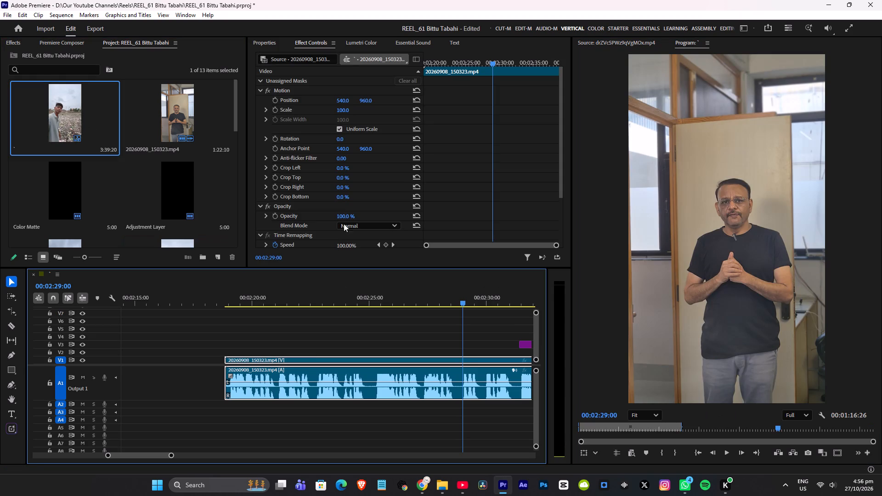
Open Jflb1qoAwtNLmMZL.mp4 in the Source monitor and preview it from its start to about 17:16.
scroll(113, 201, "down", 1)
double_click(60, 191)
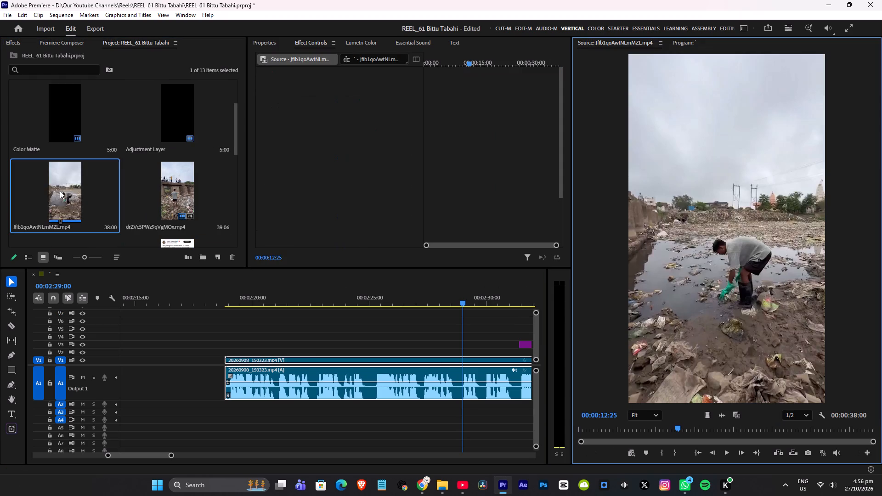
left_click_drag(601, 428, 493, 434)
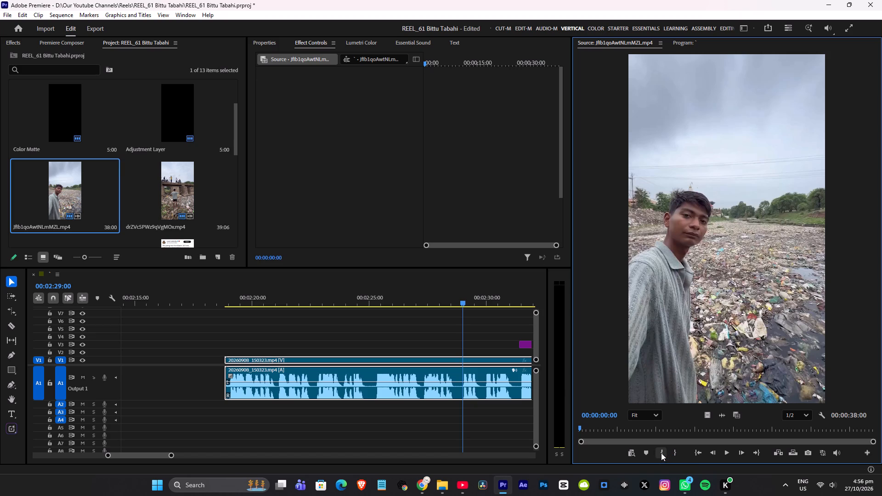
left_click(651, 428)
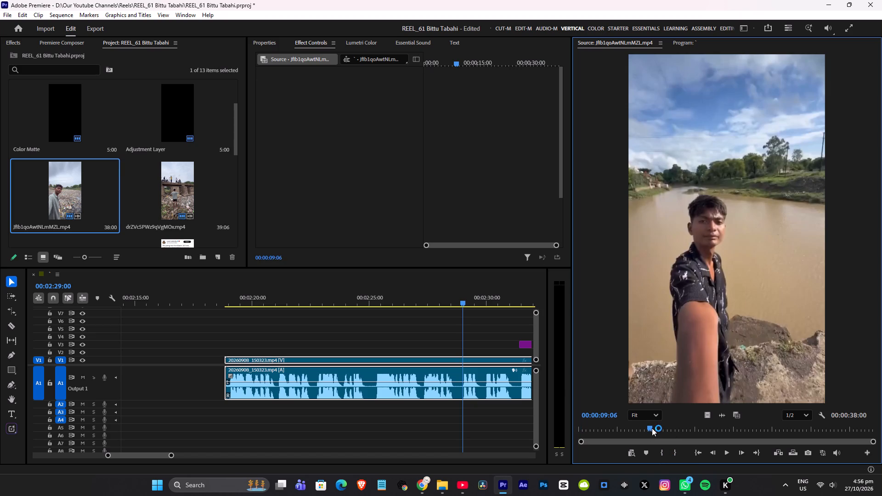
left_click(621, 430)
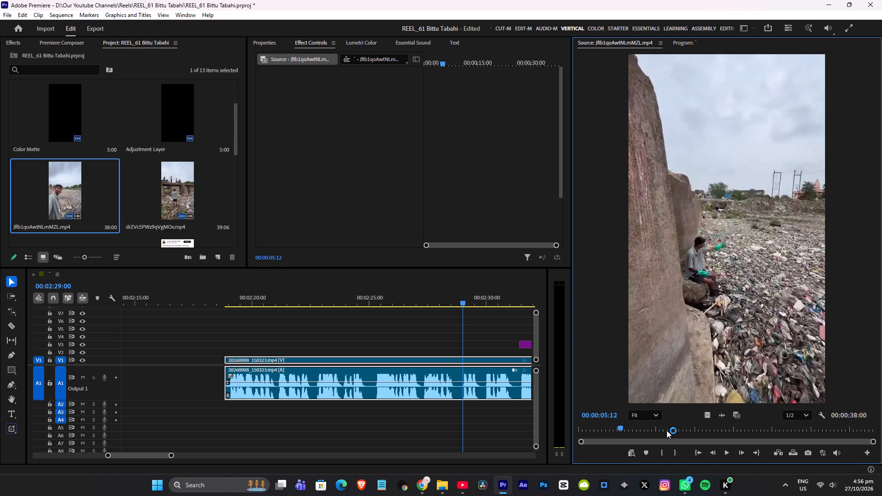
key("space")
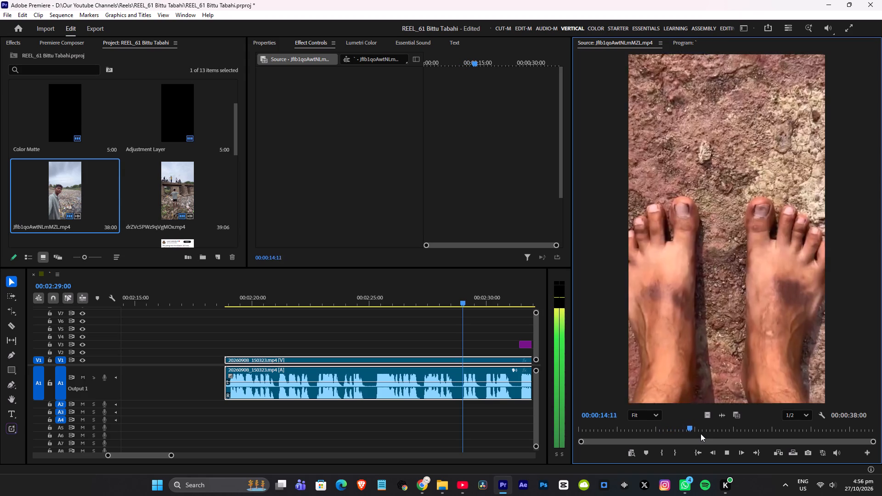
key("space")
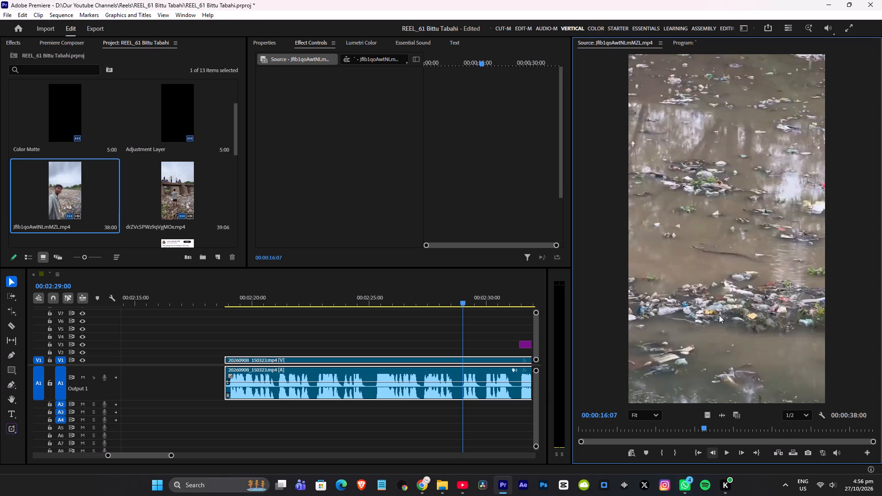
left_click(706, 427)
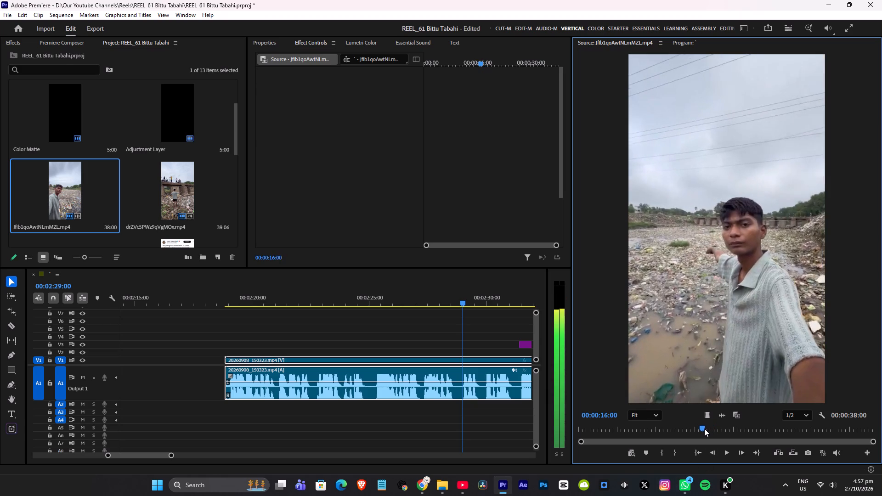
key("space")
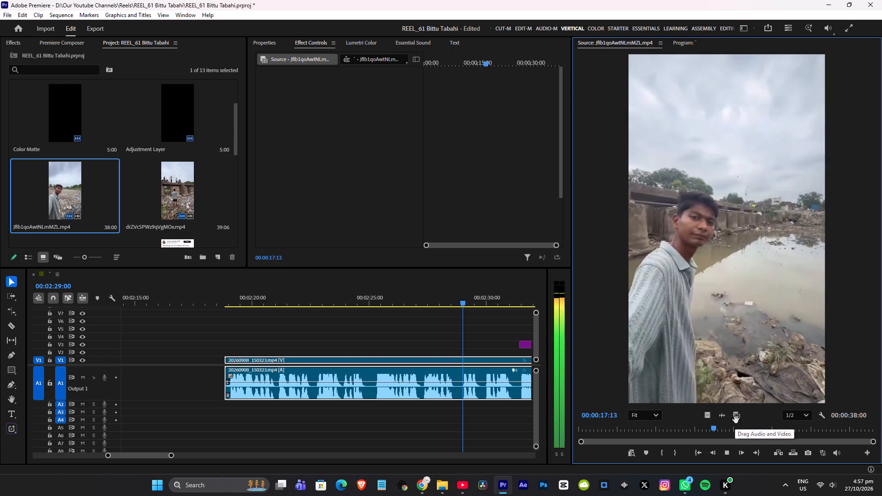
key("space")
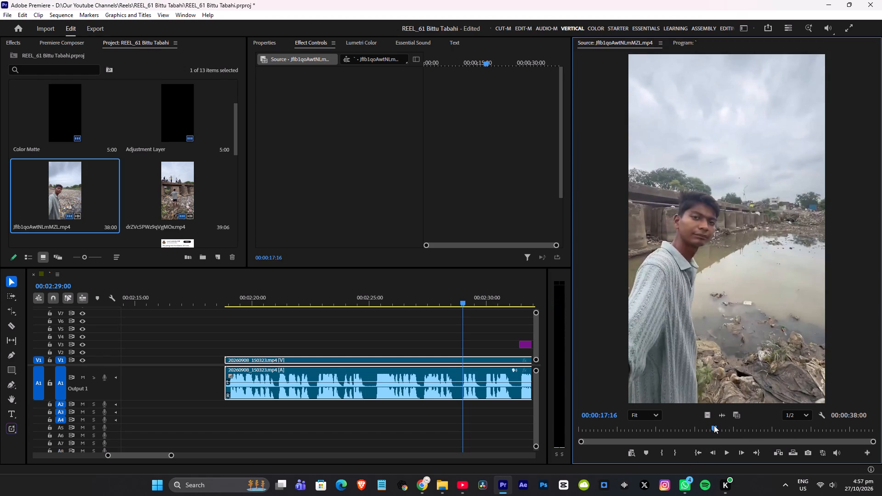
Scrub through the first 19 seconds of Jflb1qoAwtNLmMZL.mp4 to find a shot that fits the narration.
left_click_drag(714, 426, 706, 430)
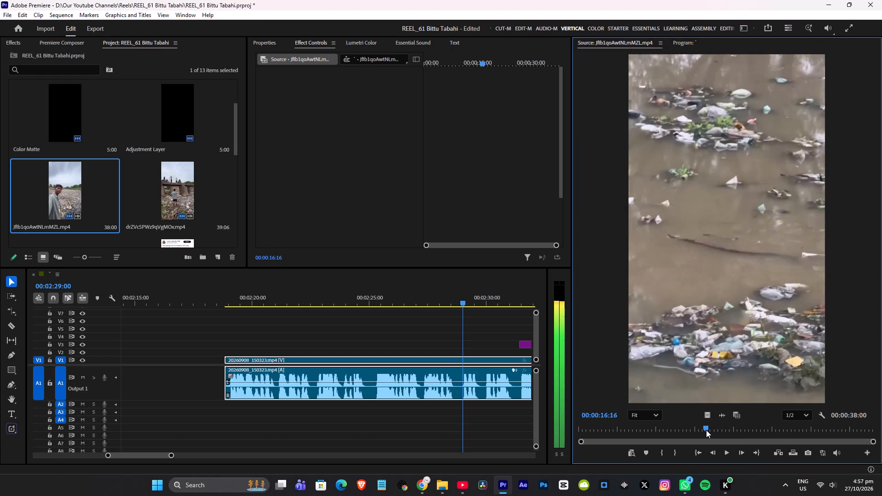
left_click_drag(706, 430, 646, 438)
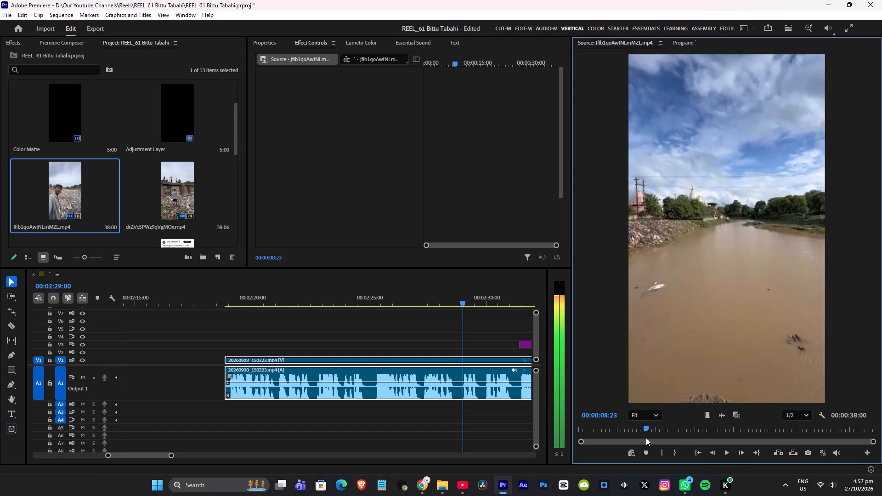
left_click_drag(646, 438, 604, 446)
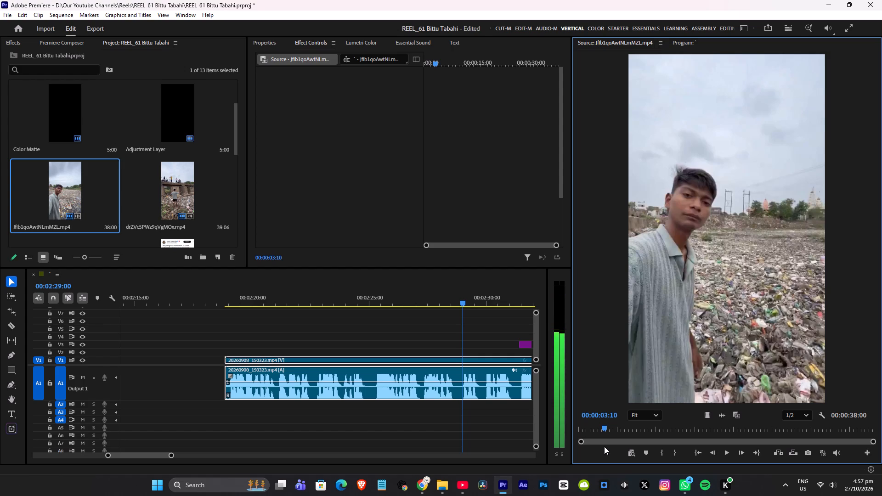
left_click_drag(604, 446, 602, 446)
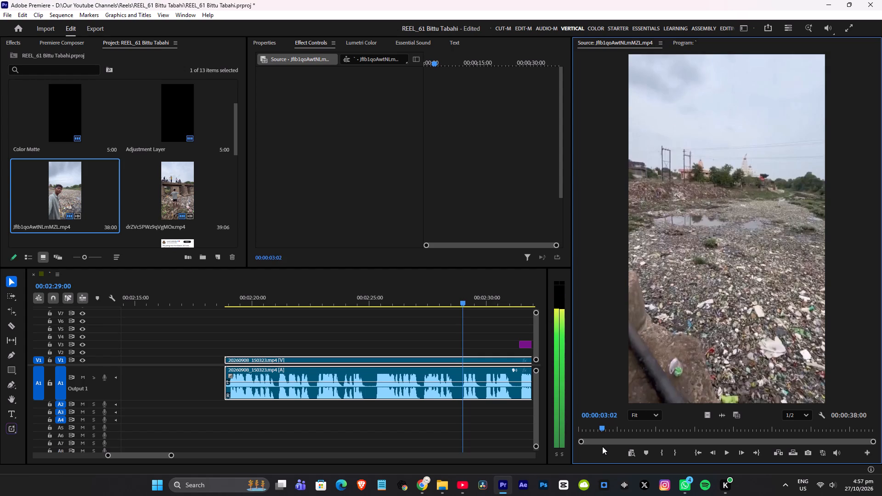
left_click_drag(602, 446, 589, 450)
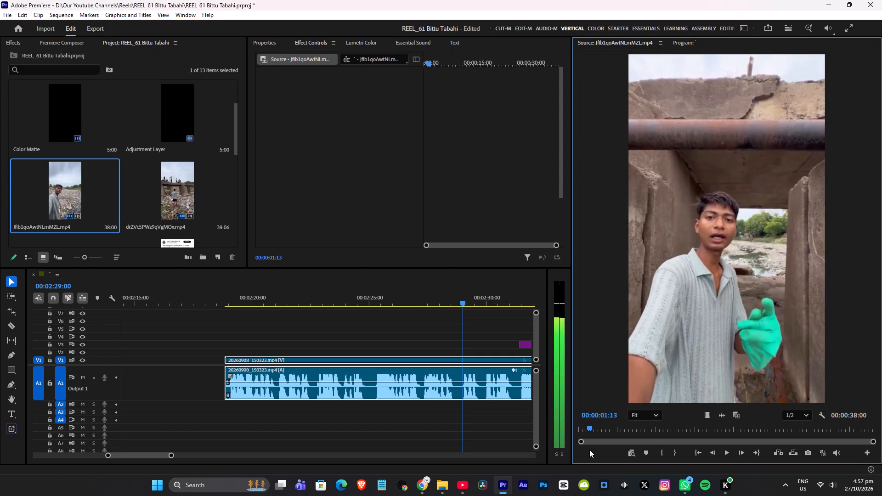
left_click_drag(589, 450, 566, 454)
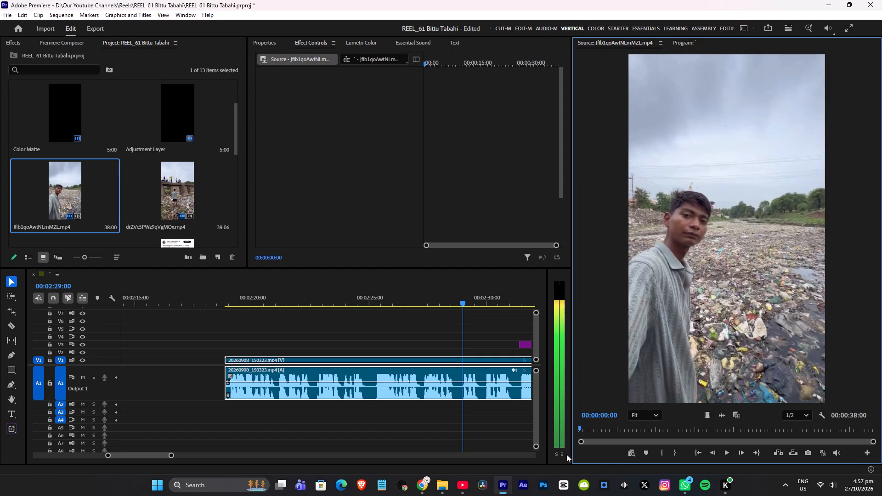
left_click_drag(566, 454, 602, 449)
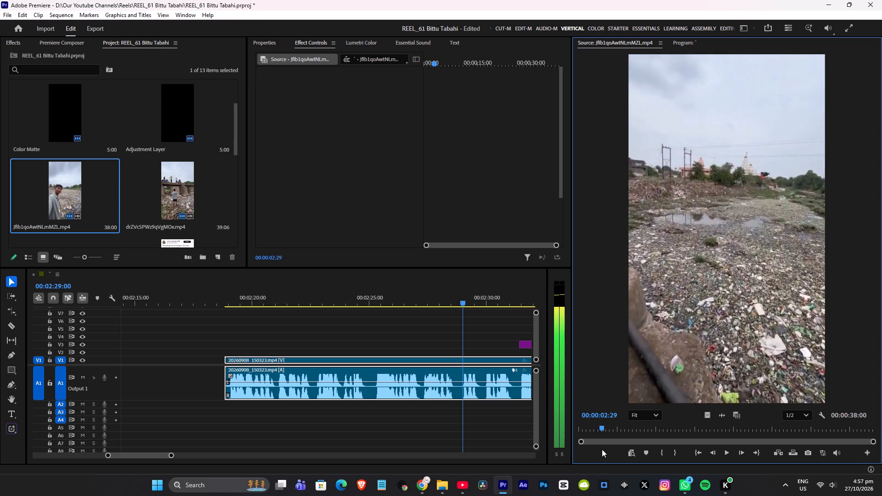
left_click_drag(602, 449, 627, 435)
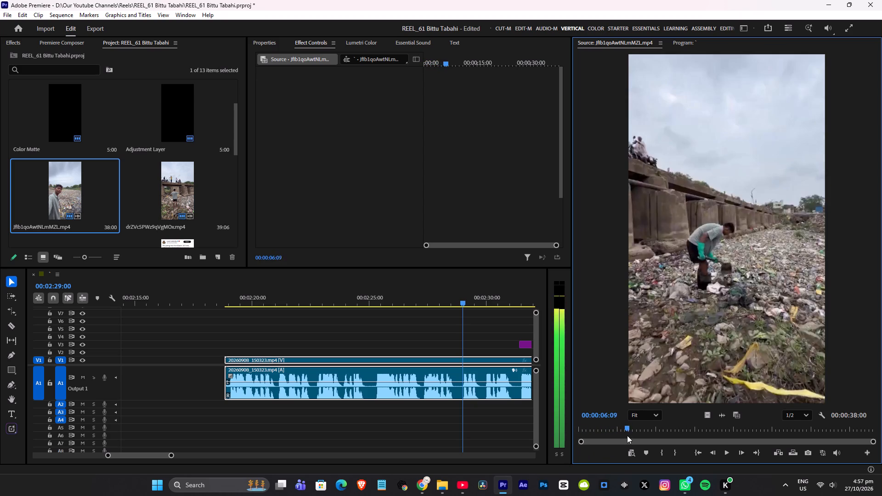
left_click_drag(627, 435, 678, 415)
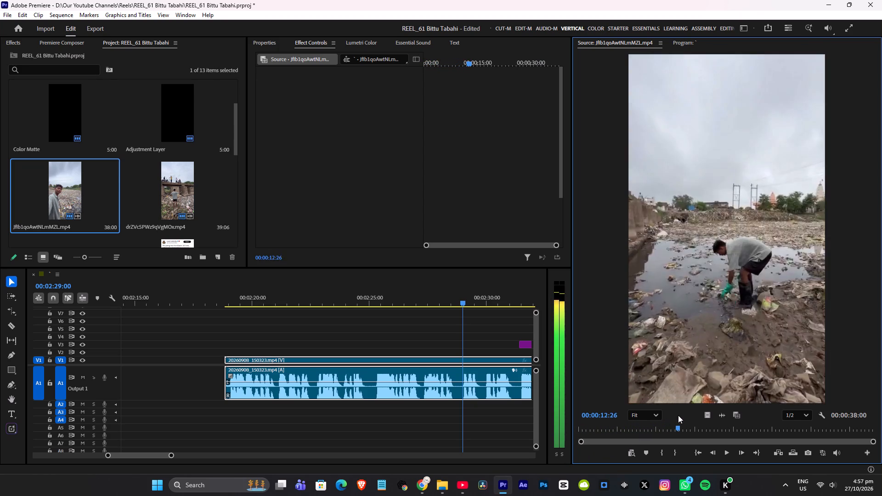
left_click_drag(678, 415, 677, 414)
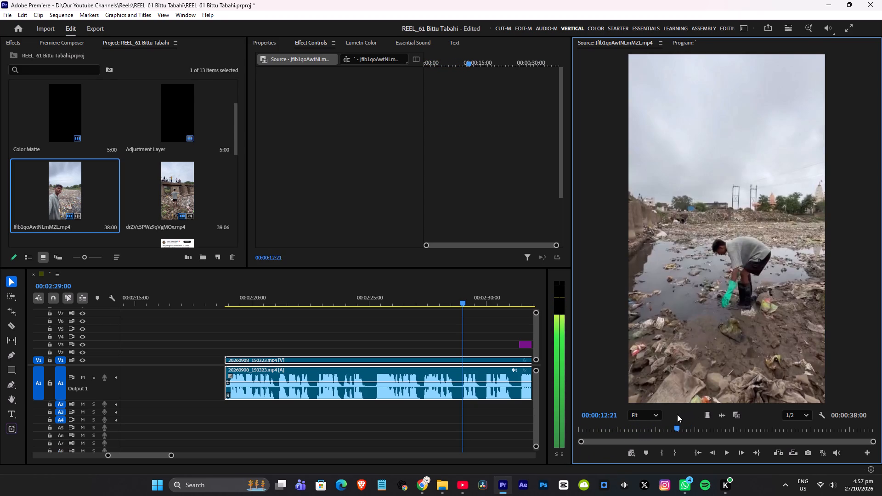
left_click_drag(677, 414, 726, 399)
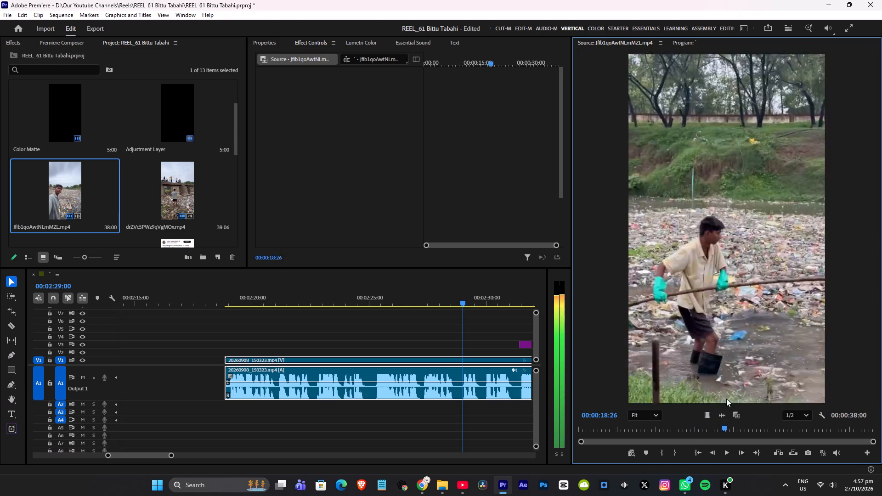
left_click_drag(726, 399, 715, 403)
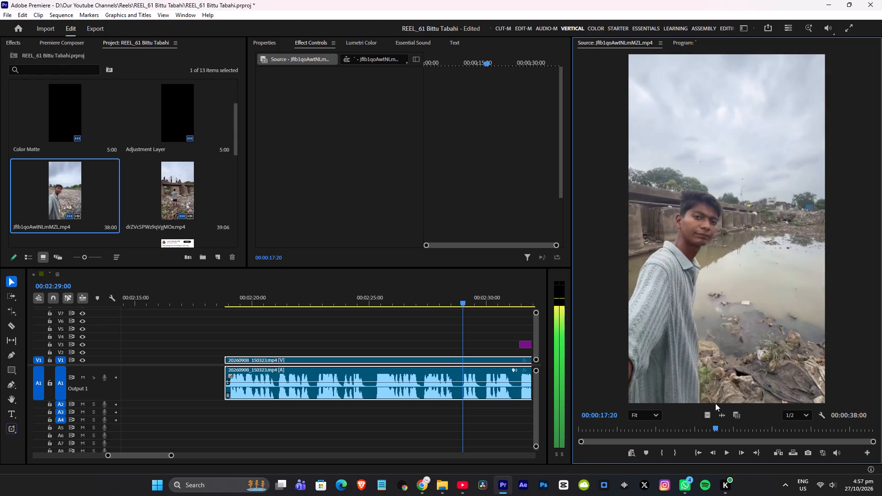
Mark the section of Jflb1qoAwtNLmMZL.mp4 from 20:03, at the start of the river clean-up shot, to 21:29 on the clear river.
left_click_drag(715, 403, 735, 398)
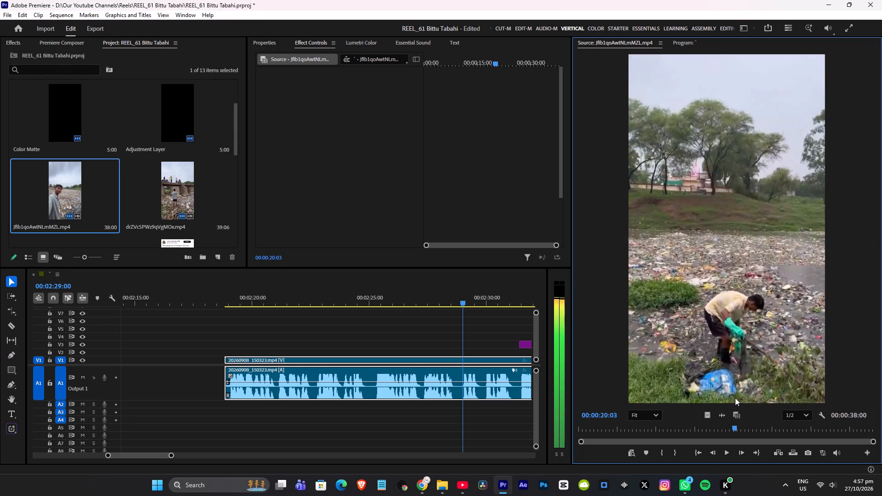
left_click_drag(735, 398, 735, 399)
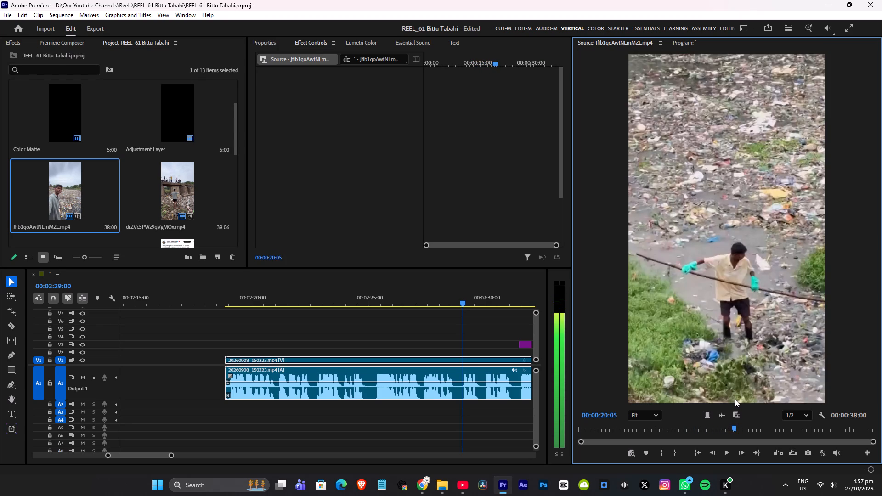
left_click_drag(735, 399, 735, 400)
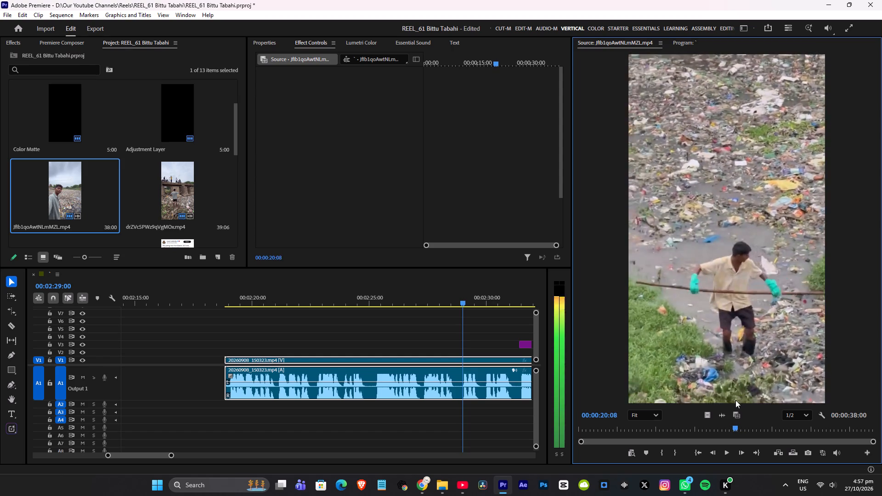
left_click_drag(735, 400, 734, 401)
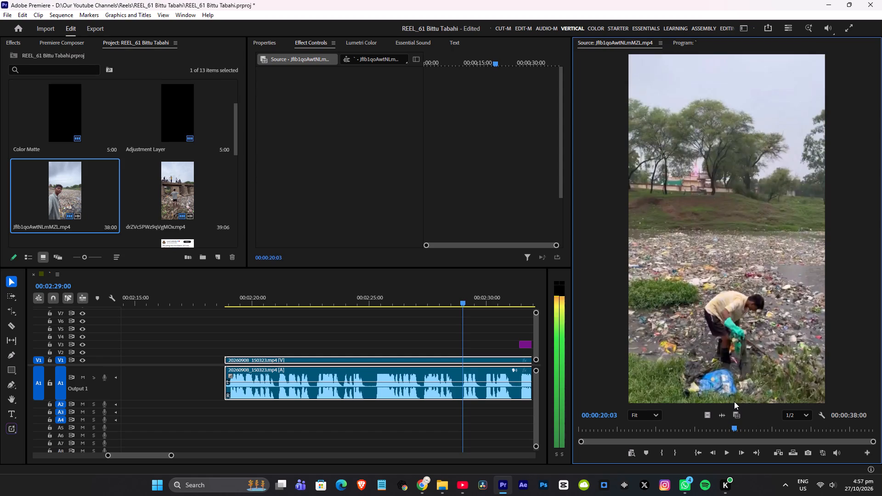
left_click_drag(734, 401, 734, 401)
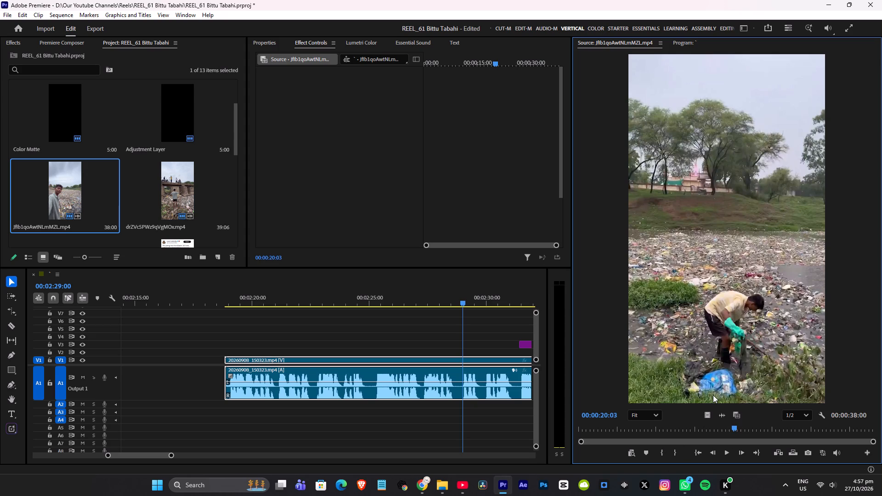
key("i")
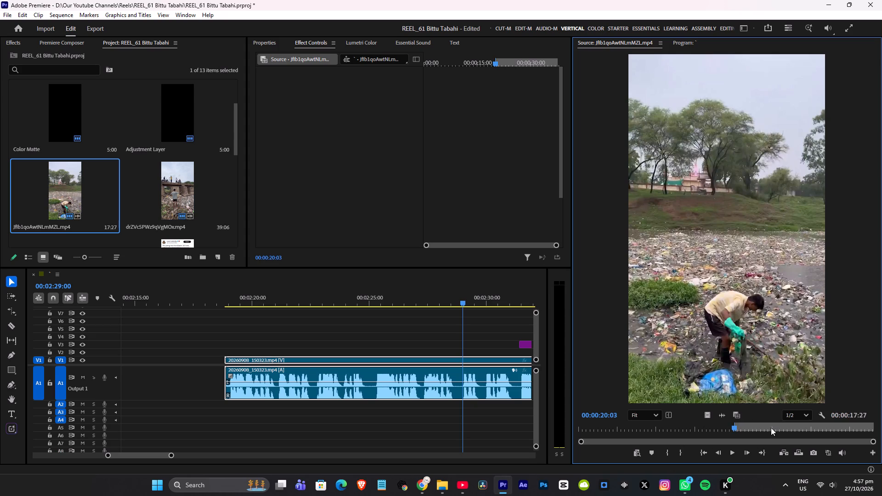
key("space")
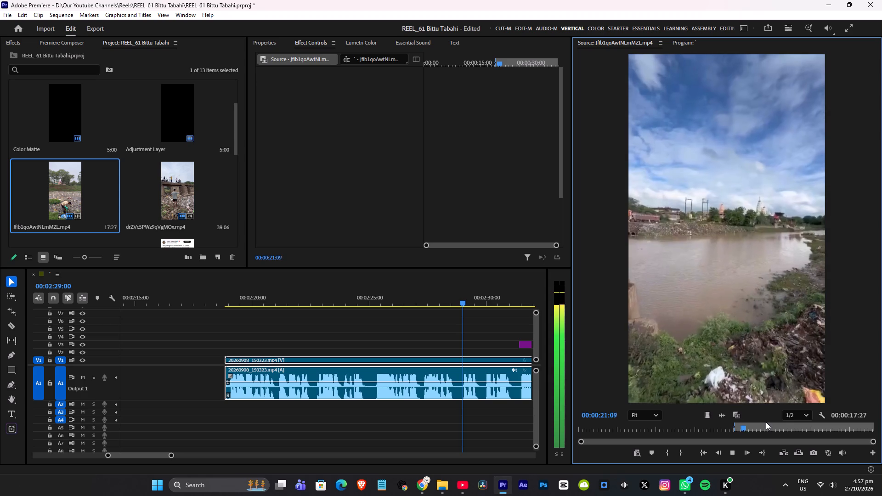
key("space")
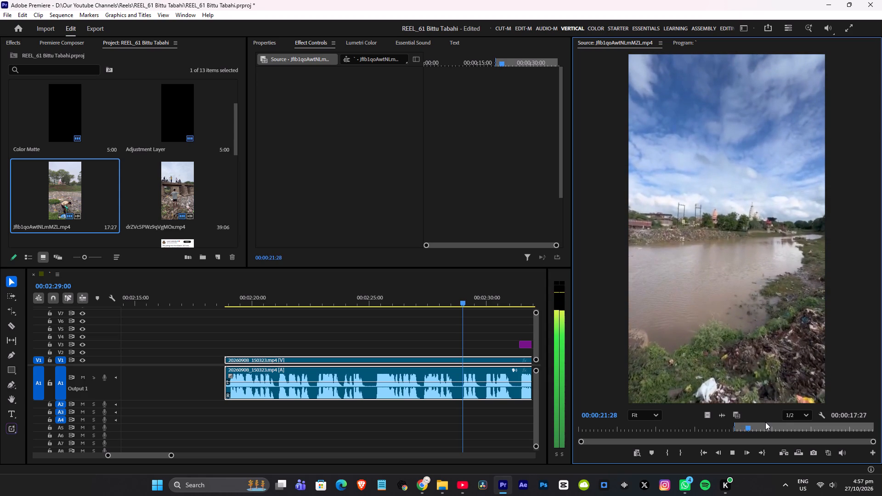
key("o")
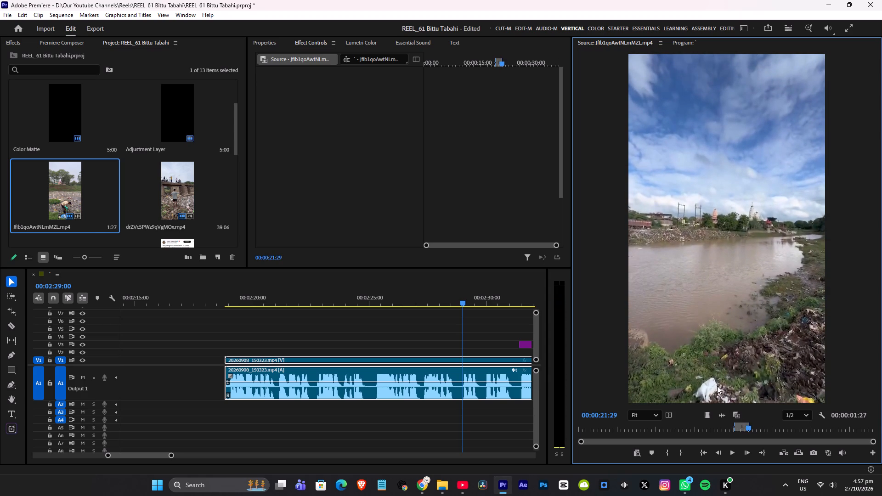
Place the marked section of Jflb1qoAwtNLmMZL.mp4 on V3, aligned with the start of the talking-head clip at 00:02:18:25.
left_click_drag(714, 378, 621, 378)
left_click_drag(621, 378, 249, 338)
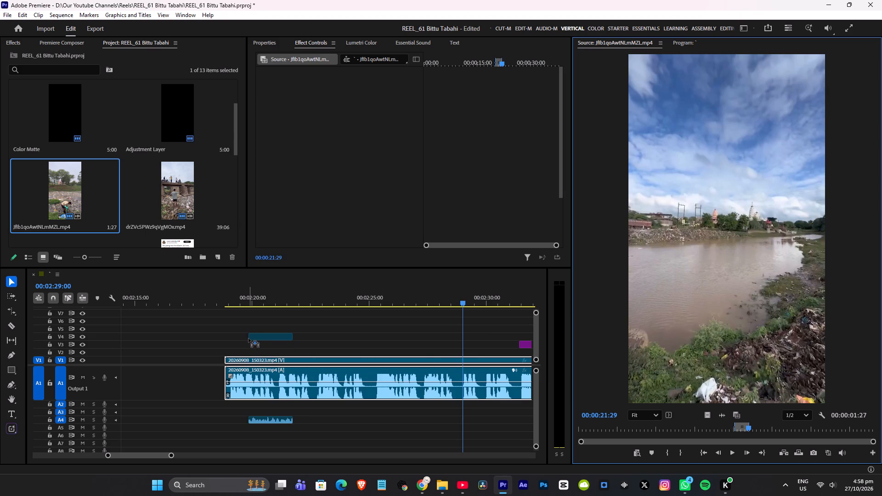
left_click_drag(249, 338, 235, 345)
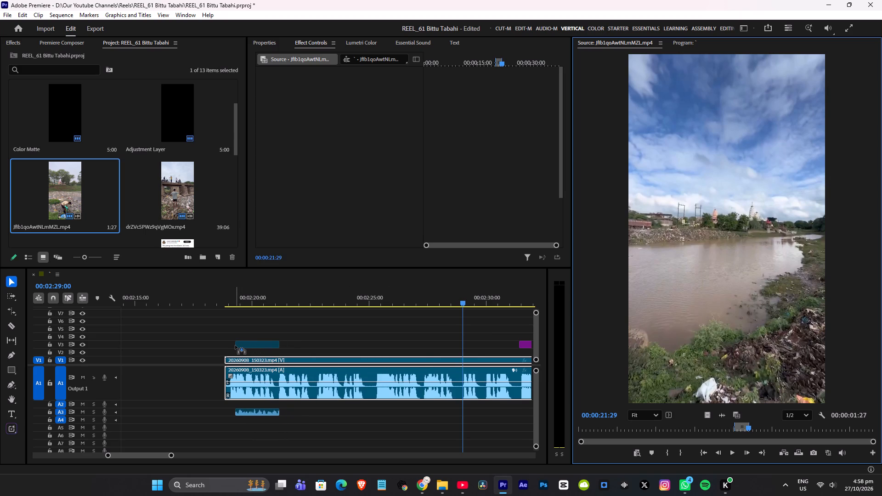
left_click_drag(235, 345, 230, 345)
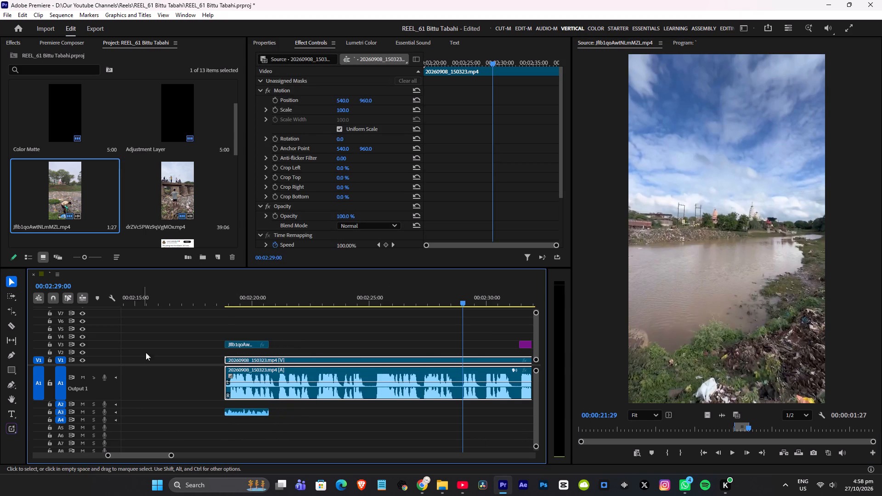
Delete only the audio of the placed Jflb1qoAwtNLmMZL.mp4 clip from track A3, keeping its video on V3.
left_click(232, 413, "alt")
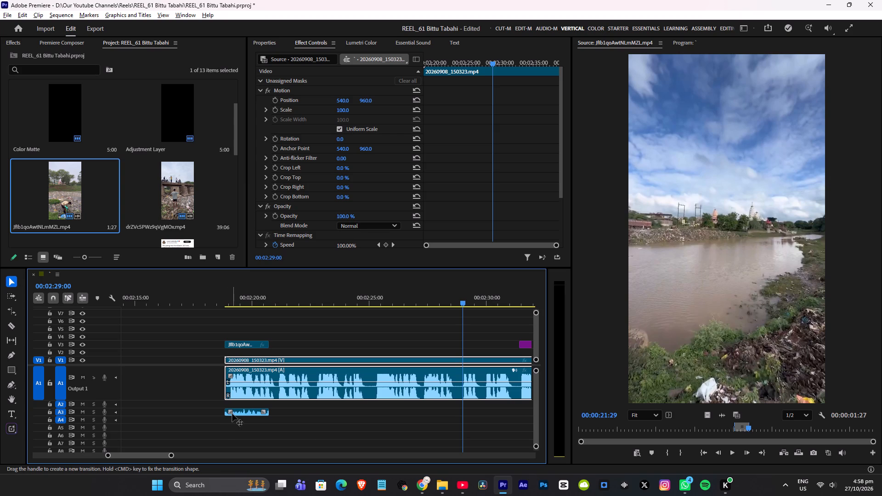
left_click(232, 413, "alt")
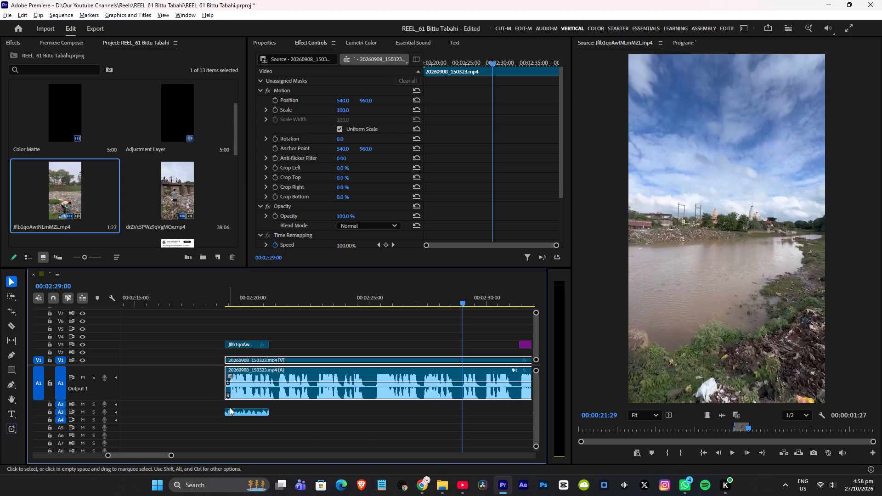
left_click(231, 409, "alt")
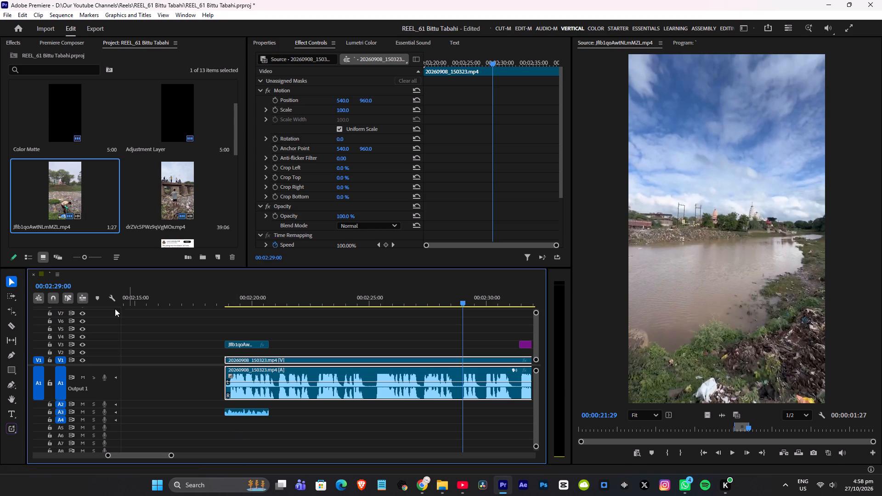
left_click(338, 323)
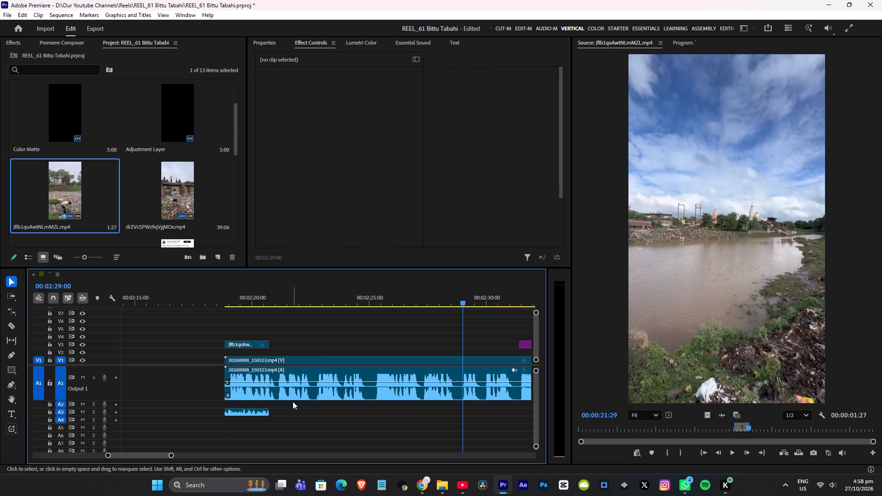
left_click(237, 413, "alt")
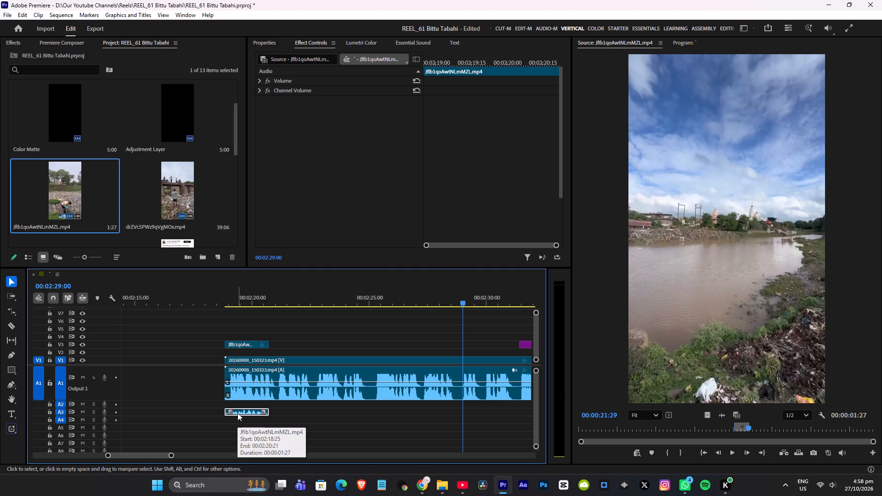
key("Delete")
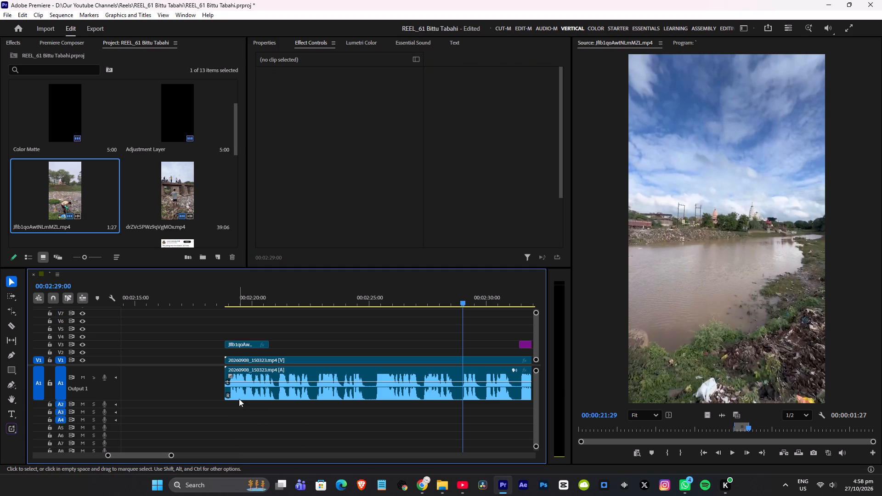
Play the river clip against the narration, and apply Fit to frame to the Jflb1qoAwtNLmMZL.mp4 clip on V3.
left_click(224, 303)
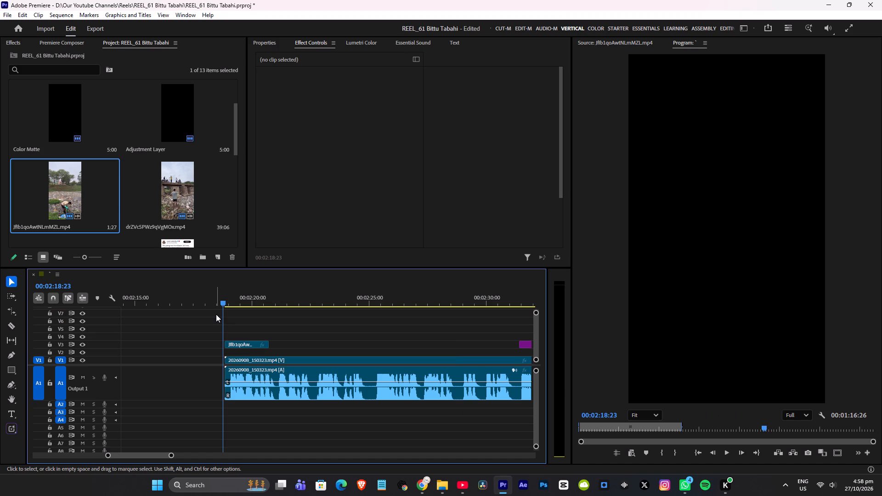
key("space")
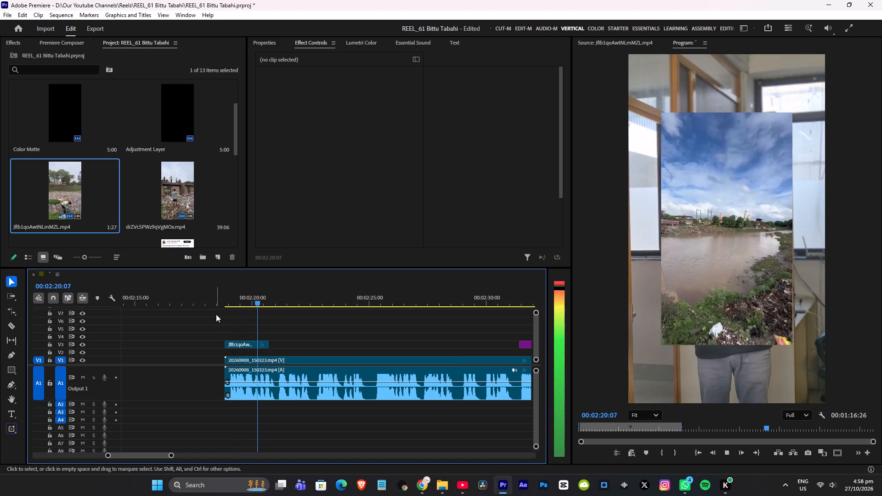
key("space")
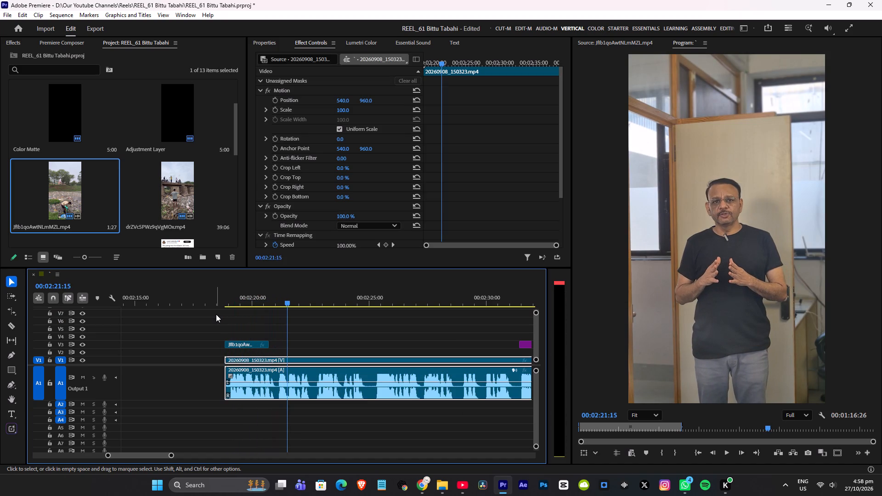
left_click(236, 296)
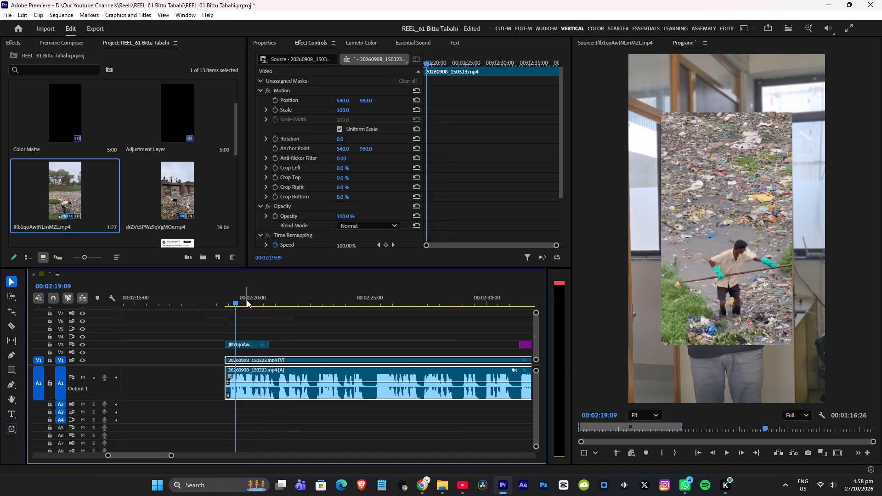
key("space")
key("space")
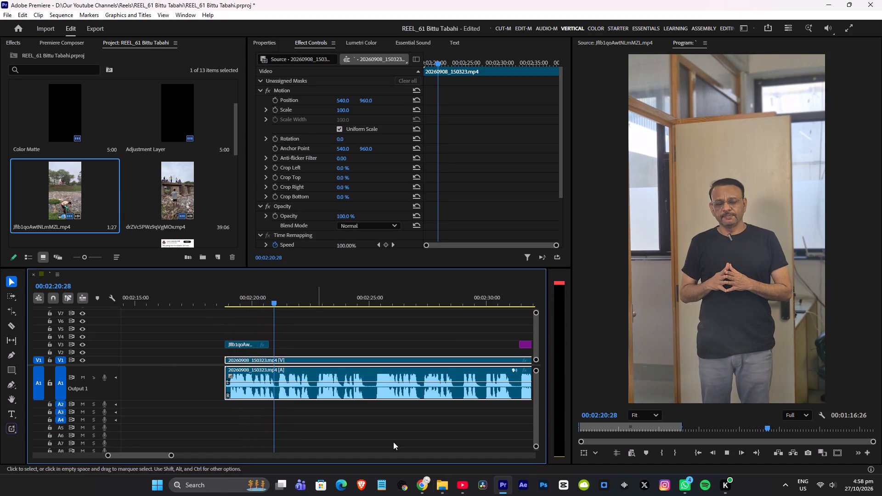
left_click(232, 300)
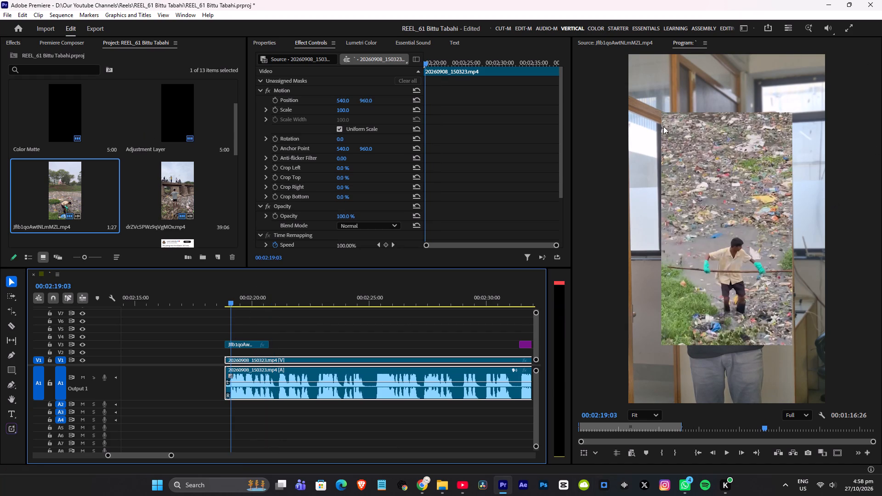
left_click(248, 347)
right_click(249, 342)
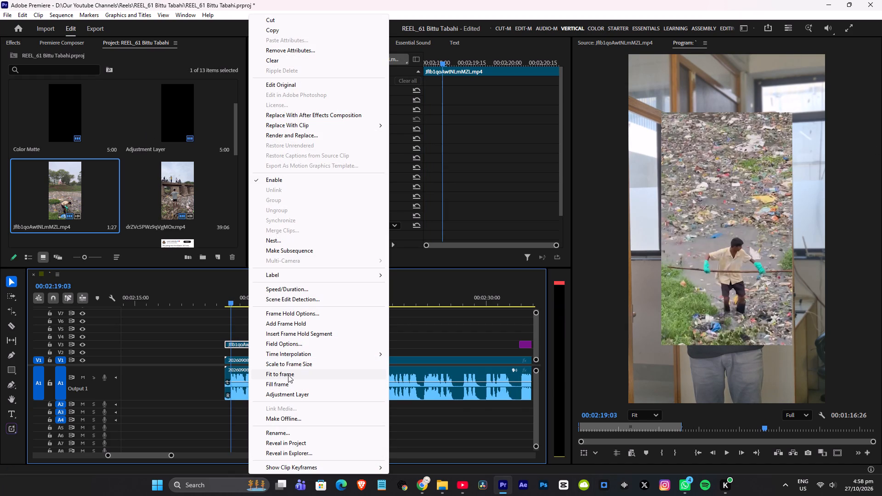
left_click(237, 316)
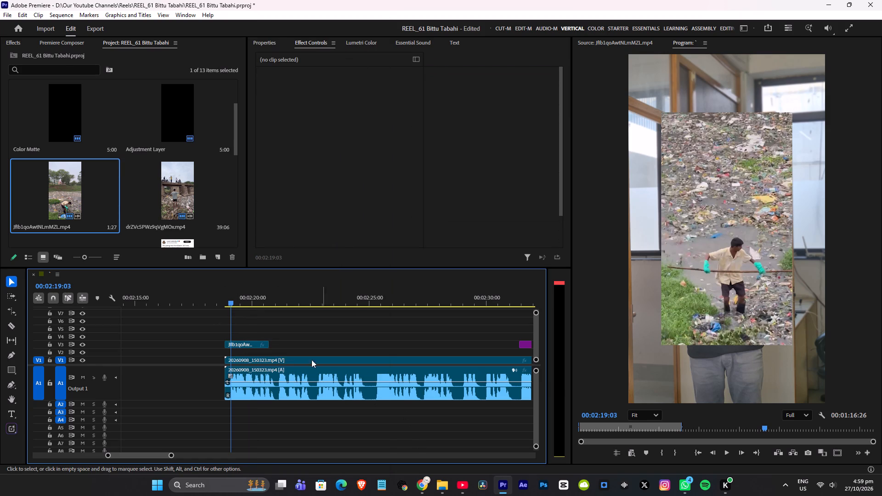
right_click(251, 344)
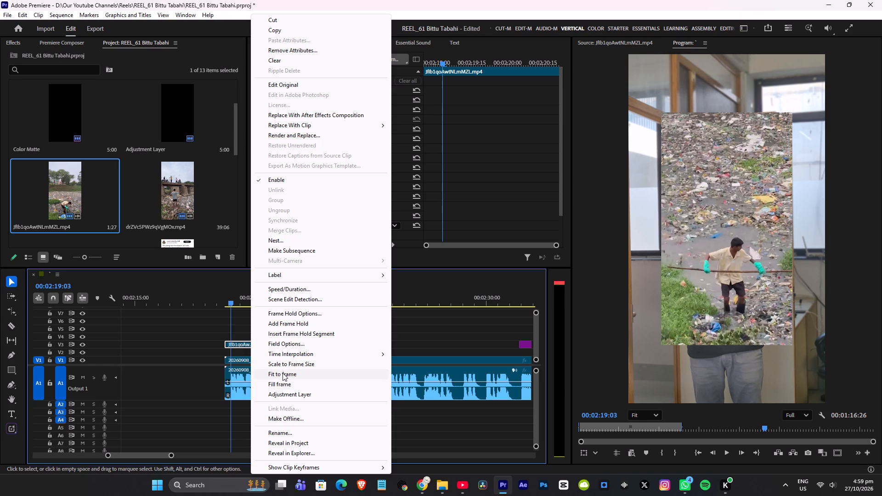
left_click(283, 373)
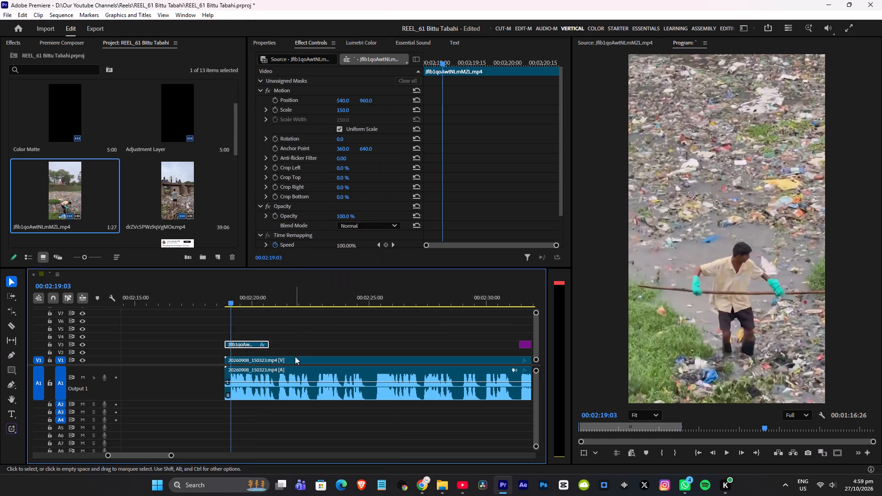
Trim the end of the V3 river clip to 00:02:19:26, where the clean-up worker shot ends, and play back the cut.
left_click(225, 305)
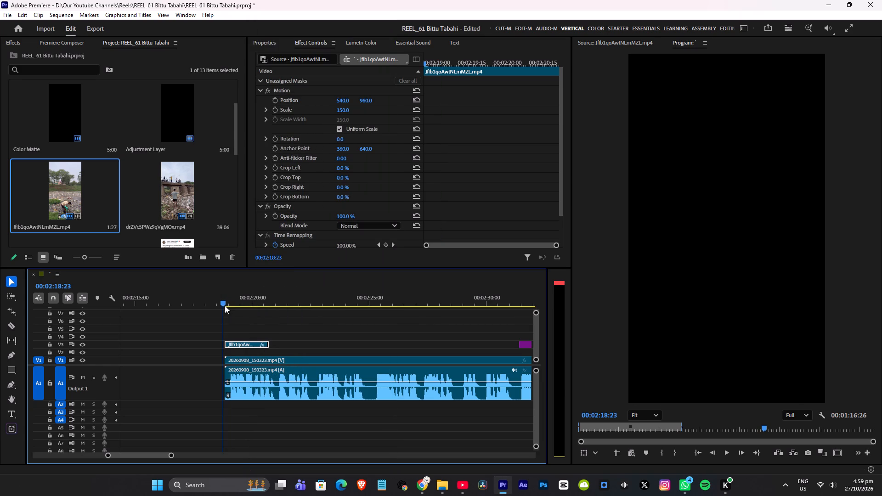
key("space")
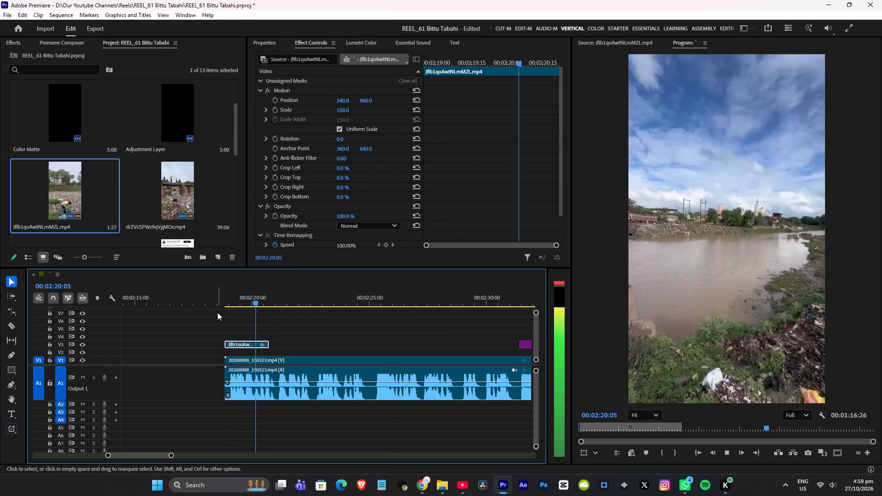
key("space")
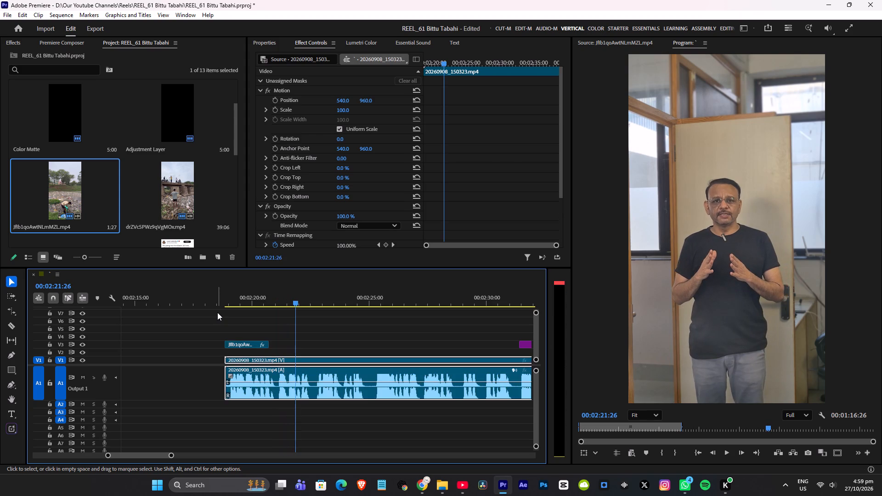
left_click_drag(244, 301, 241, 302)
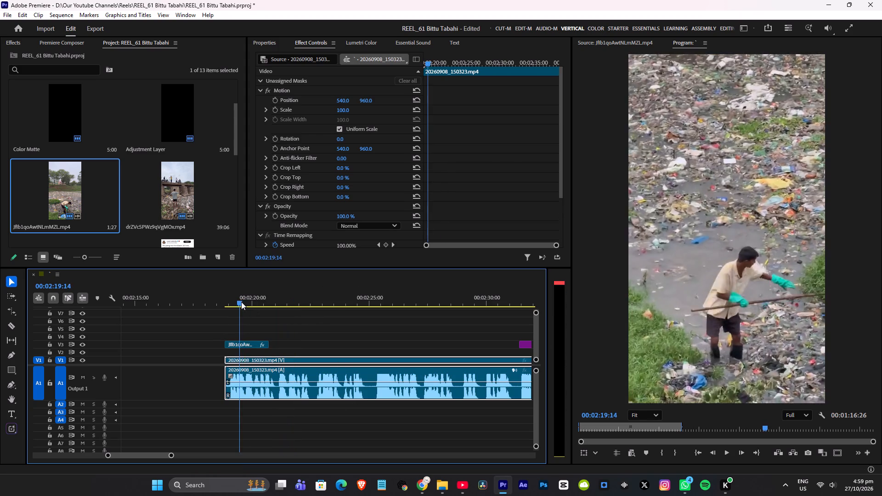
left_click_drag(241, 302, 252, 304)
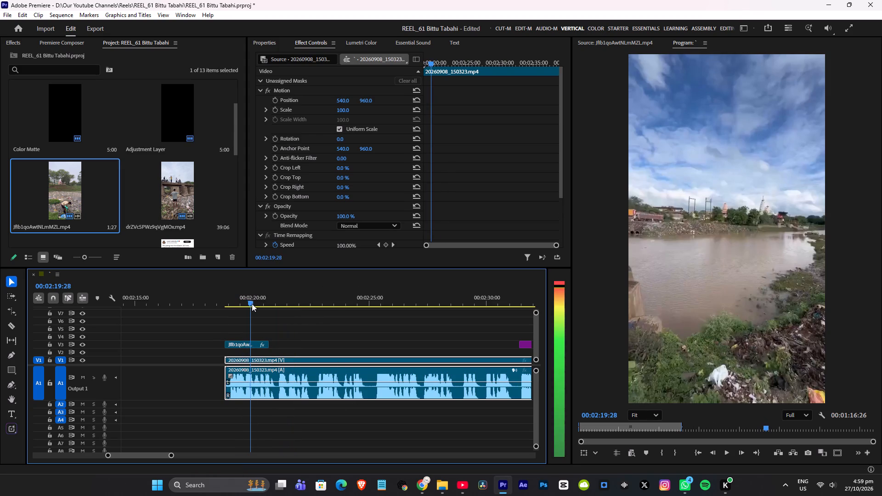
left_click_drag(252, 304, 250, 305)
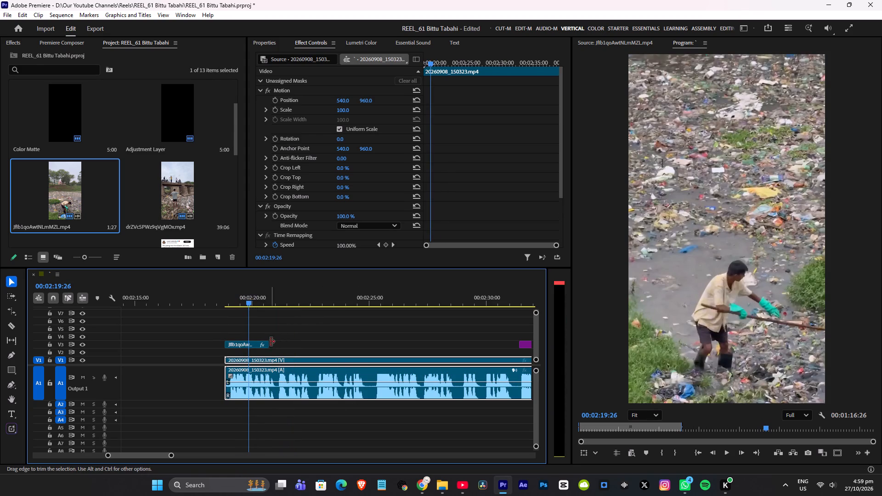
left_click_drag(271, 344, 250, 344)
left_click(237, 300)
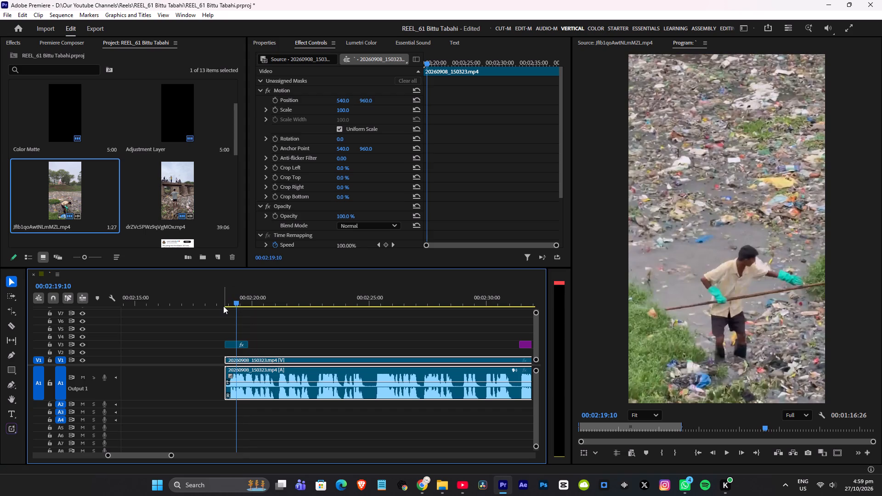
left_click(223, 306)
key("space")
key("space")
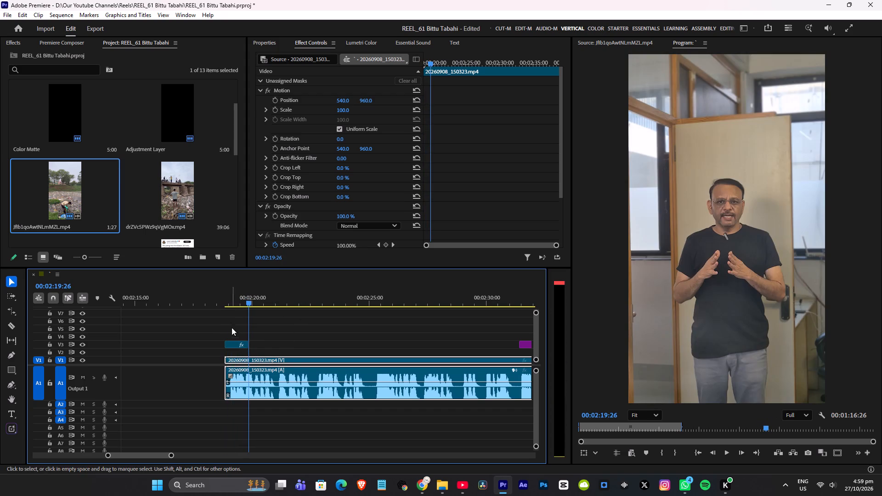
Trim a couple of frames off the V3 clip's start, slide it back to the talking-head clip's start, and play it.
left_click(225, 296)
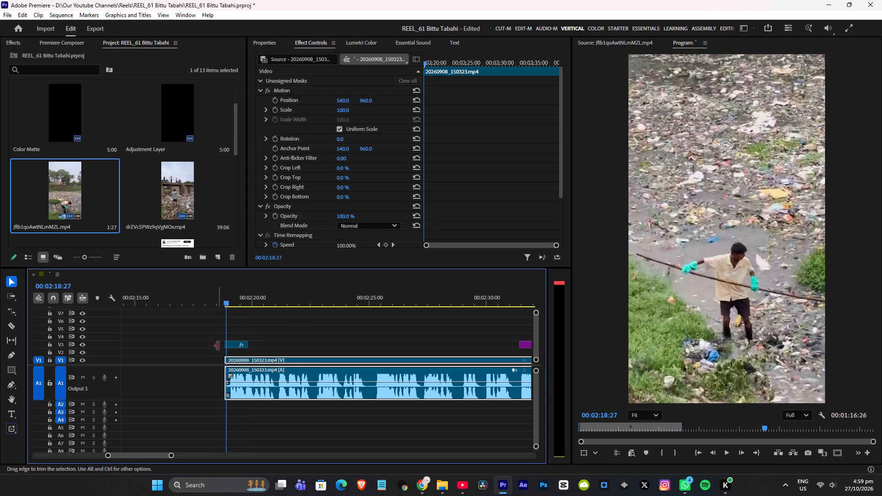
left_click(225, 344)
left_click_drag(233, 343, 229, 344)
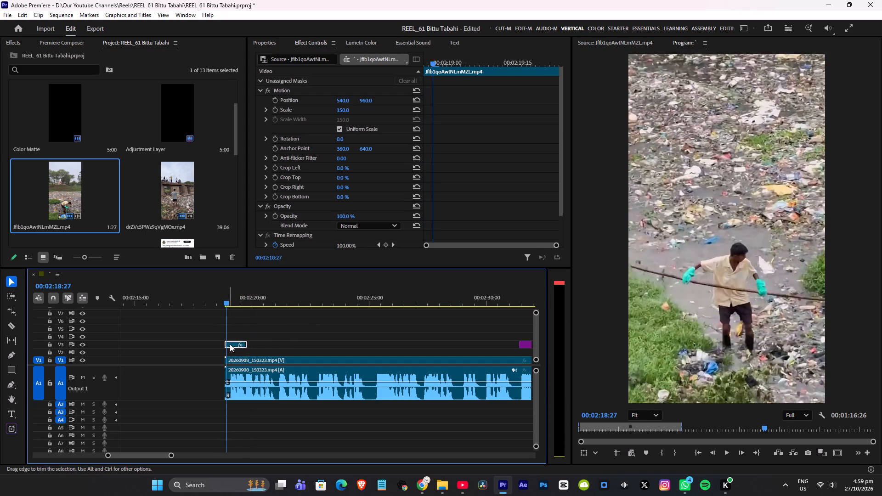
key("space")
key("space")
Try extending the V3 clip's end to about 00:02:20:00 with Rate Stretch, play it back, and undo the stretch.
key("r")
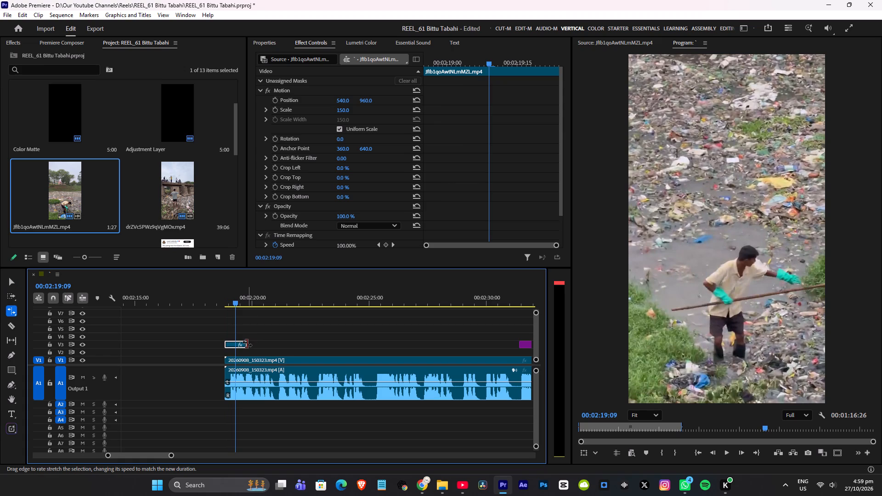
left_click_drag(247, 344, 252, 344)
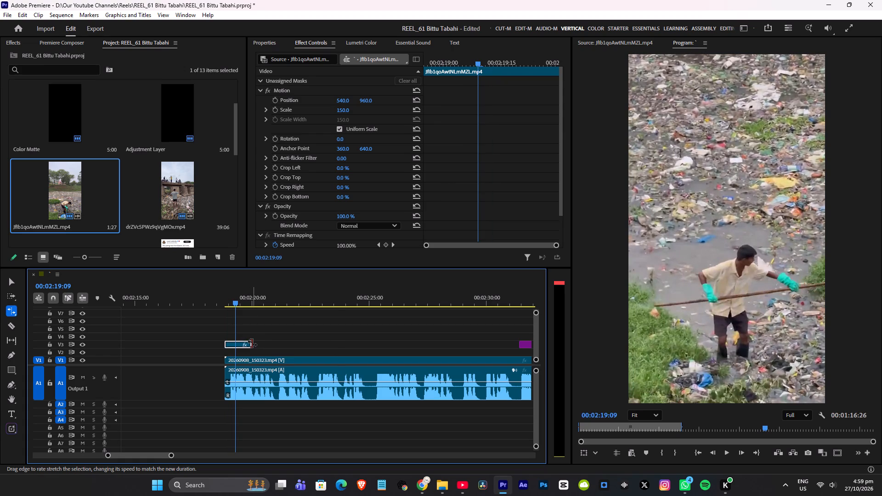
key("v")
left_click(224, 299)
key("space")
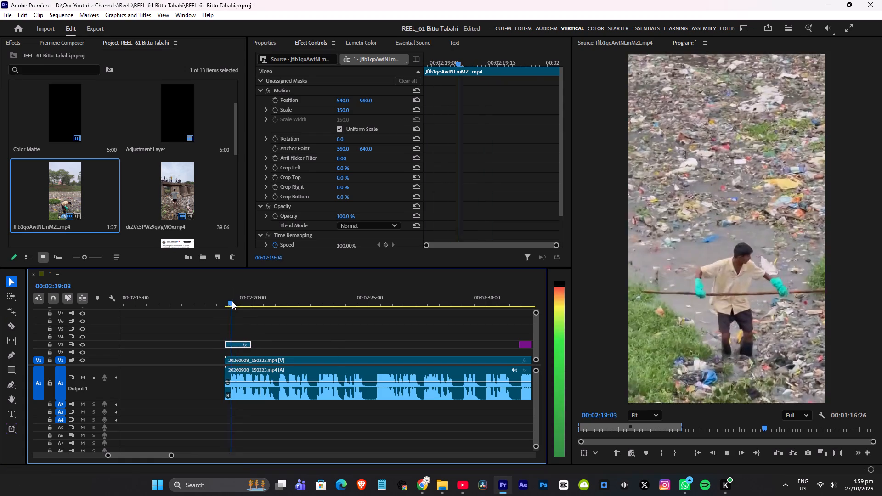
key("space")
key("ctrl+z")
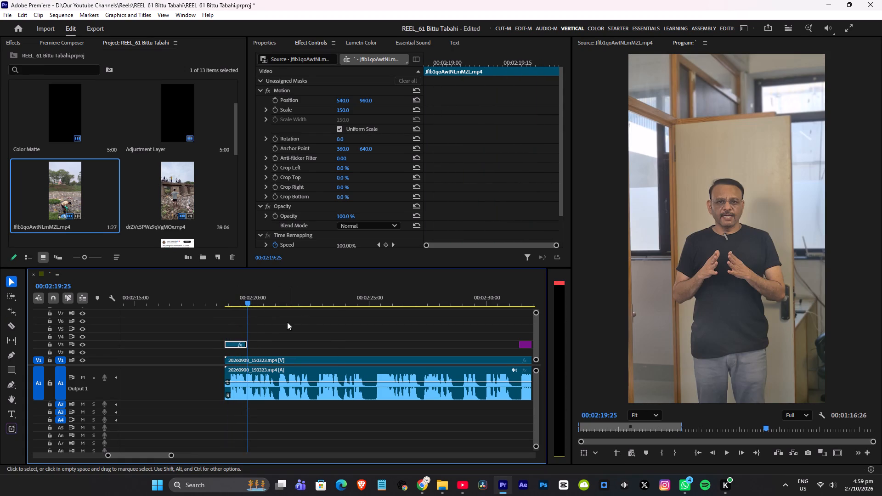
Slow the short Jflb1qoAwtNLmMZL.mp4 worker clip on V3 to 80% speed and play it back against the narration.
left_click_drag(232, 300, 222, 305)
key("space")
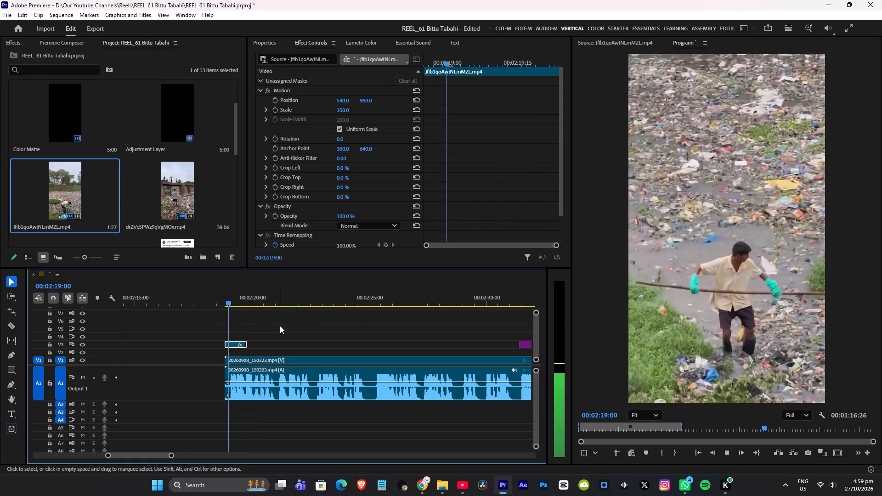
key("space")
left_click(232, 297)
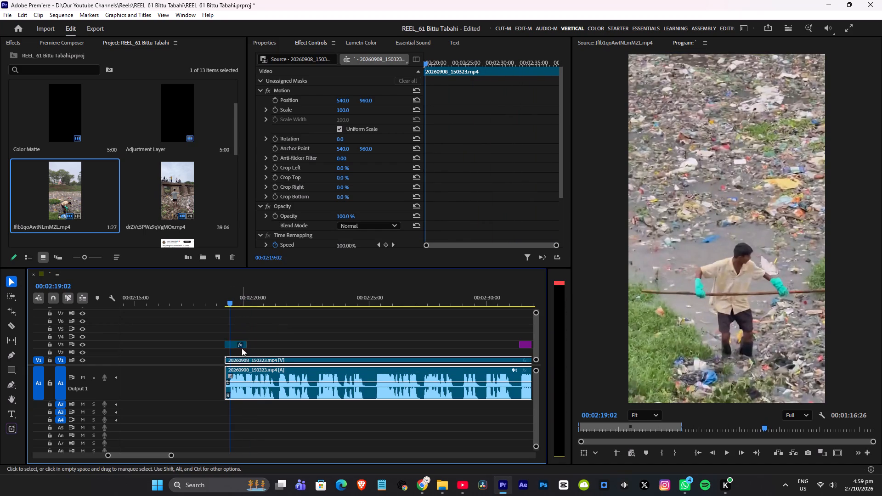
left_click(237, 347)
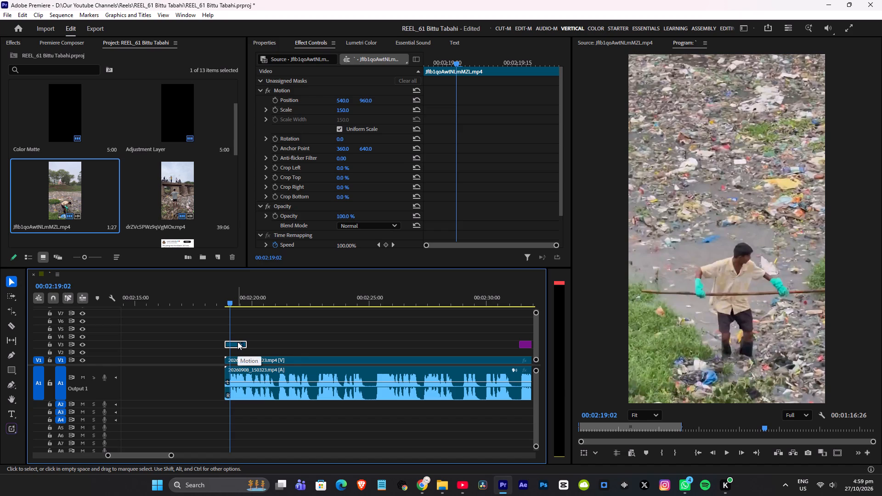
right_click(224, 348)
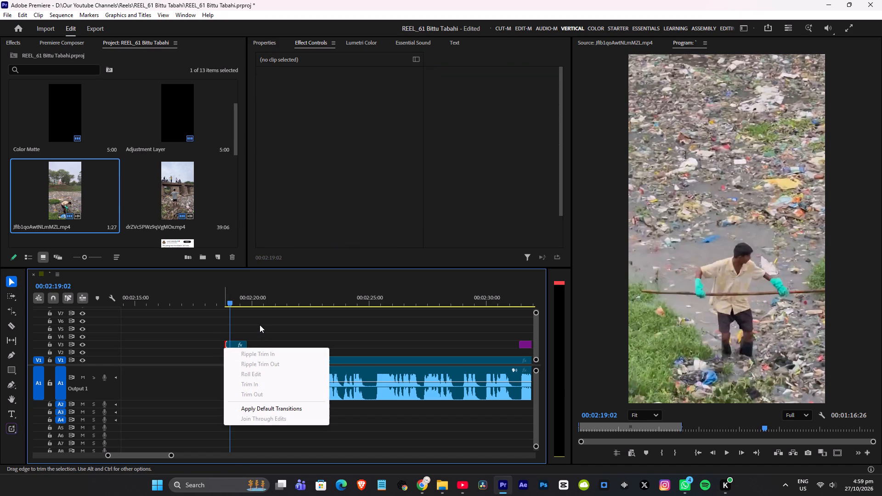
left_click(243, 343)
right_click(240, 344)
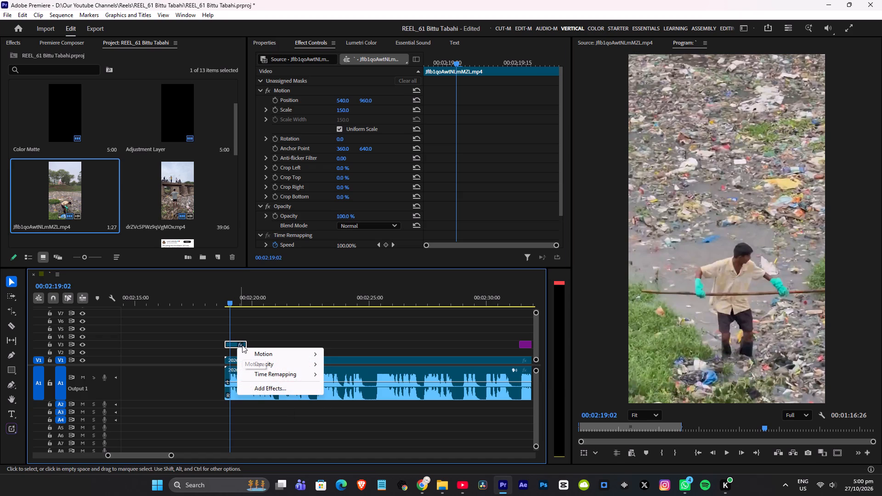
left_click(253, 335)
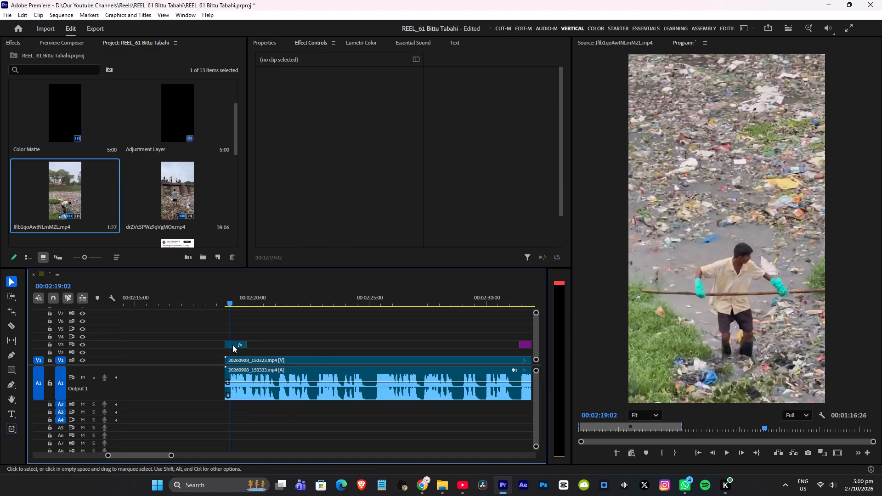
left_click(232, 345)
right_click(232, 345)
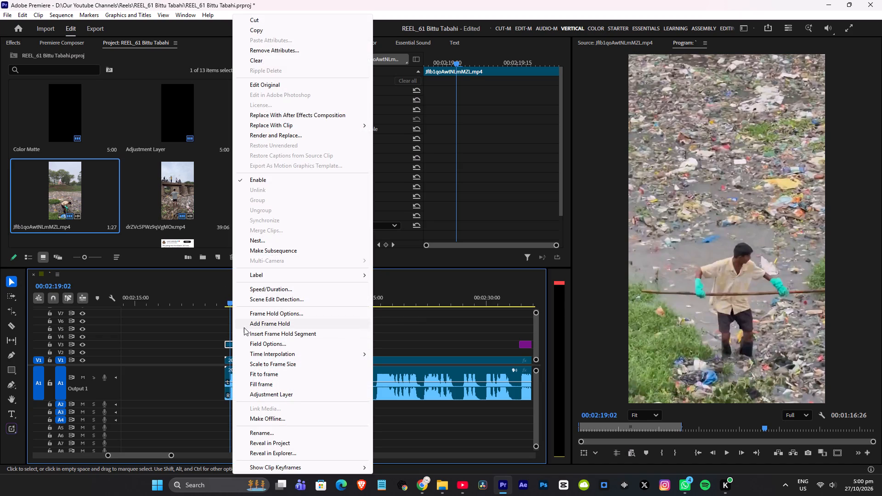
scroll(244, 327, "down", 1)
left_click(253, 289)
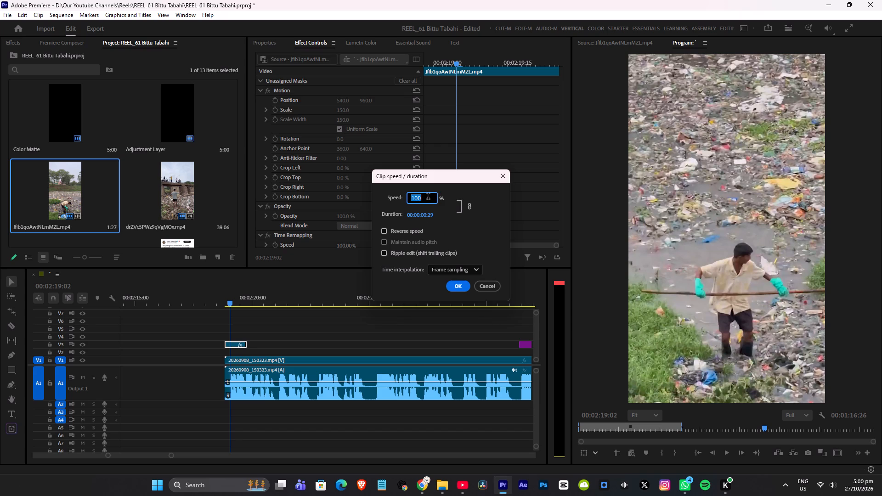
type("80")
left_click(451, 287)
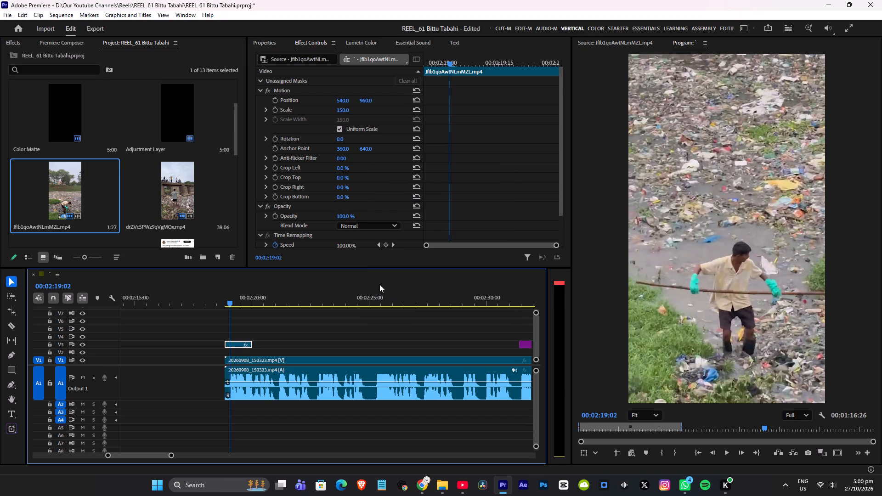
key("space")
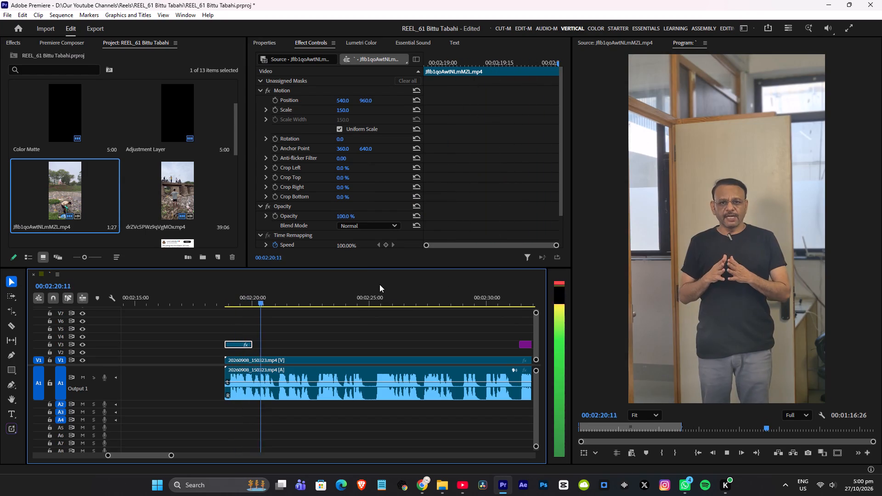
key("space")
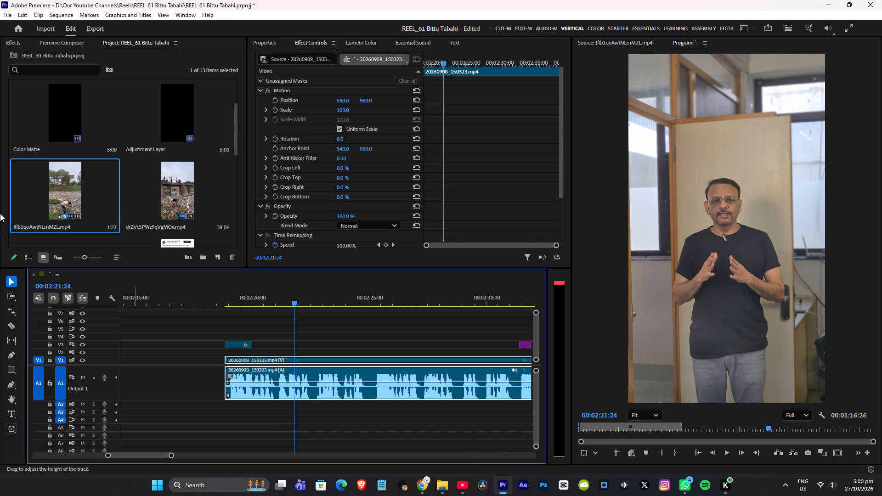
Play the Jflb1qoAwtNLmMZL.mp4 source from its beginning and mark the Out point at 00:00:10:14.
left_click(615, 40)
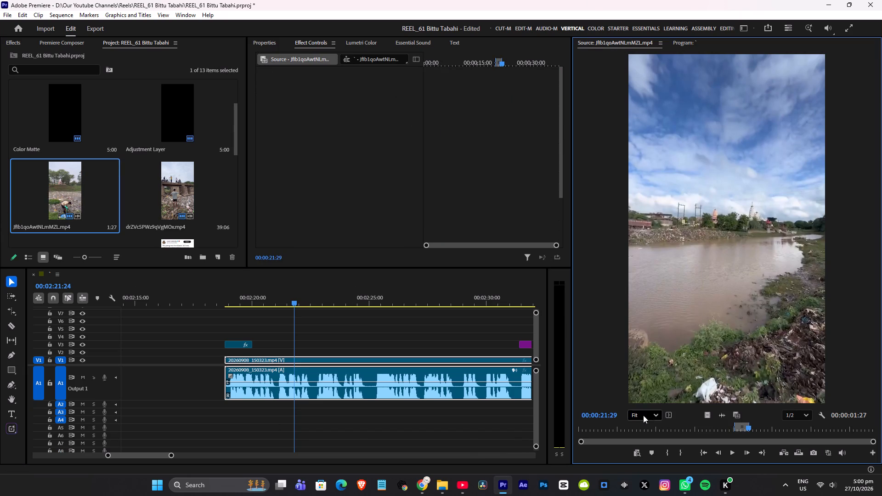
left_click(577, 426)
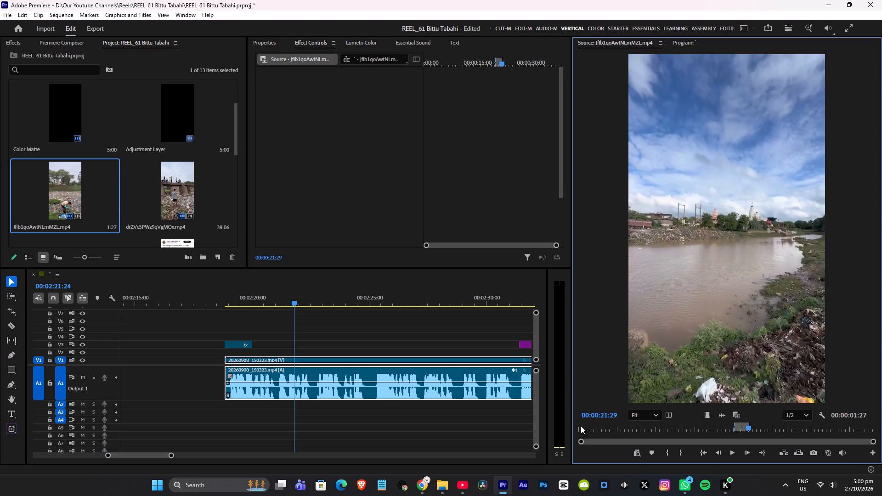
left_click(581, 426)
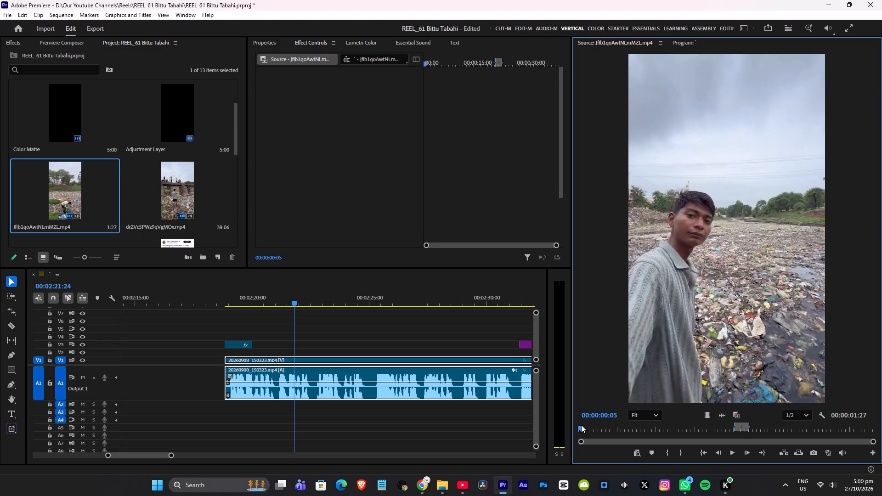
key("space")
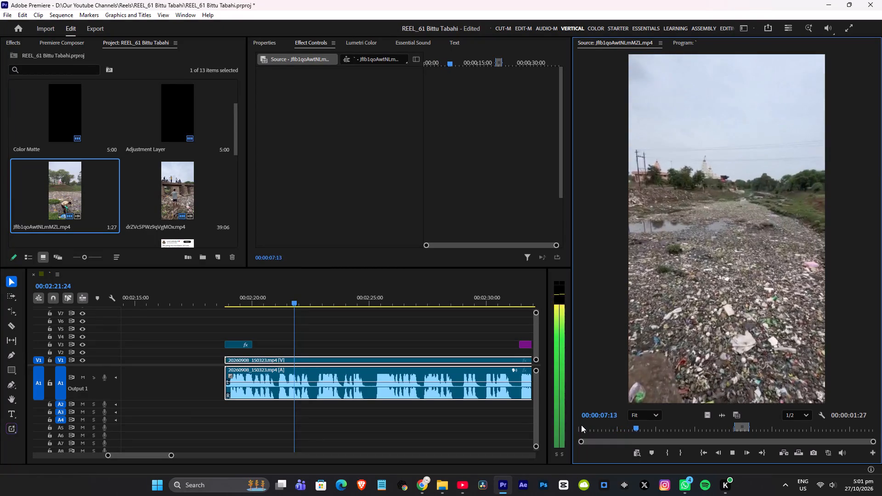
key("space")
key("space")
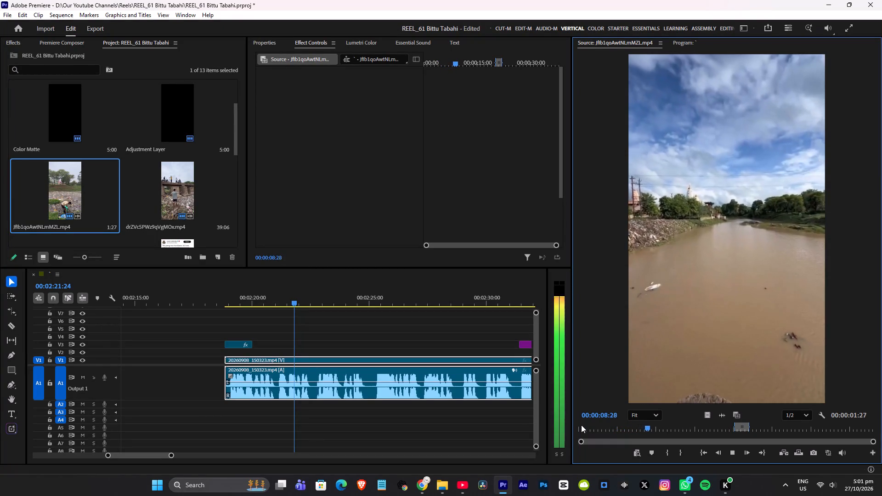
key("space")
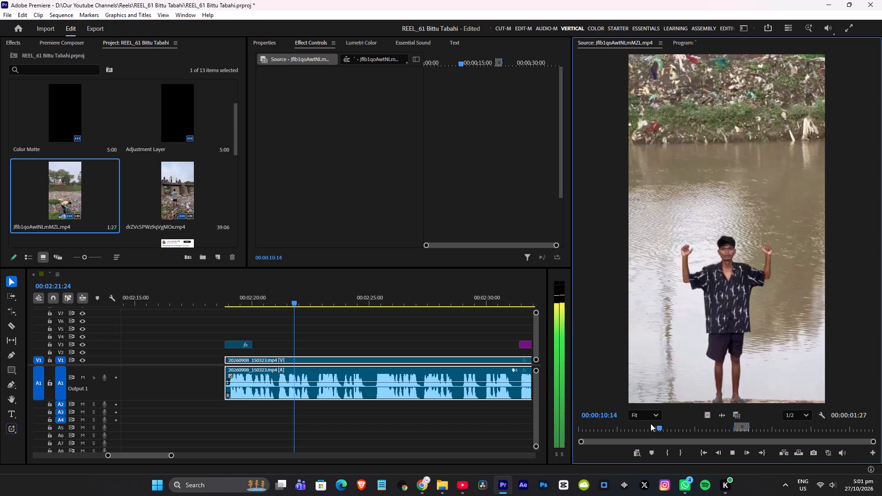
key("o")
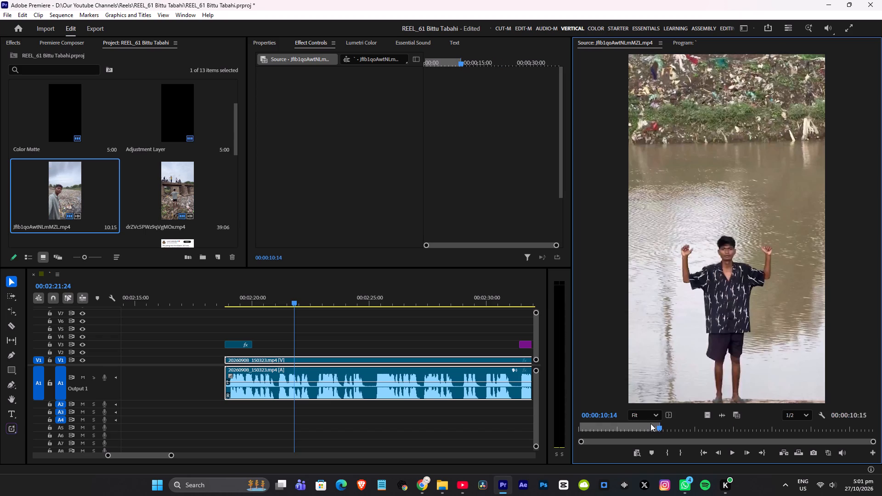
Place the marked source range, video only, on V3 directly after the slowed worker clip and play across the join.
left_click_drag(650, 423, 471, 361)
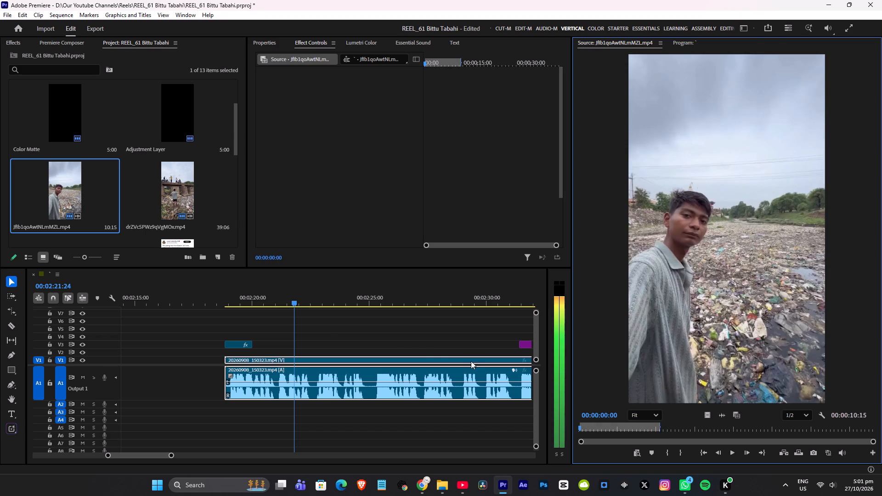
left_click_drag(471, 361, 278, 342)
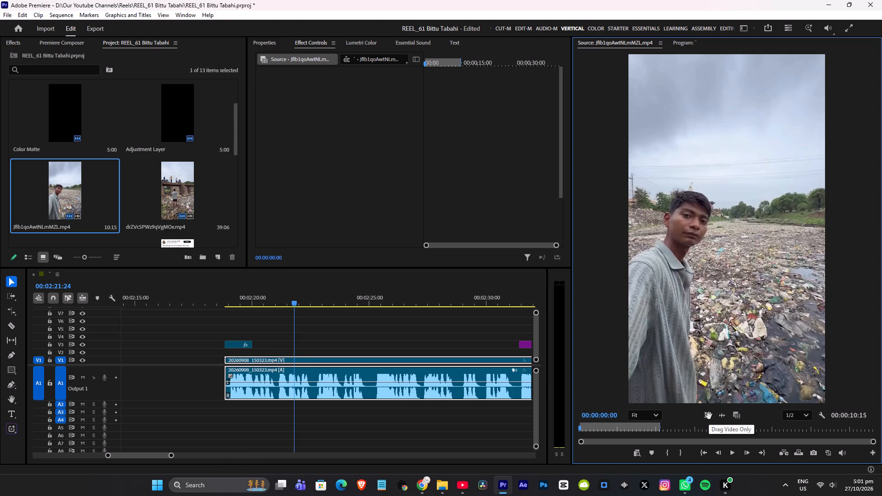
left_click(709, 416)
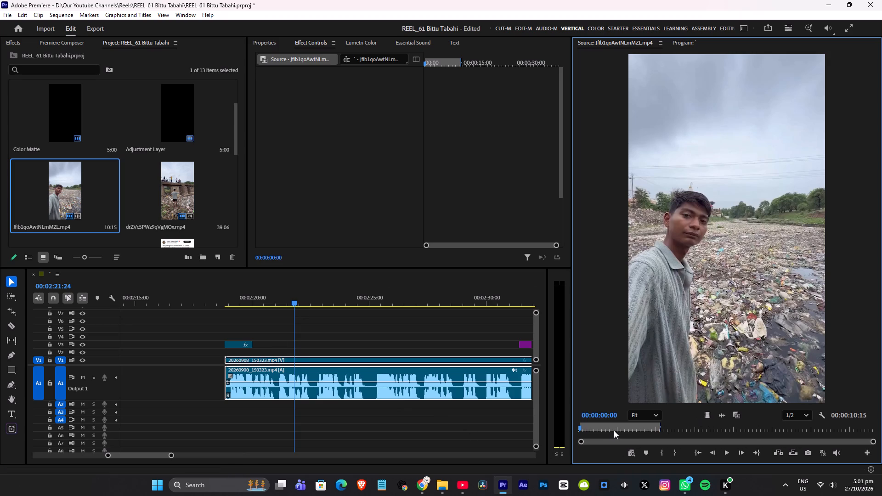
left_click_drag(614, 427, 296, 337)
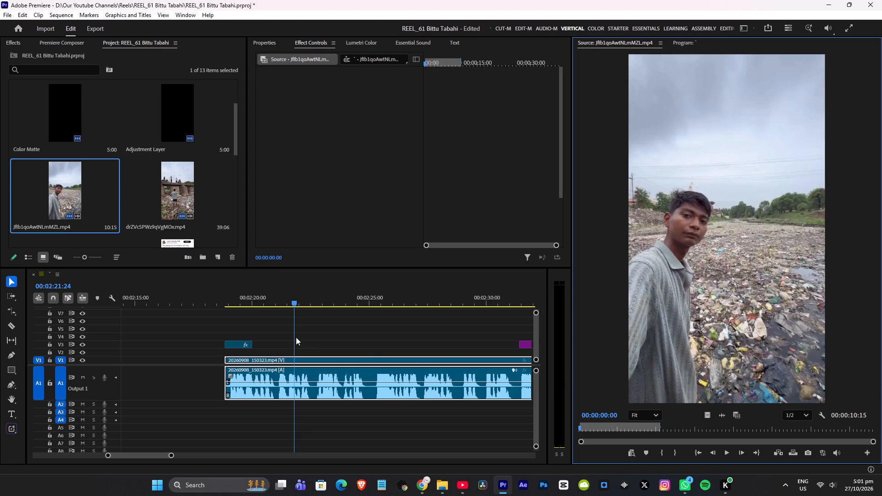
left_click_drag(296, 337, 280, 334)
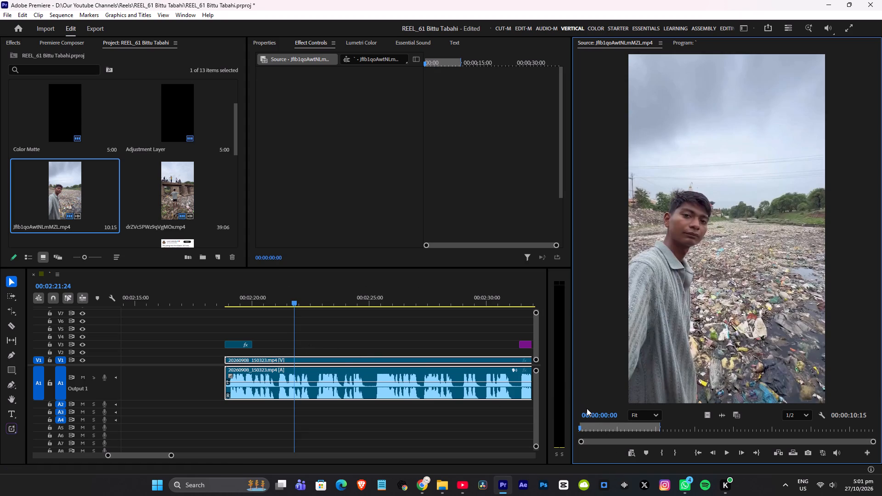
left_click(601, 426)
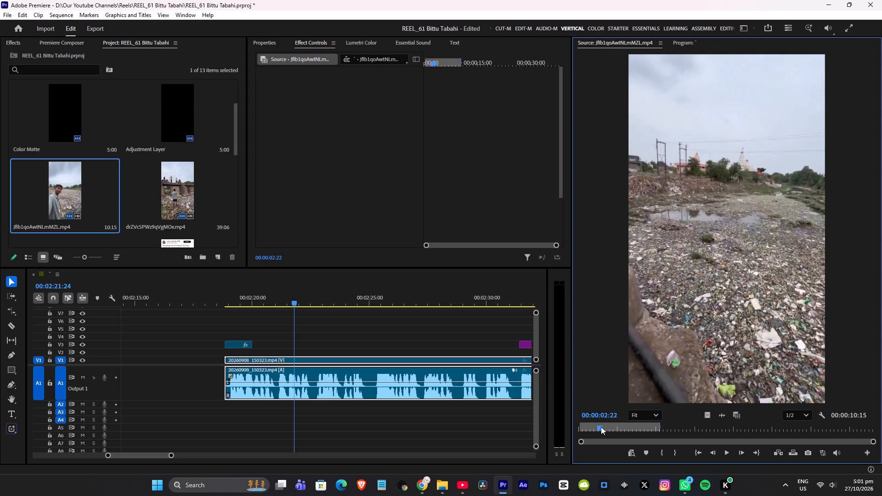
left_click_drag(695, 346, 565, 349)
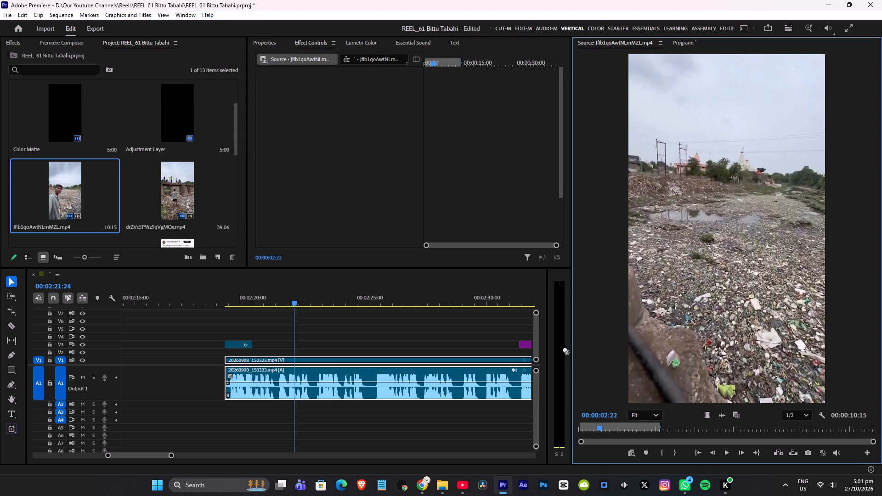
left_click_drag(565, 349, 718, 349)
left_click_drag(706, 416, 300, 336)
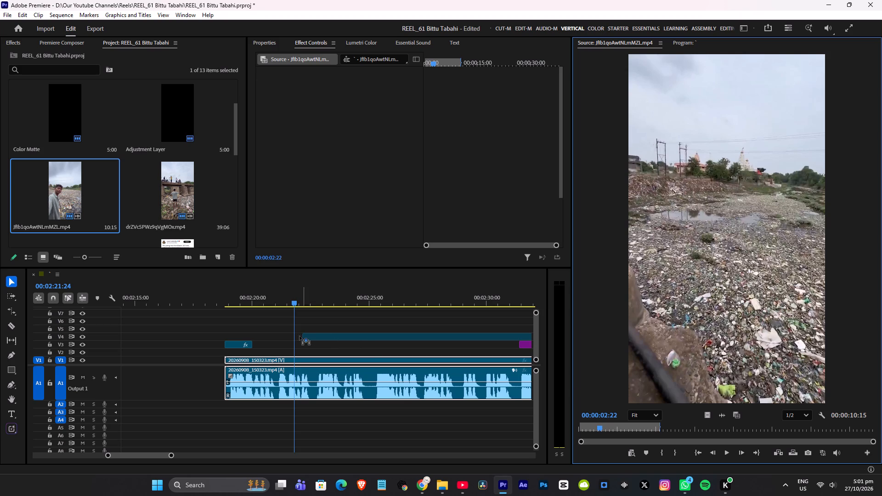
left_click_drag(300, 336, 257, 341)
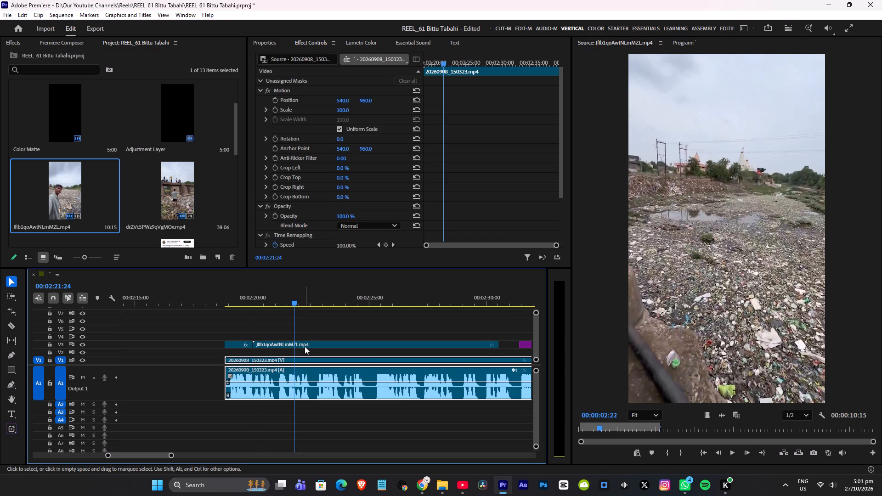
left_click(243, 304)
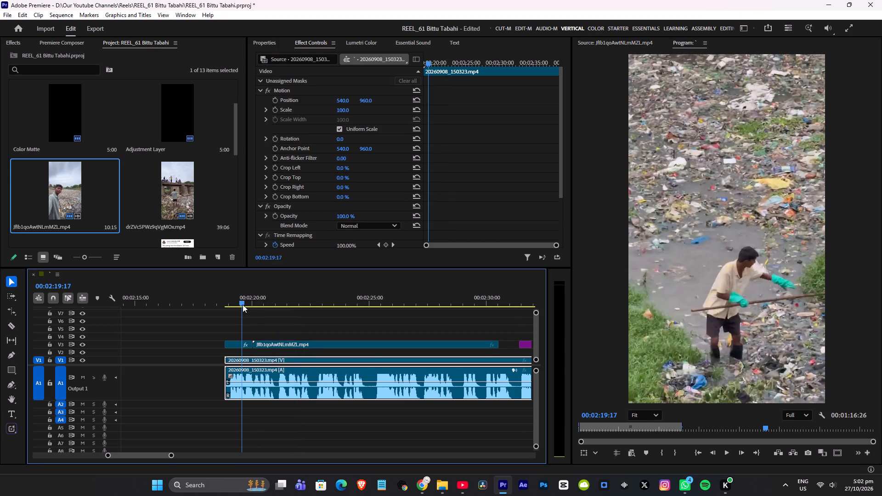
key("space")
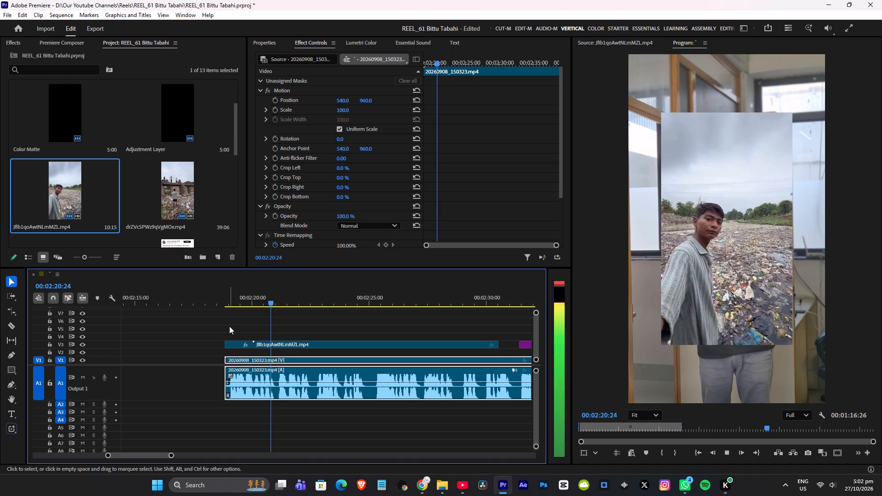
key("space")
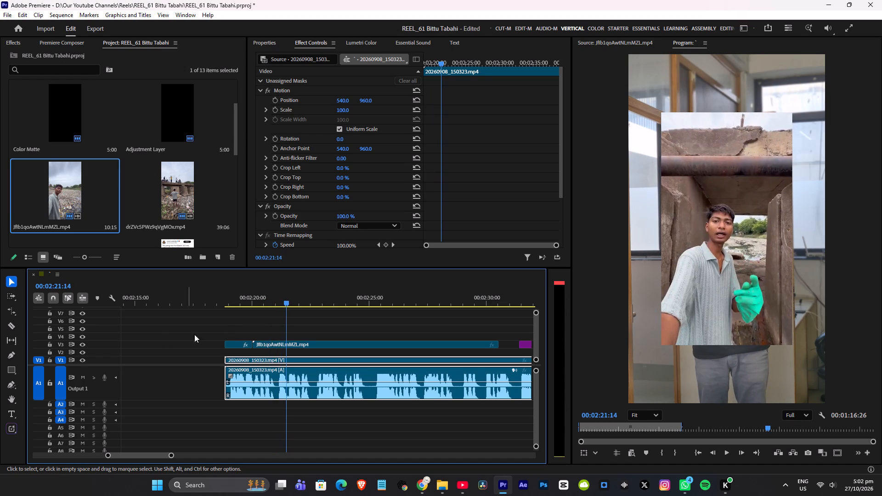
Fit the newly placed Jflb1qoAwtNLmMZL.mp4 clip on V3 to the frame and play it back against the narration.
left_click(328, 344)
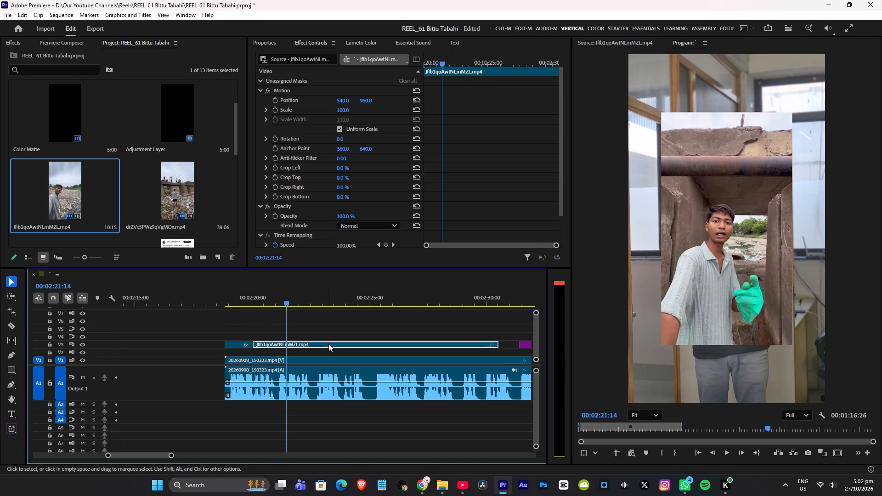
right_click(328, 344)
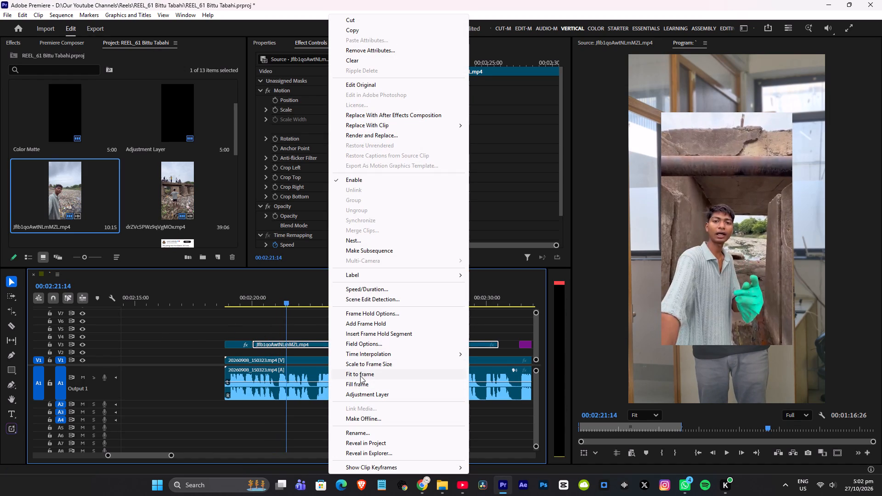
left_click(360, 376)
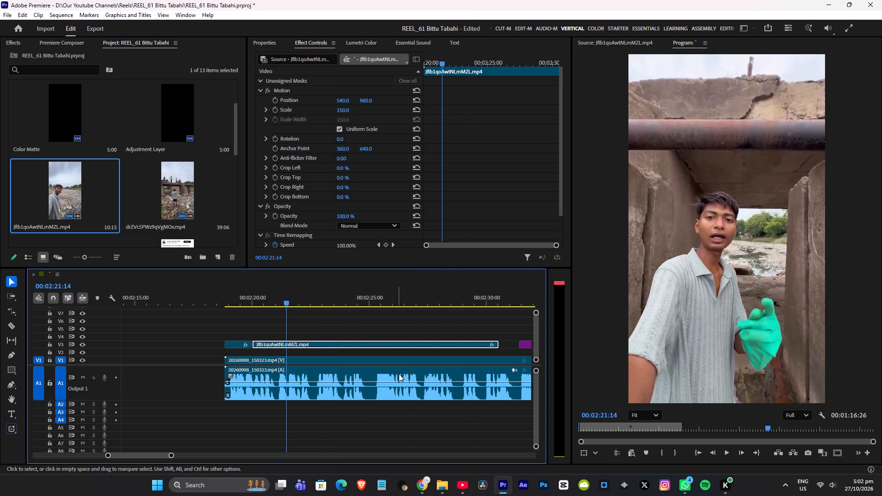
left_click(260, 303)
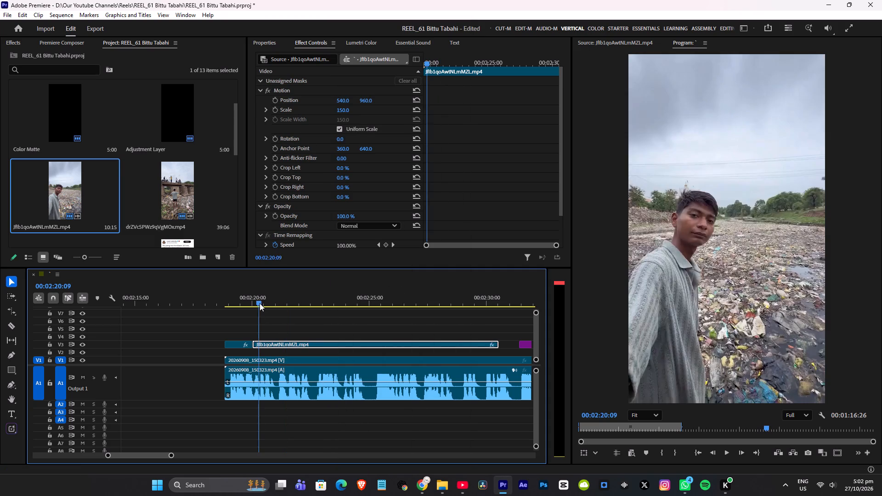
key("space")
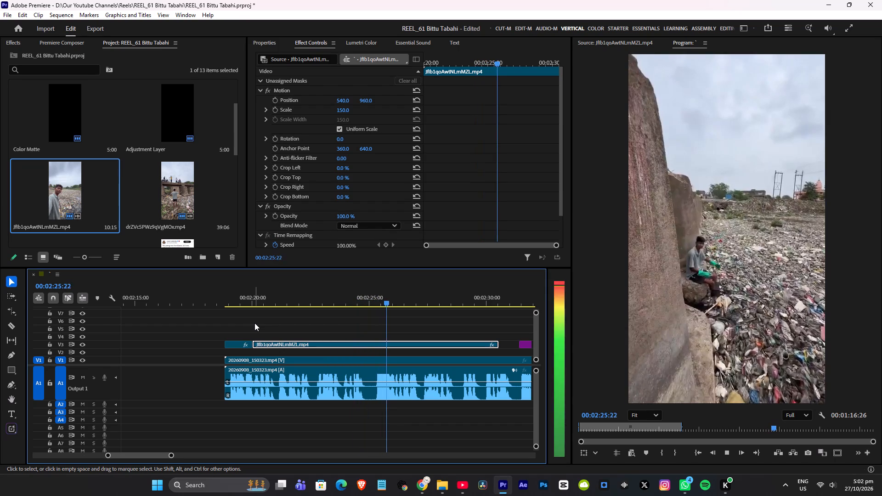
key("space")
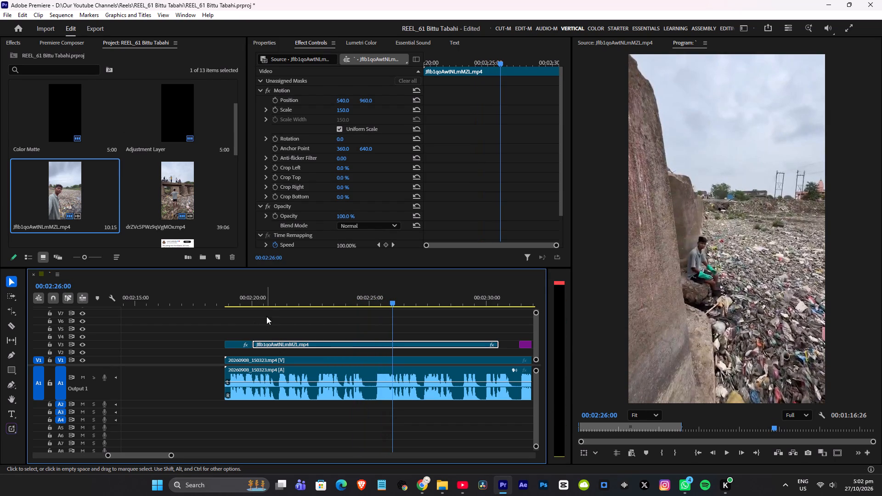
Find the shot change from the bridge selfie to the river view, cut the V3 clip at 00:02:22:13, and play across the cut.
left_click_drag(266, 302, 288, 302)
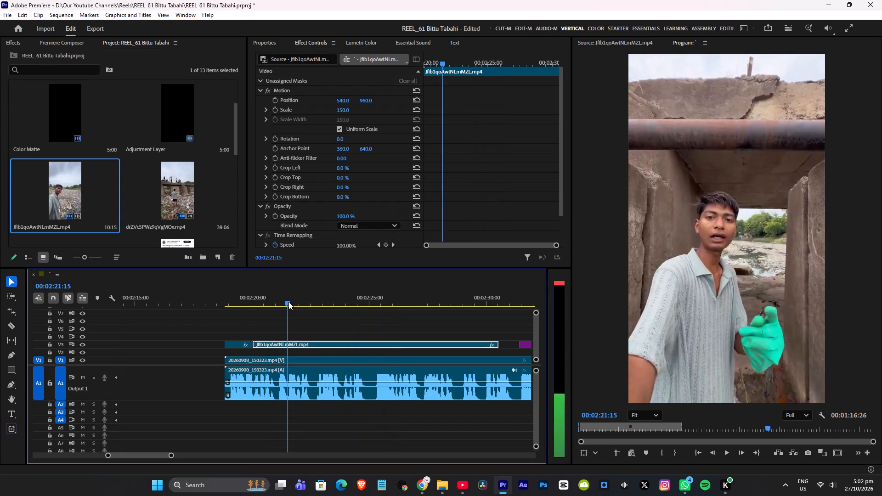
left_click_drag(288, 302, 307, 299)
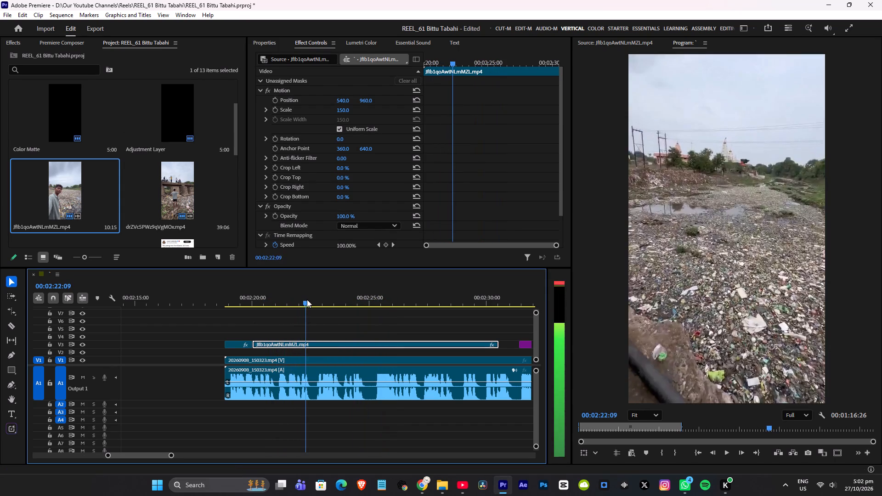
left_click_drag(307, 299, 323, 295)
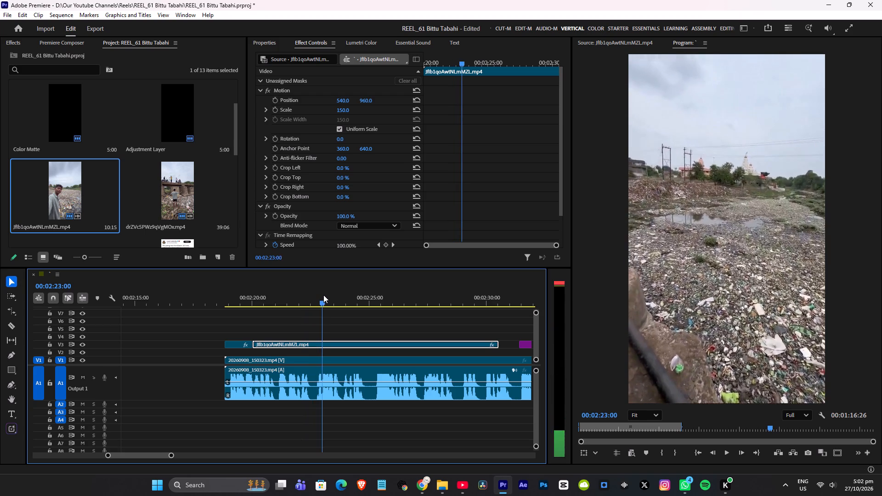
left_click_drag(323, 295, 327, 293)
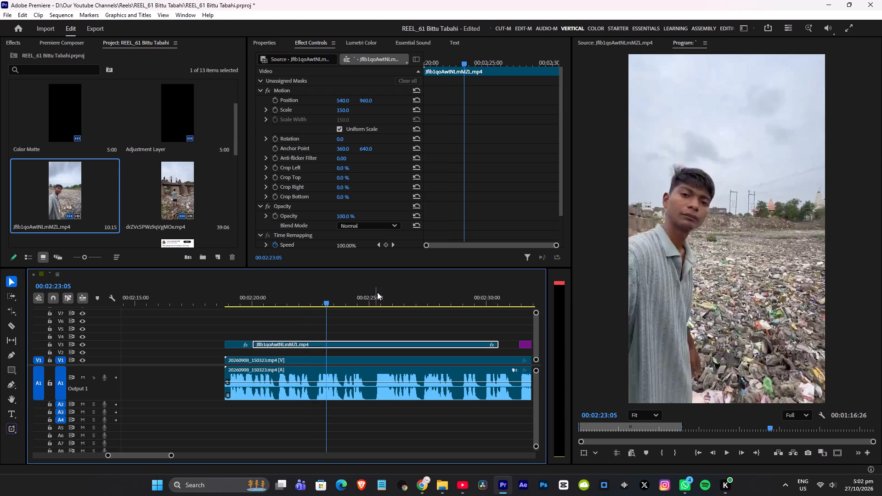
key("space")
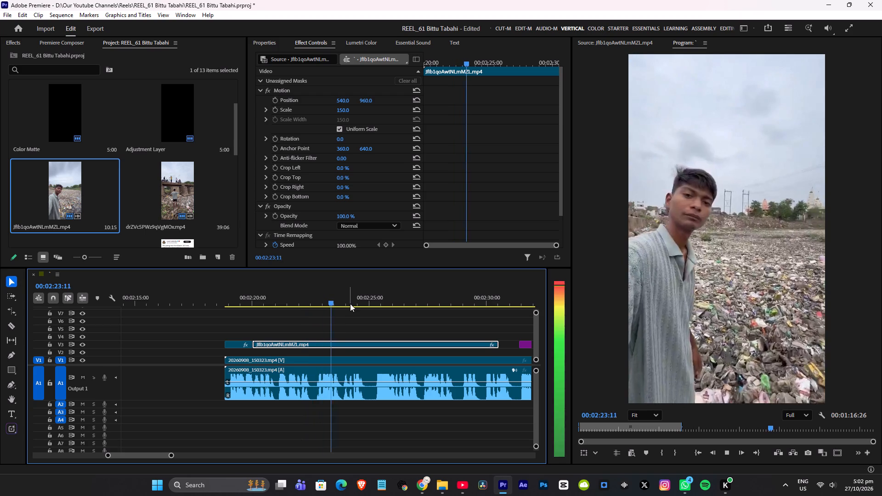
key("space")
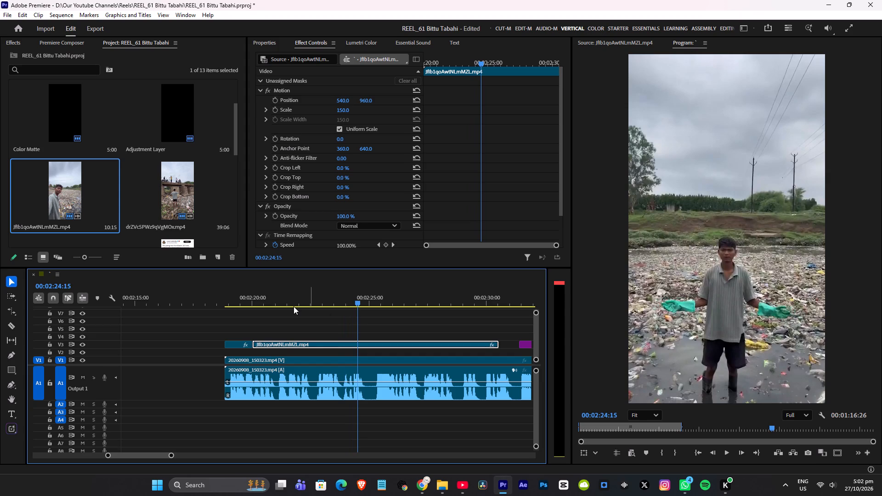
left_click(294, 306)
left_click(294, 301)
key("space")
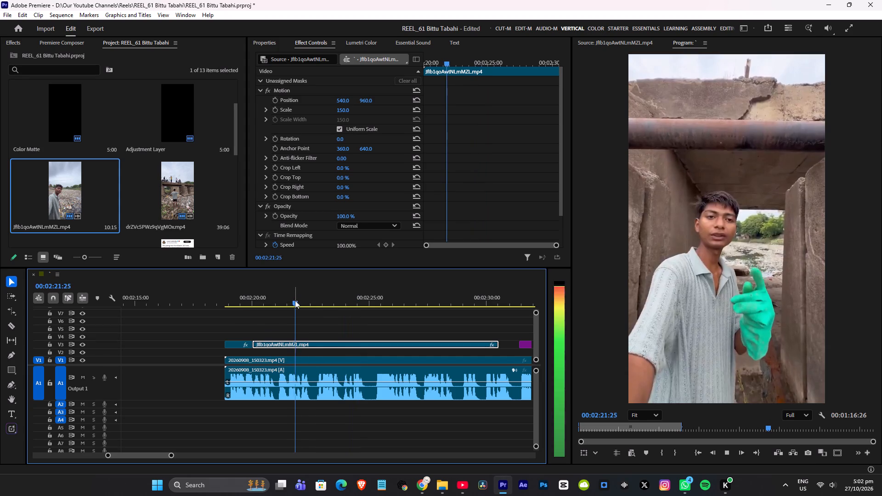
key("space")
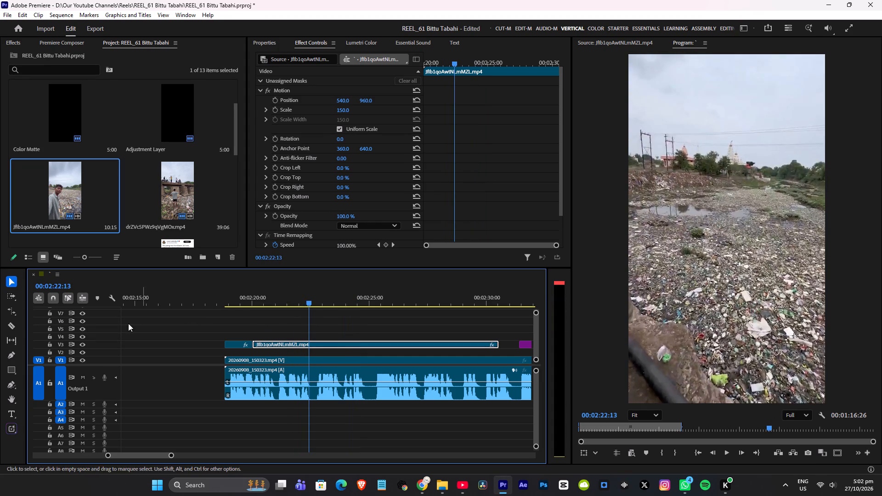
left_click(6, 323)
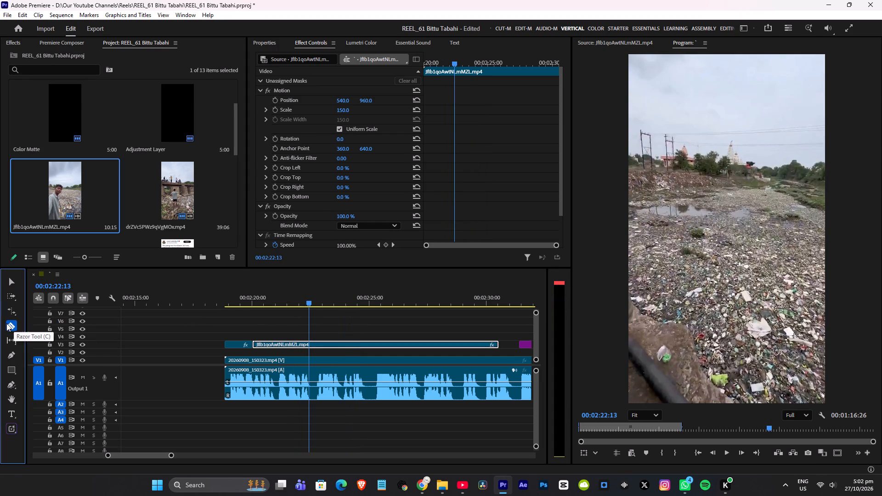
left_click(309, 344)
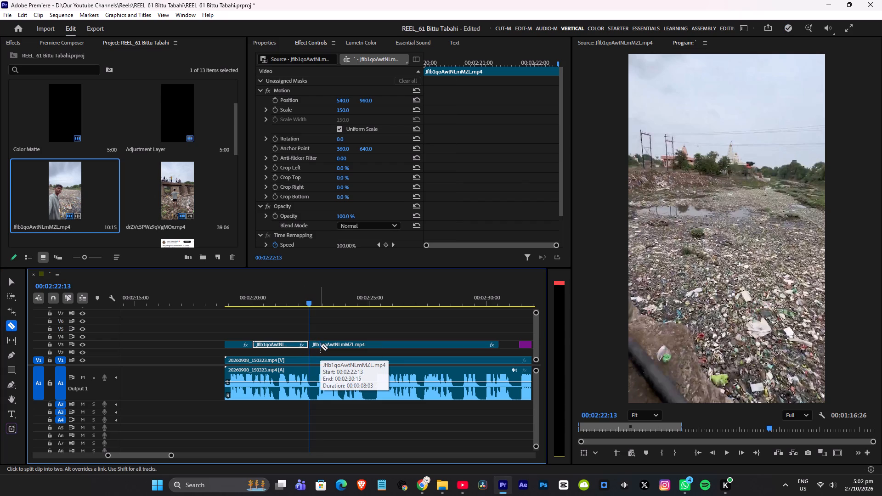
key("v")
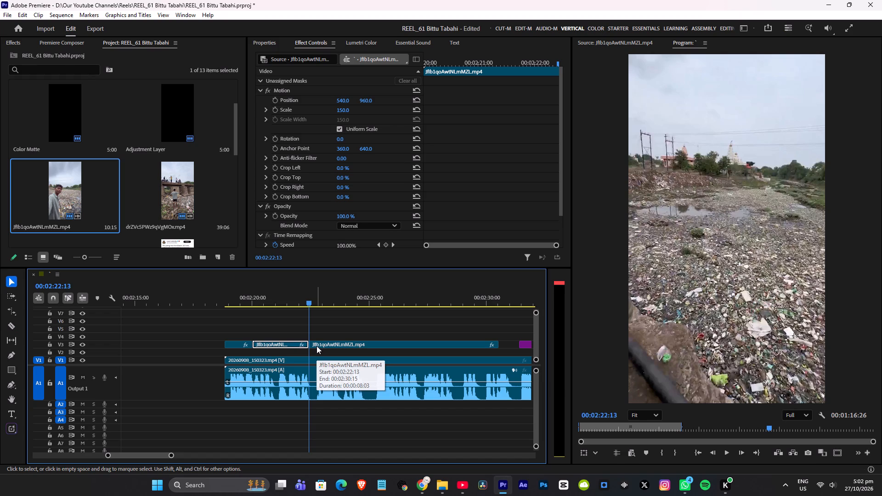
key("space")
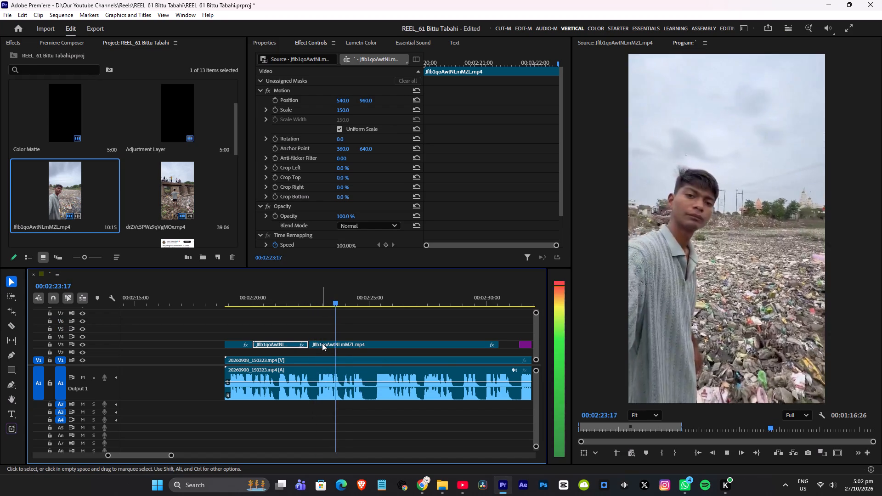
key("space")
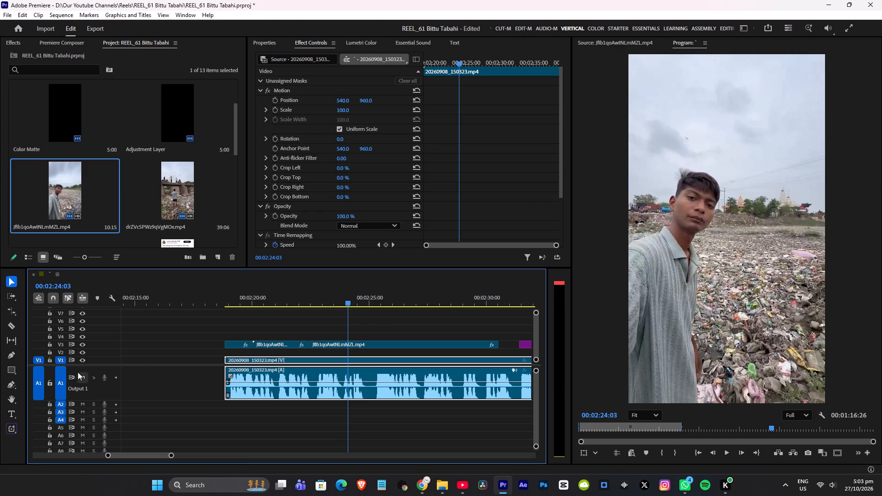
left_click(303, 301)
key("space")
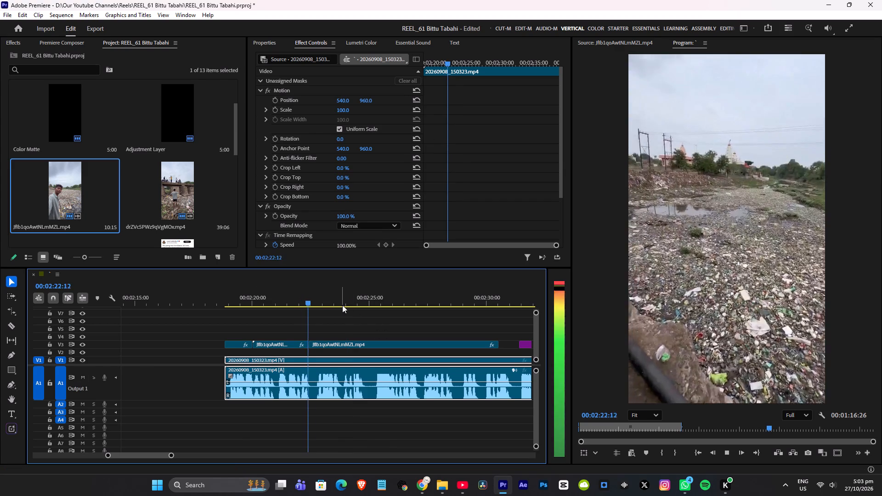
key("space")
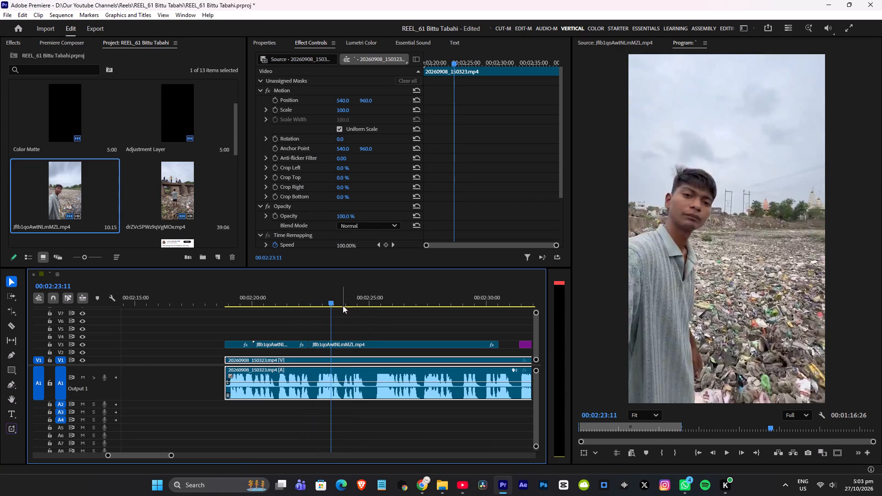
Locate the frame where the river view changes to the riverside selfie and cut the V3 clip at 00:02:23:04.
left_click(330, 304)
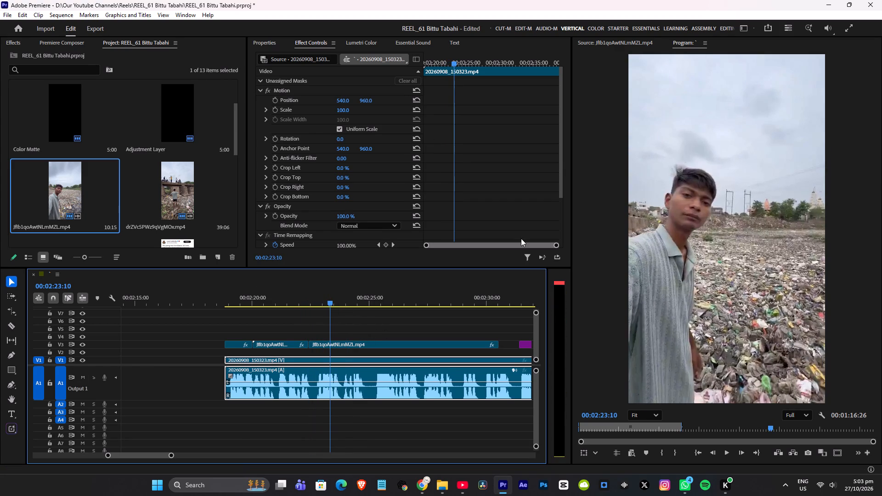
key("Right")
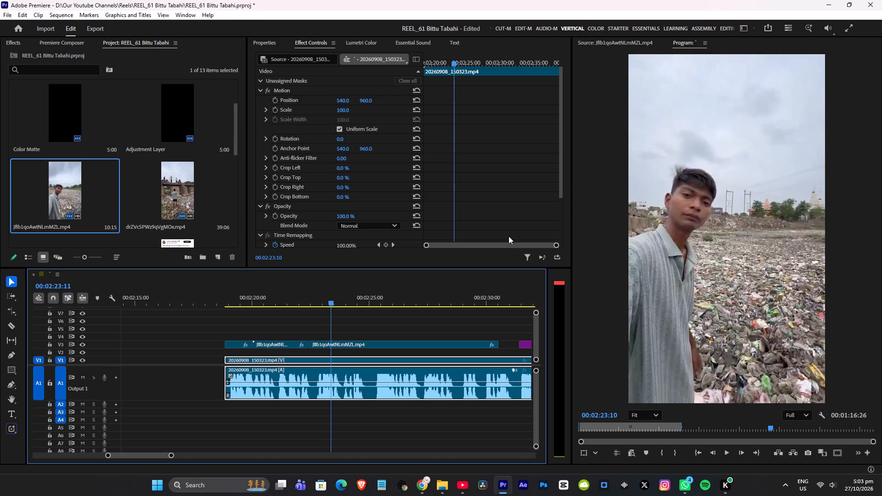
key("Left")
key("Left")
key("Left")
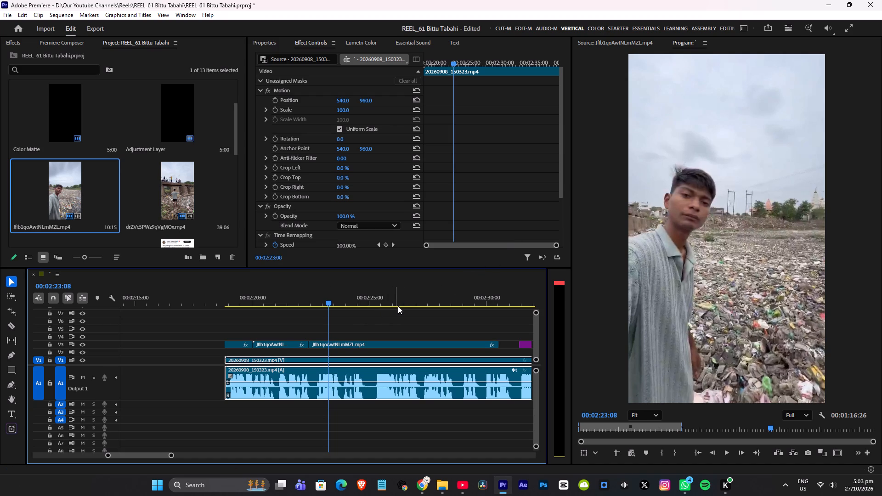
key("shift+Left")
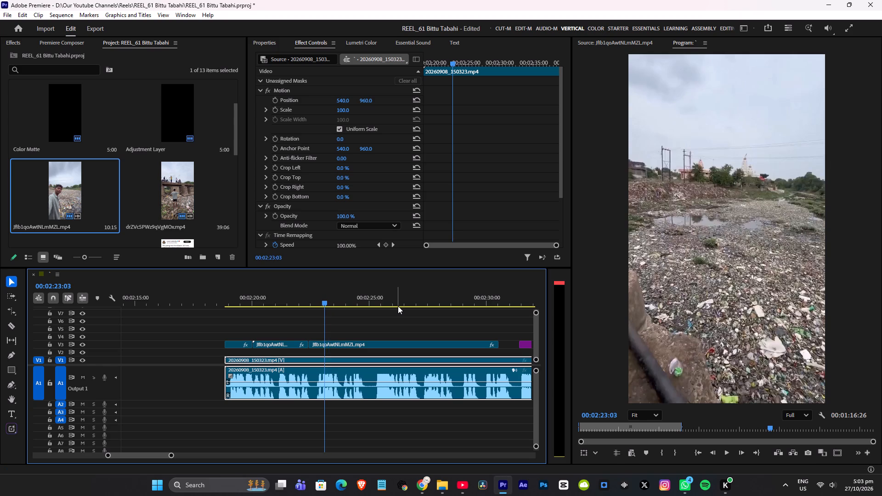
key("shift+Right")
key("shift+Left")
key("Right")
key("Left")
key("Right")
key("Left")
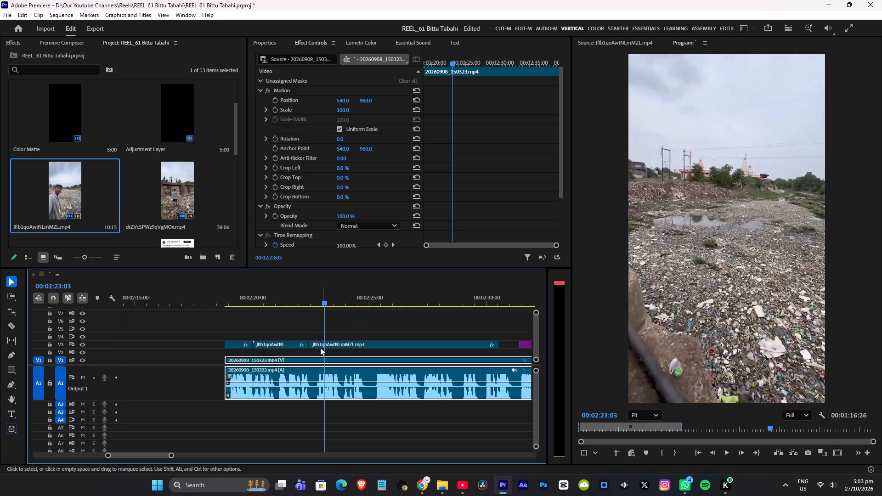
key("shift+Right")
key("shift+Left")
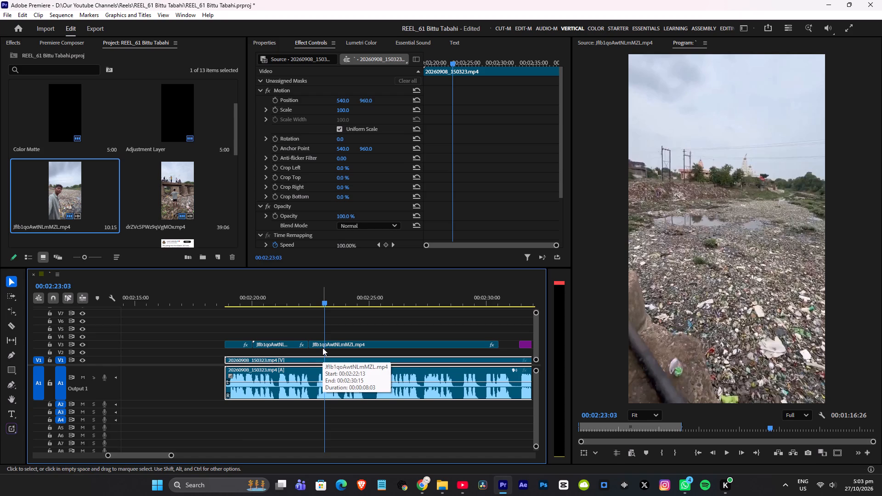
key("Right")
key("Left")
key("Left")
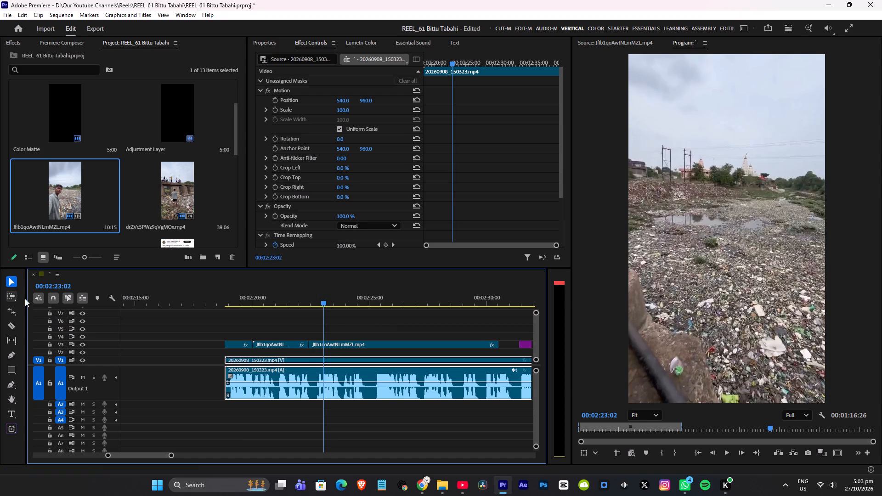
left_click(8, 324)
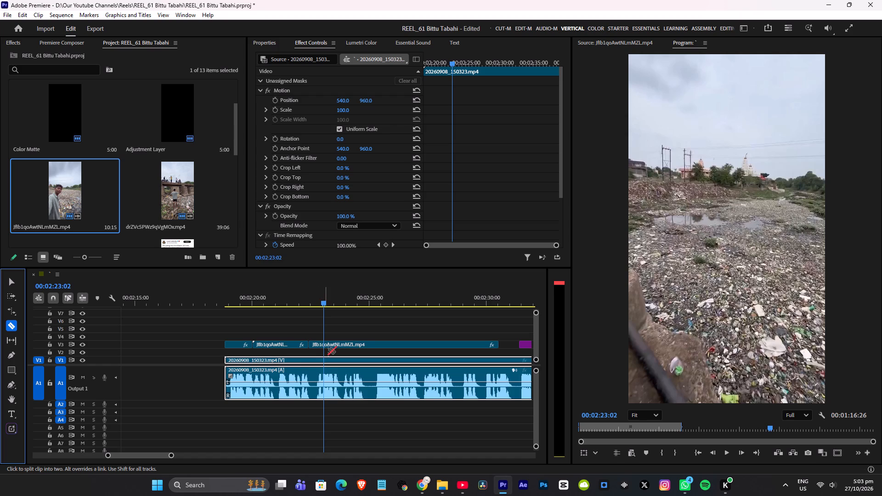
key("Right")
key("Right")
key("Right")
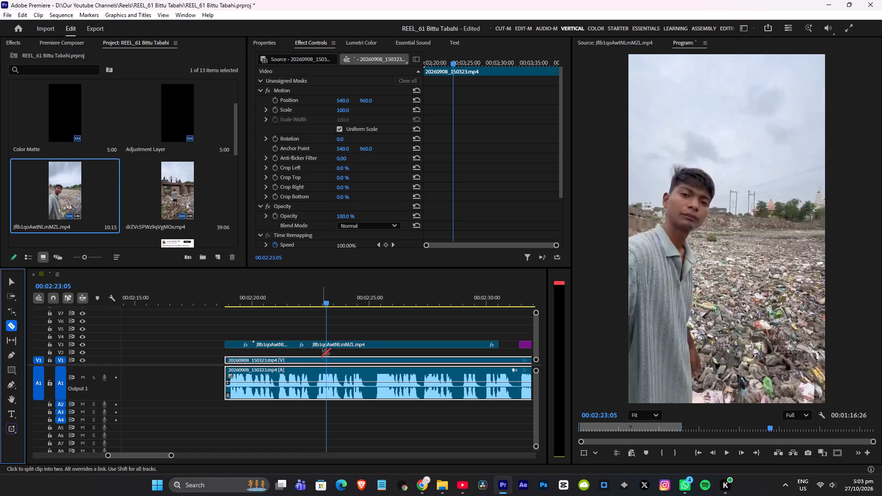
key("Left")
key("Left")
key("Right")
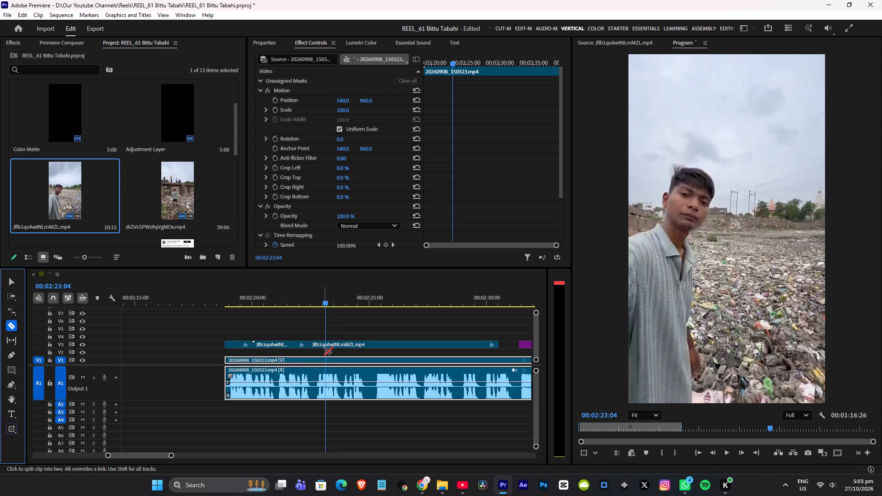
left_click(324, 350)
left_click(324, 346)
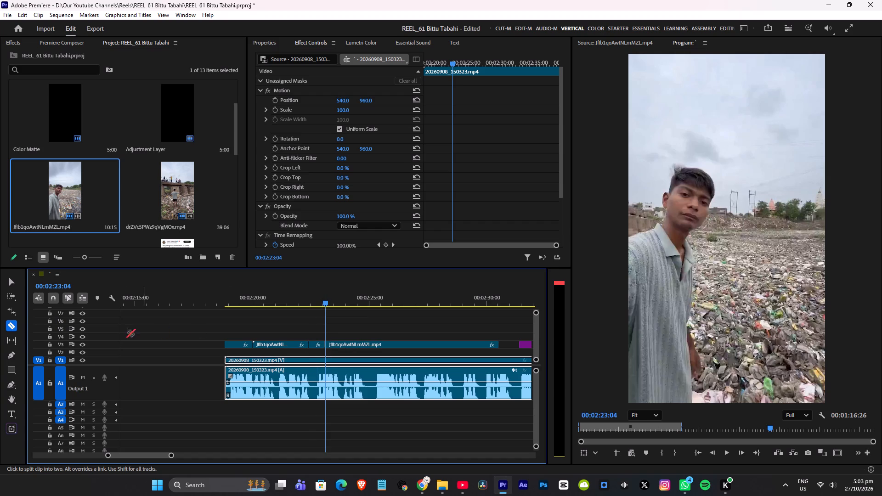
left_click(9, 278)
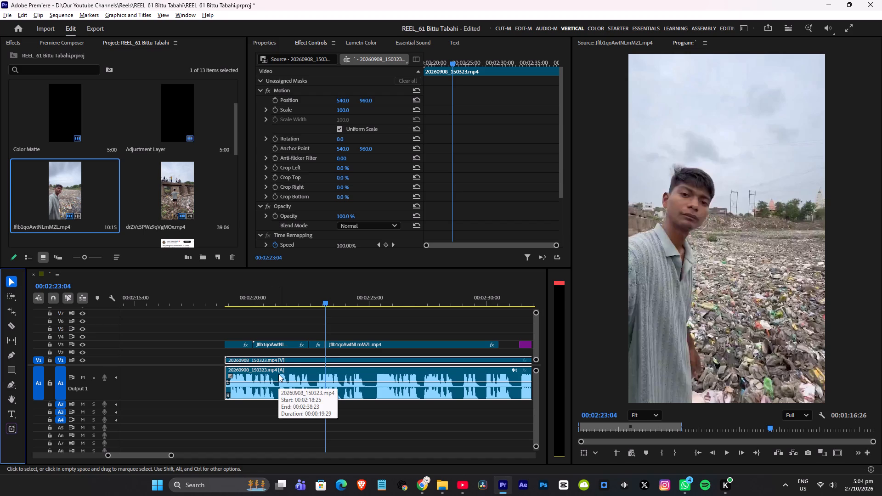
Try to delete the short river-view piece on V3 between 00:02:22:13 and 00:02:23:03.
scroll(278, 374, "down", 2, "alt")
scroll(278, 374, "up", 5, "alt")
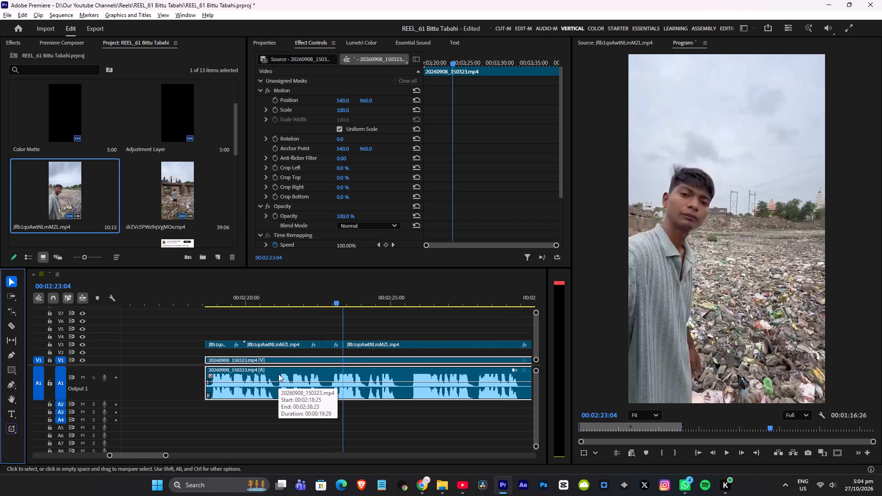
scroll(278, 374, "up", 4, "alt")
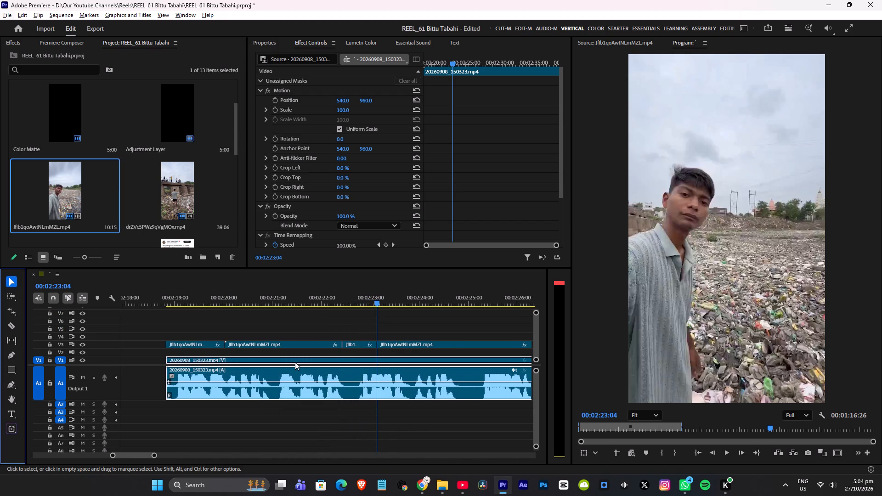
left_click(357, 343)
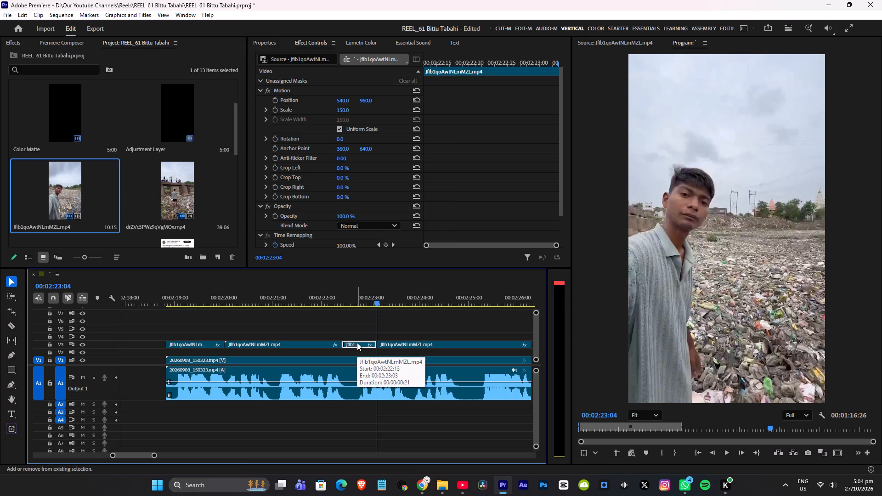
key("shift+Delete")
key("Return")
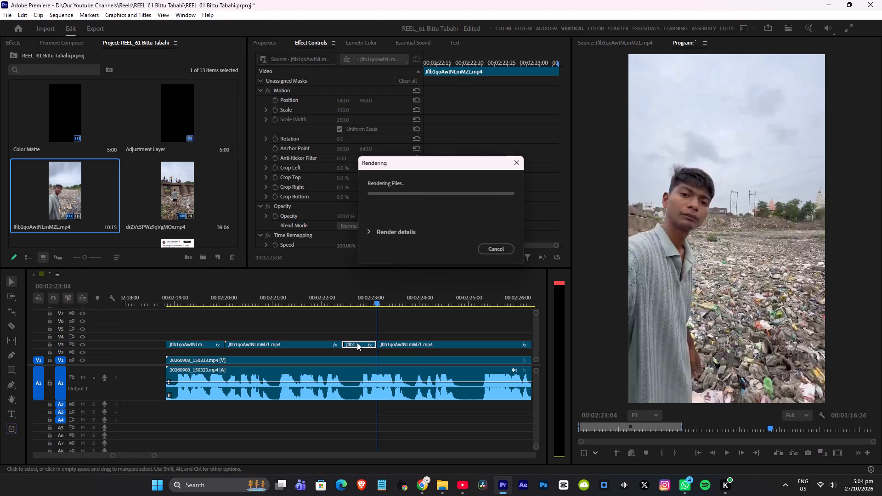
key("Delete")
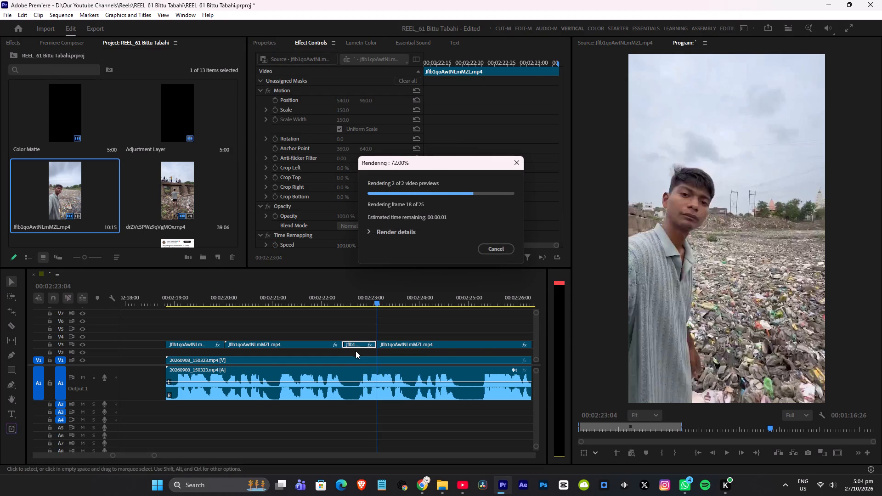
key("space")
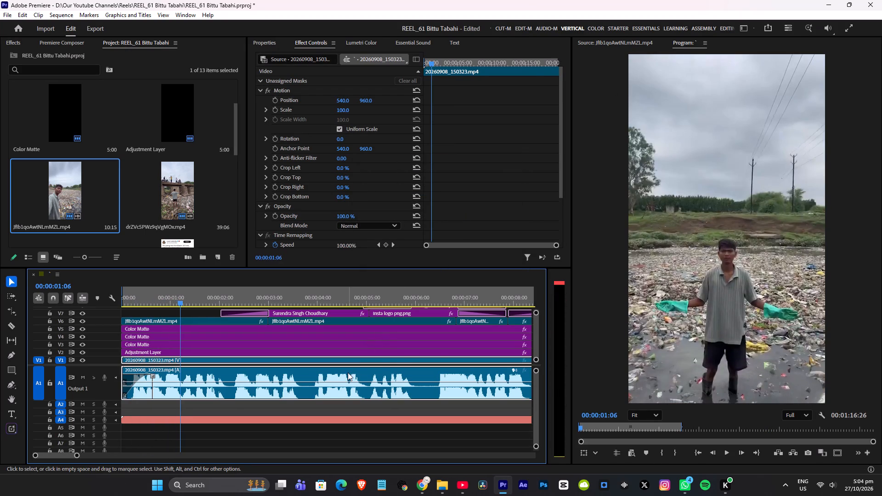
Return to the cuts around 00:02:22:16 and delete the short river-view piece on V3, leaving its gap open.
scroll(404, 353, "down", 20, "alt")
scroll(404, 353, "down", 11, "alt")
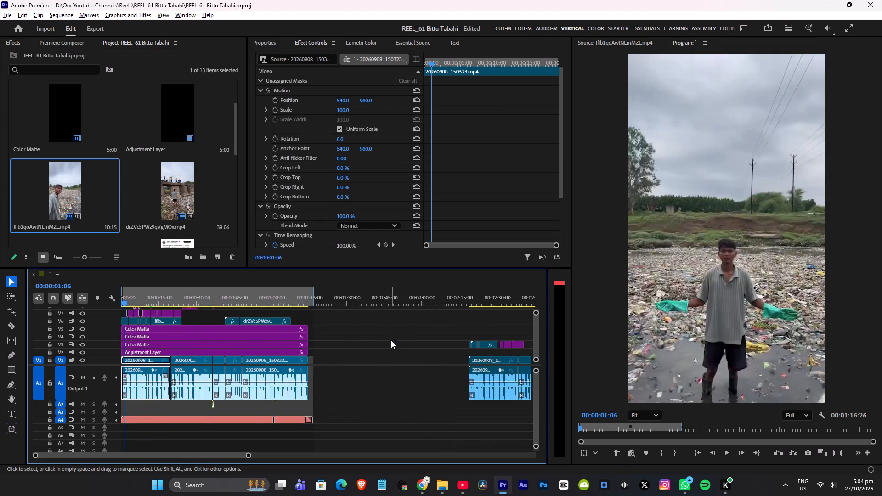
scroll(391, 340, "down", 2, "alt")
scroll(225, 356, "up", 8, "alt")
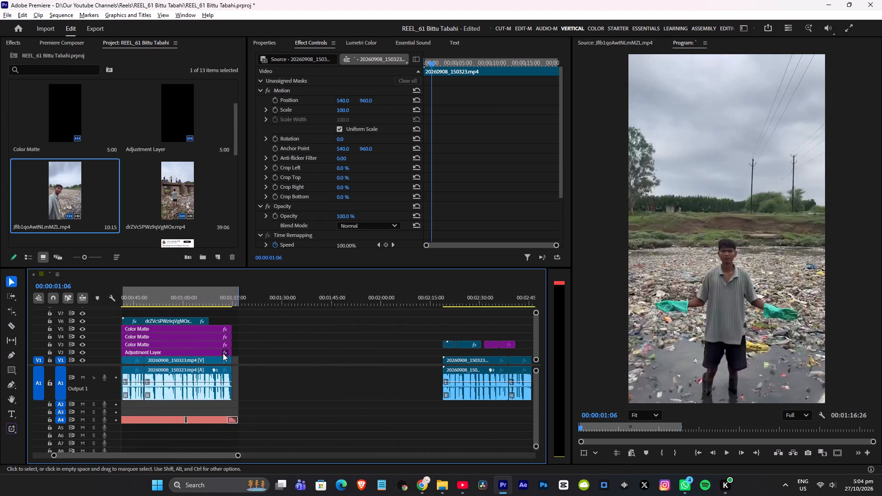
scroll(223, 353, "up", 13, "alt")
left_click_drag(172, 296, 303, 307)
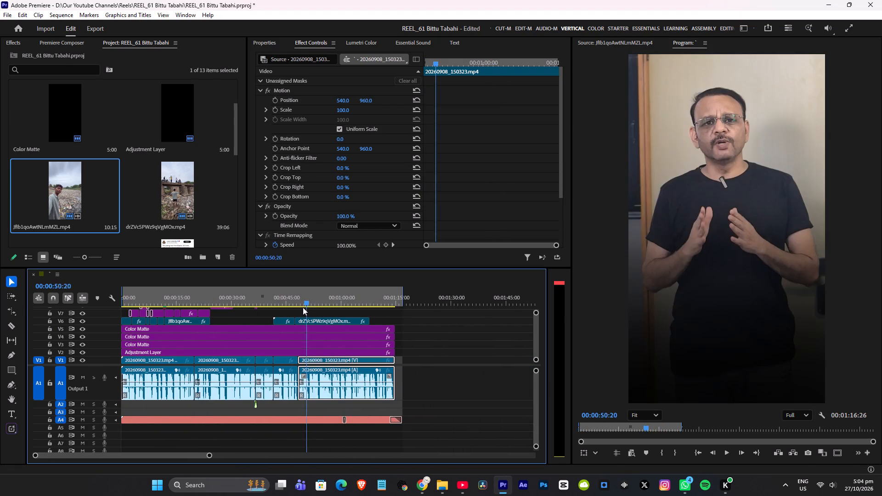
left_click_drag(303, 307, 372, 304)
scroll(385, 326, "down", 10)
scroll(388, 325, "down", 13)
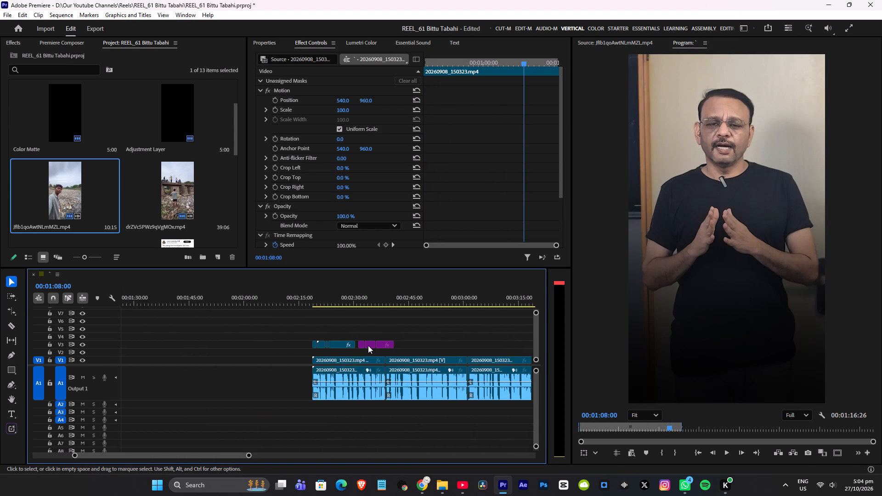
scroll(368, 345, "down", 1)
scroll(413, 328, "up", 9, "alt")
left_click(307, 297)
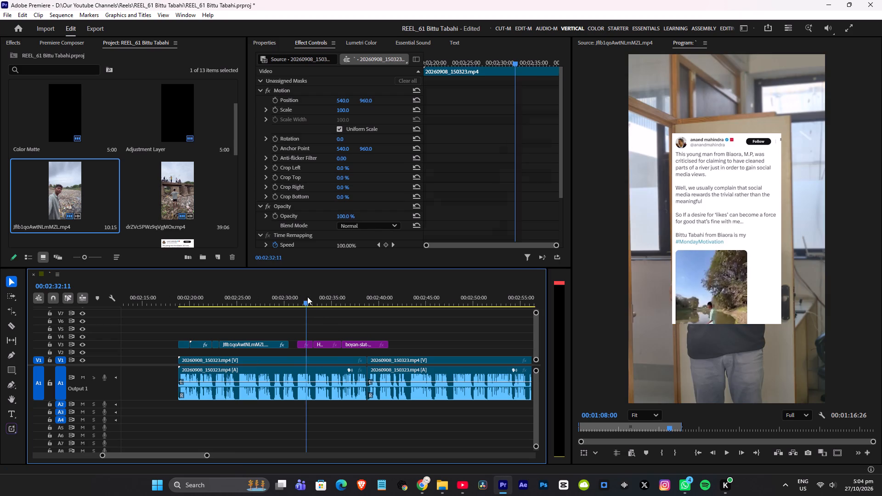
left_click(271, 299)
scroll(305, 316, "up", 5, "alt")
scroll(256, 321, "up", 1)
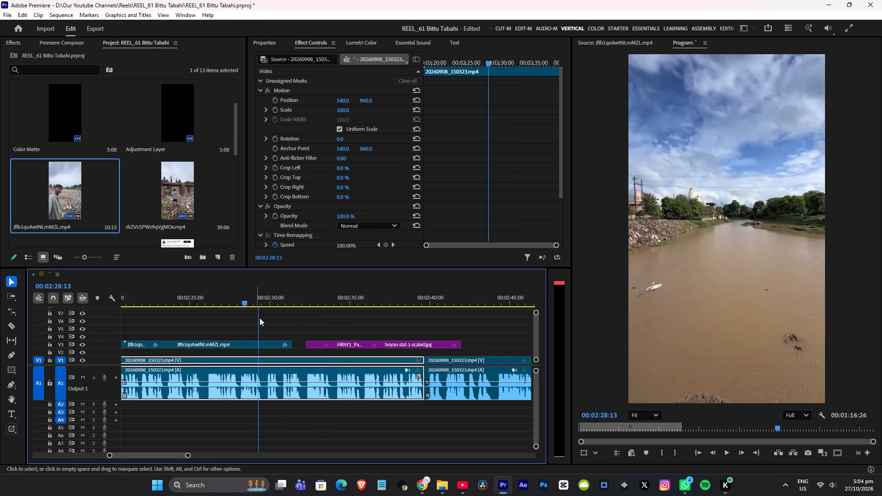
scroll(289, 321, "up", 4)
left_click(220, 298)
scroll(223, 318, "up", 9, "alt")
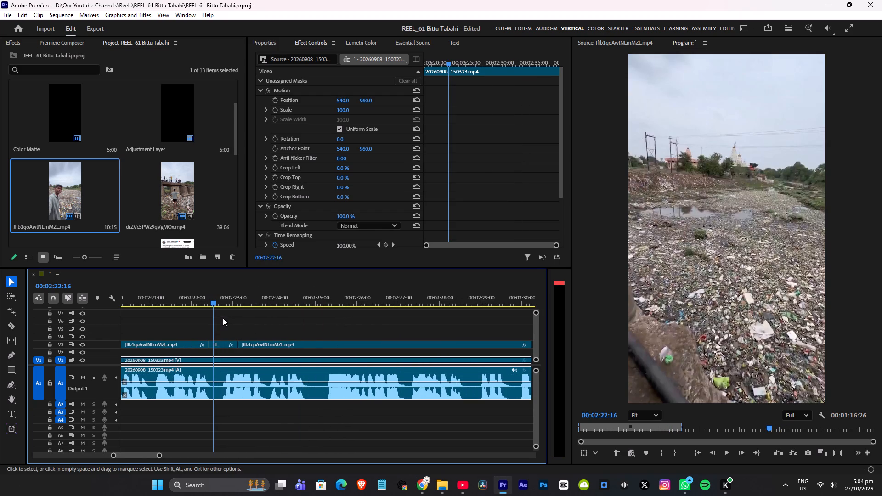
scroll(236, 327, "up", 4)
left_click(283, 344)
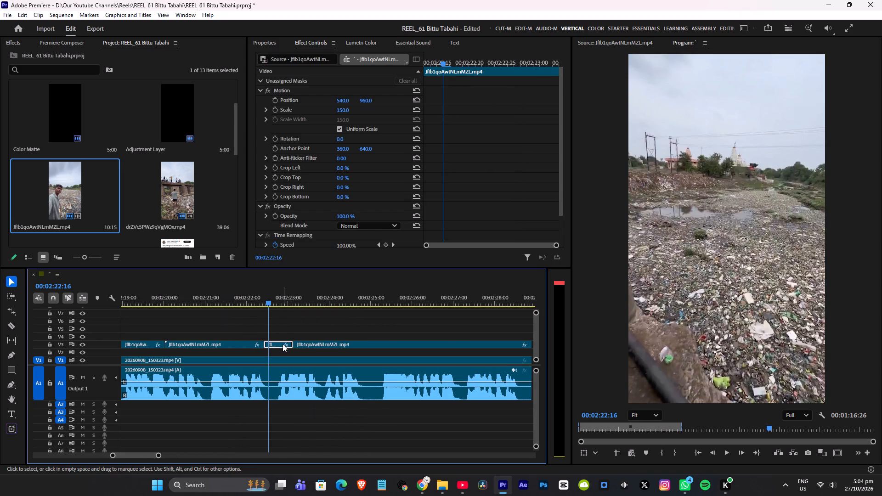
key("Delete")
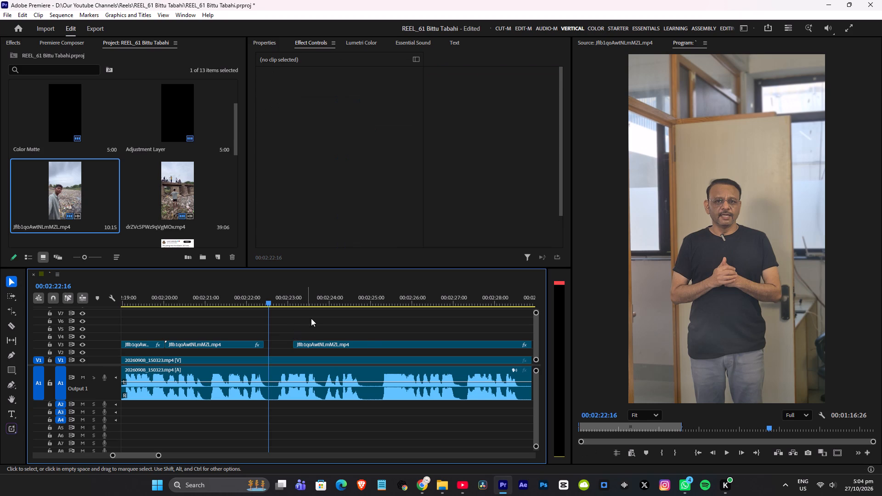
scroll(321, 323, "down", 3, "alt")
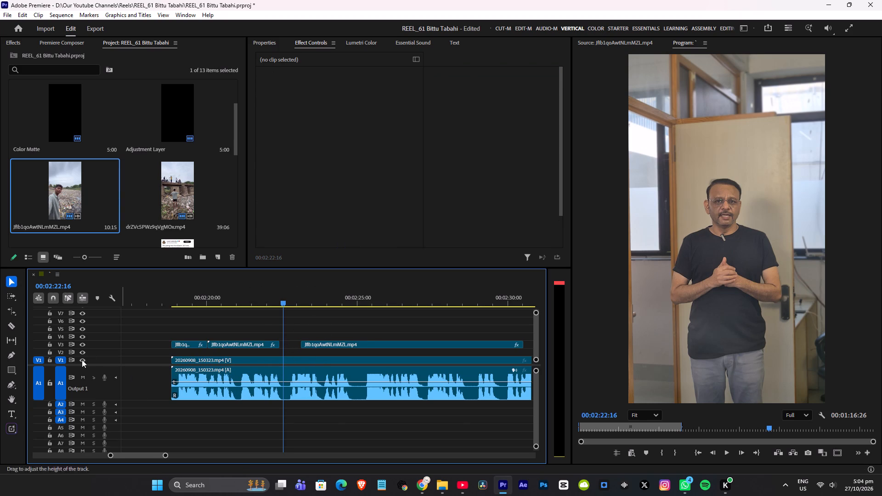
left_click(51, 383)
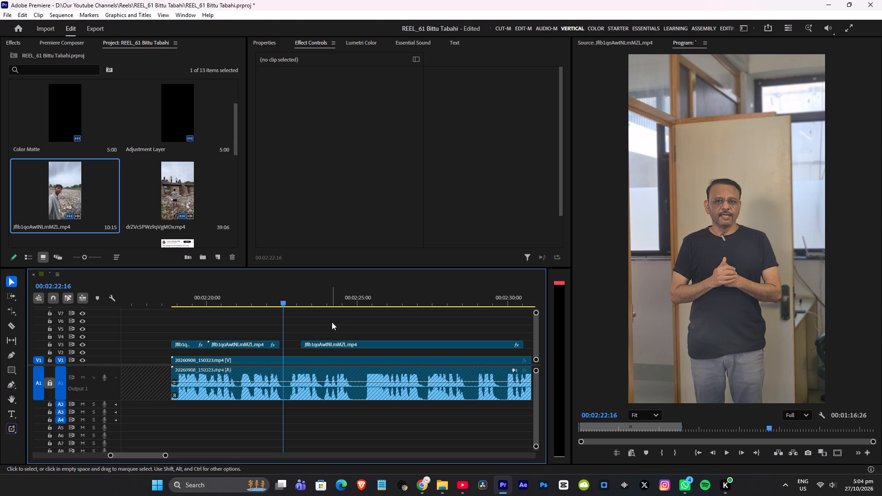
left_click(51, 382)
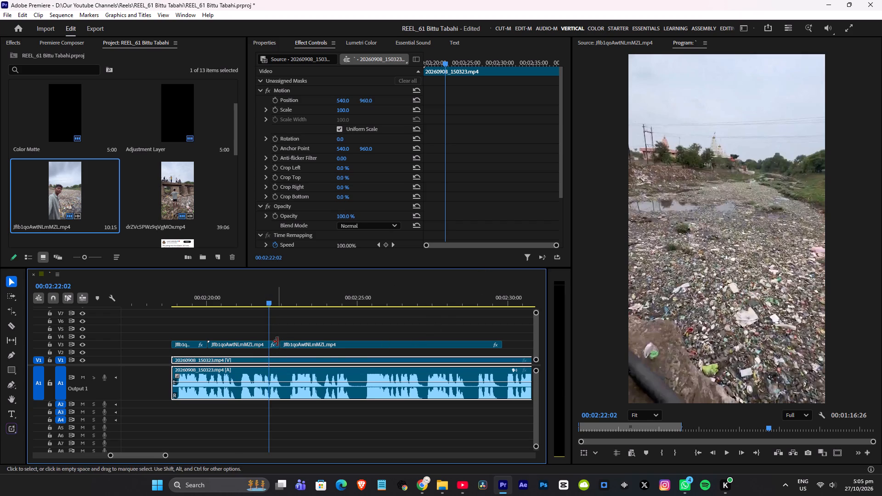
left_click_drag(278, 343, 274, 347)
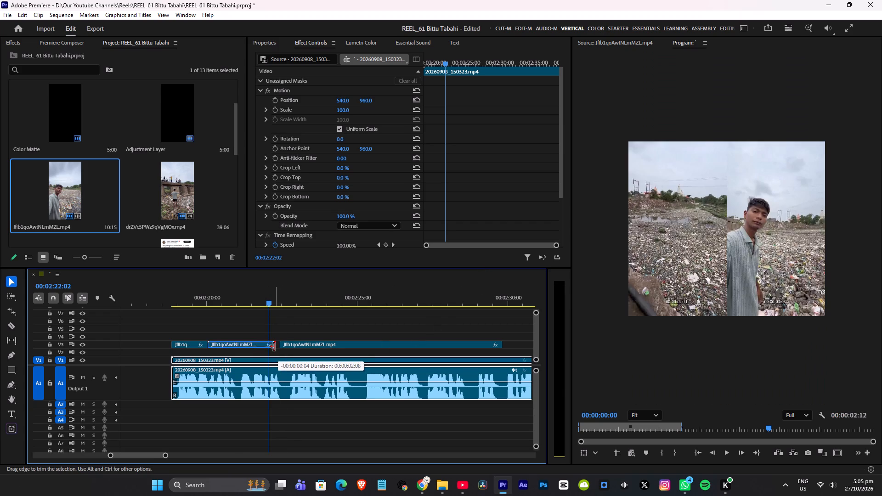
left_click_drag(274, 347, 268, 347)
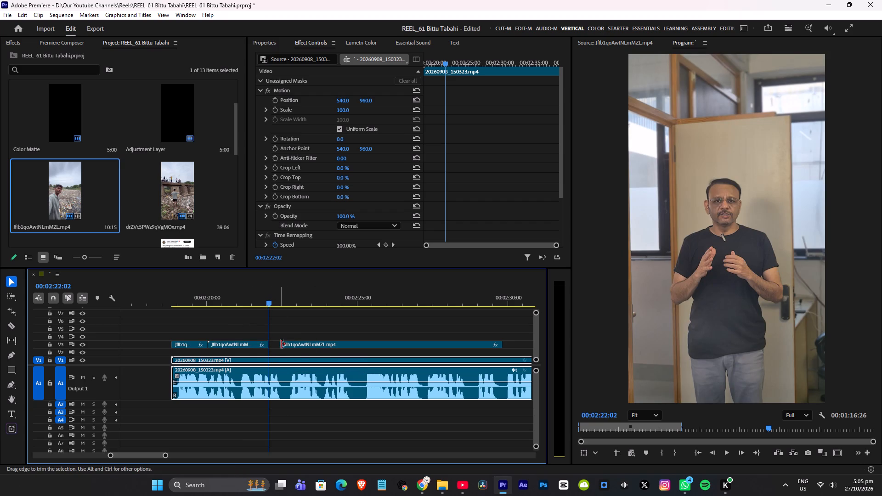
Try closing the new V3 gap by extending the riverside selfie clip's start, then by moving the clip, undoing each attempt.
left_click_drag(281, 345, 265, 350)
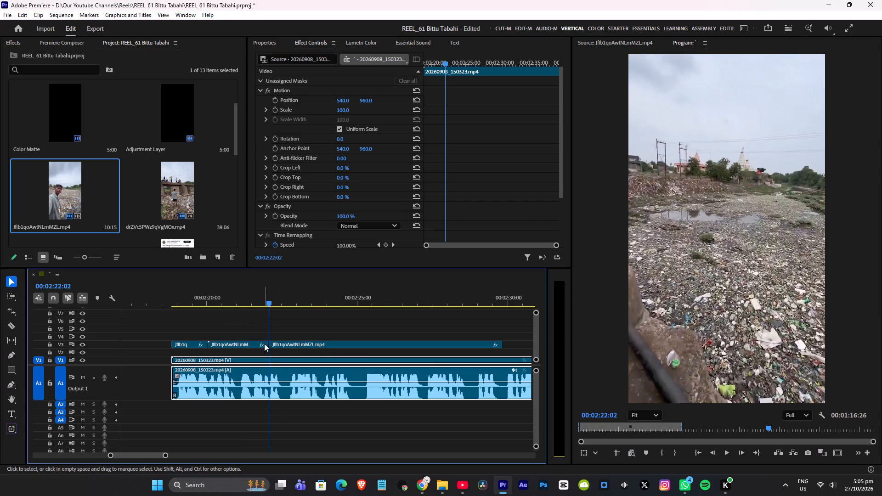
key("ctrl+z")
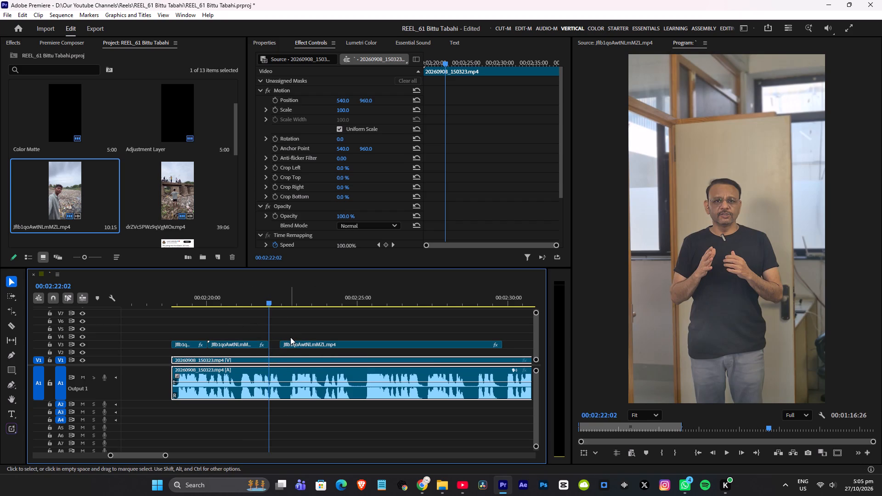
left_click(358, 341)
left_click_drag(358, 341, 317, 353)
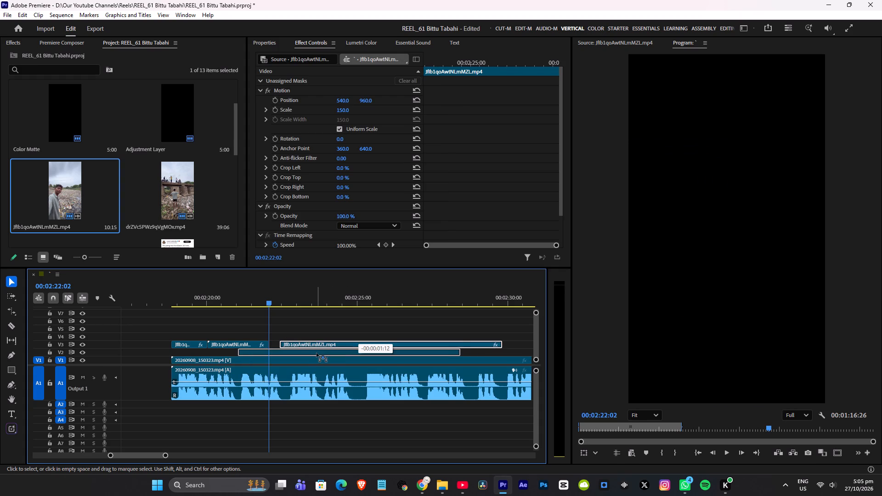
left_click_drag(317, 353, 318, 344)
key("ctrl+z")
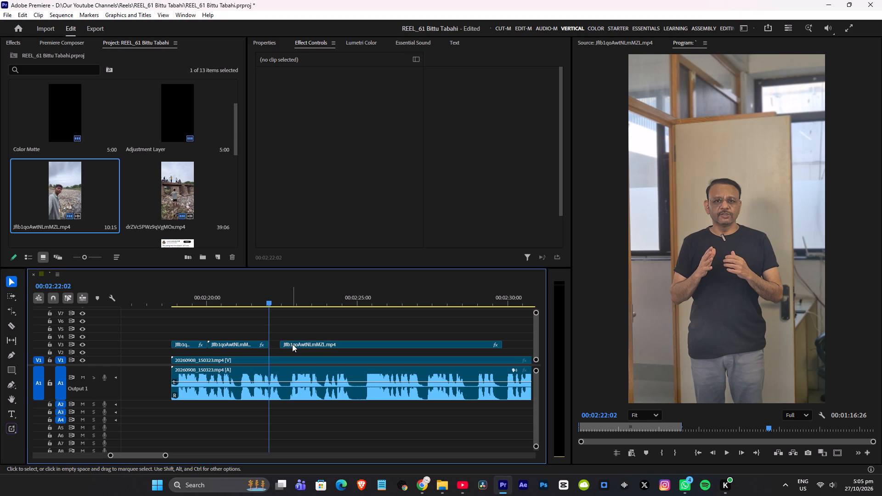
Move the riverside selfie clip on V3 earlier to start at 00:02:22:02, and place the playhead at 00:02:20:18.
left_click_drag(292, 344, 281, 345)
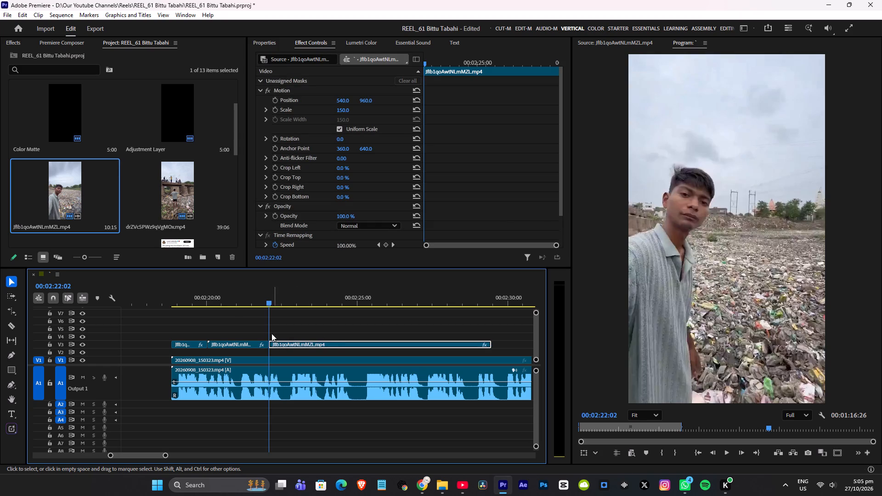
left_click(226, 303)
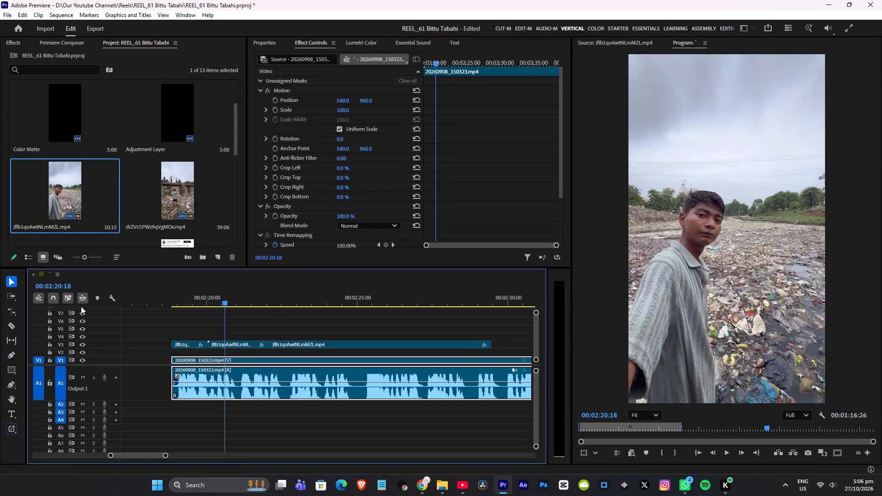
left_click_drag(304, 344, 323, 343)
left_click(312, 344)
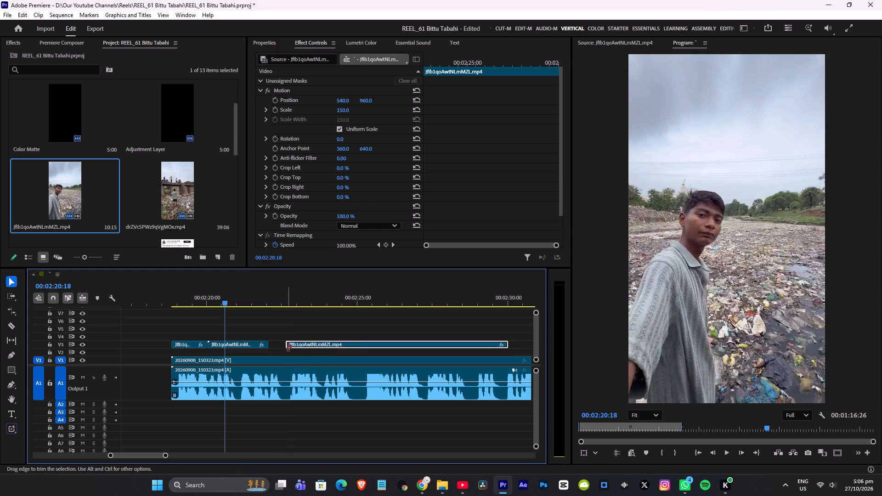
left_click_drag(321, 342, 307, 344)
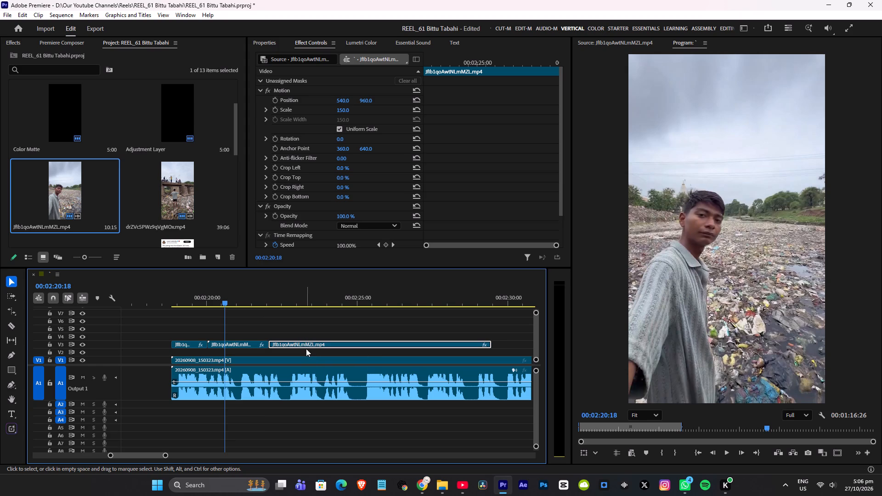
Move the riverside selfie clip on V3 to start at 00:02:21:25 with snapping off, overlapping the bridge clip's end, and play across the join.
left_click_drag(310, 343, 325, 341)
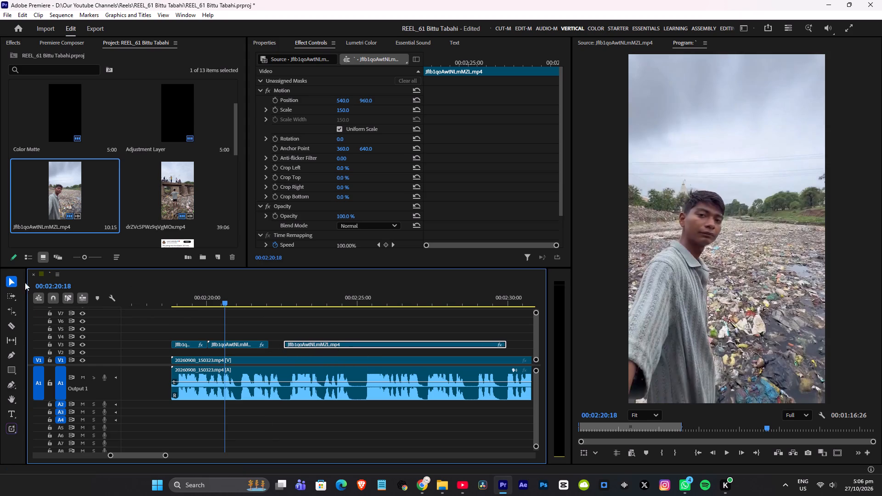
left_click(54, 299)
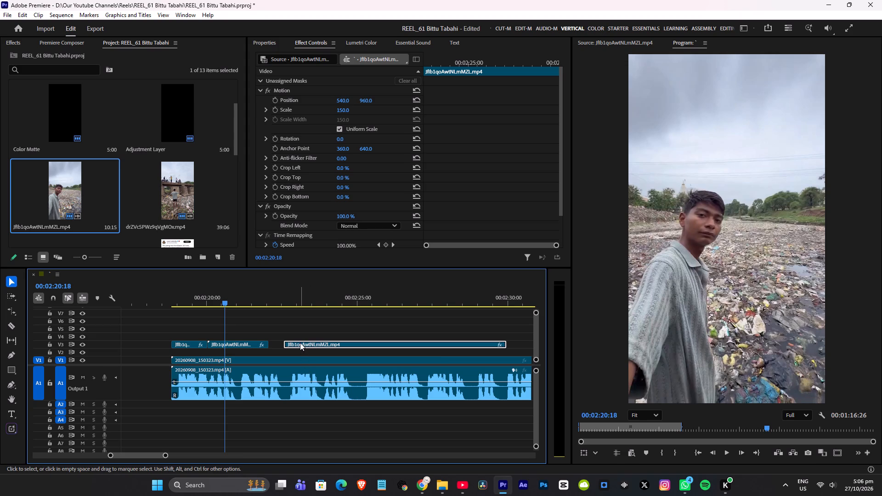
left_click_drag(300, 343, 278, 346)
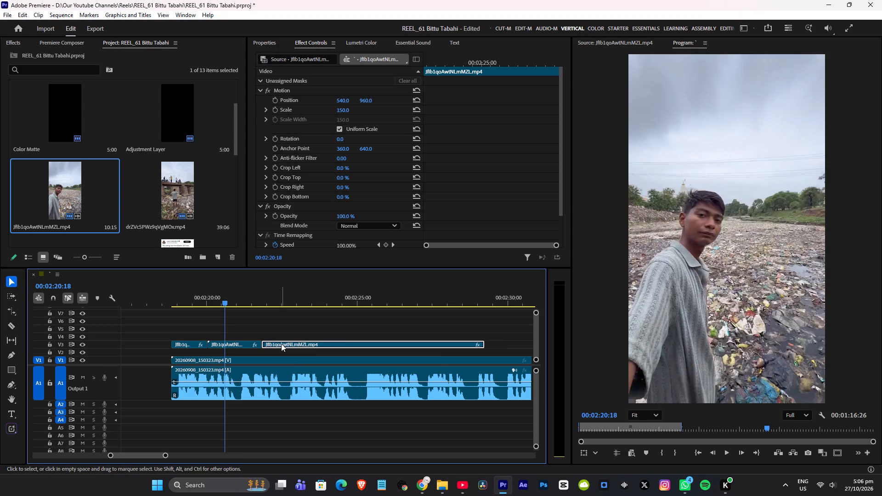
left_click_drag(281, 344, 294, 344)
key("ctrl+z")
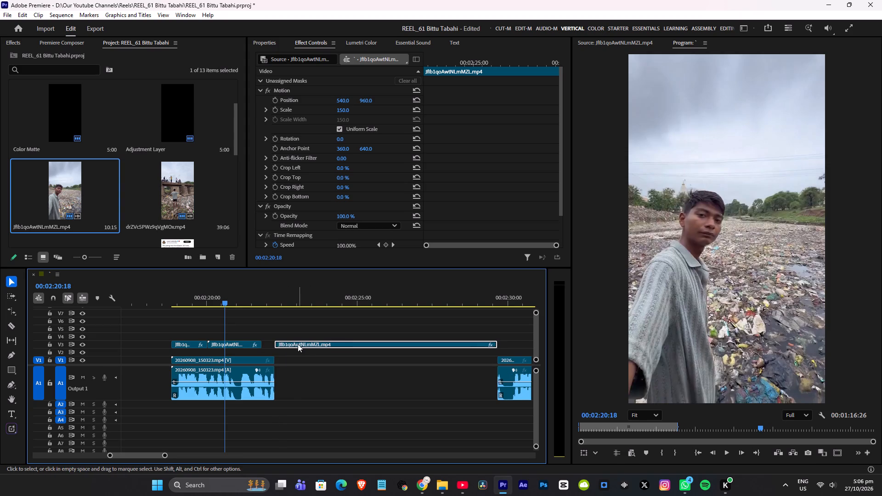
key("ctrl+z")
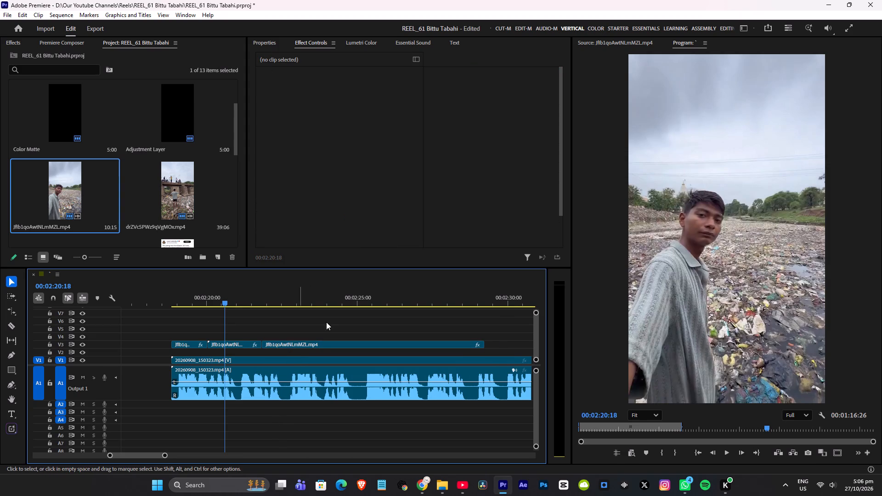
left_click(57, 297)
left_click(291, 323)
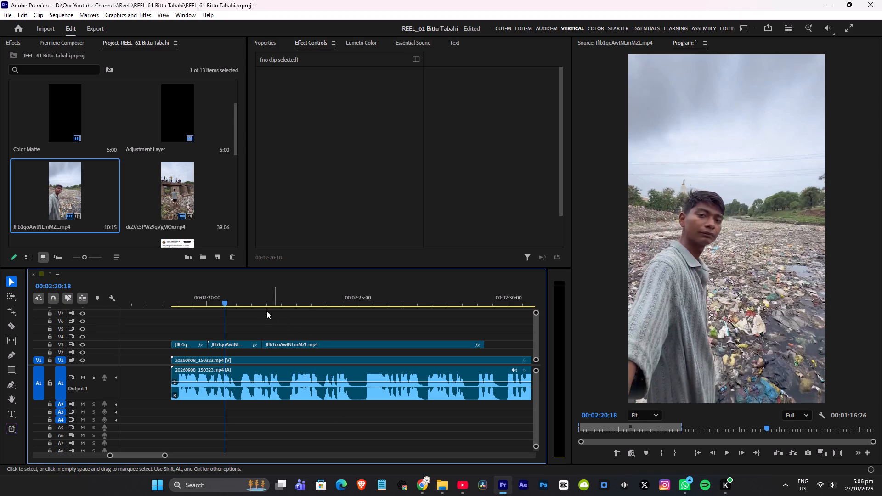
left_click_drag(234, 298, 223, 300)
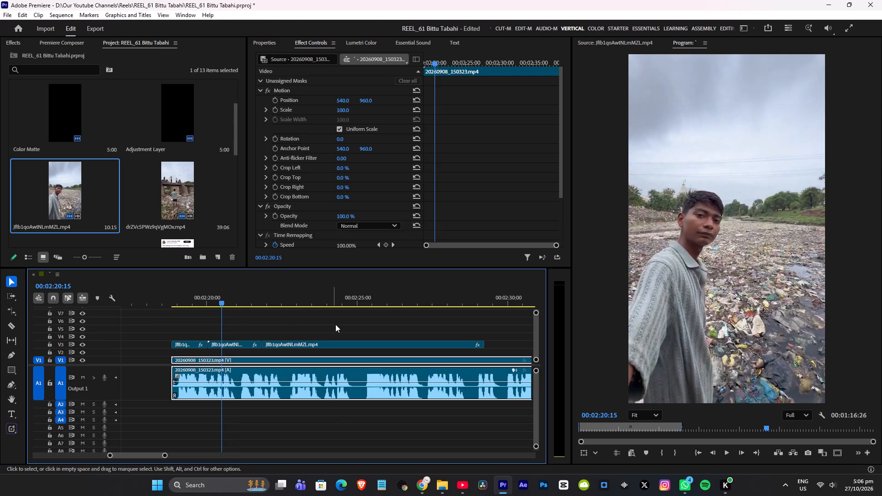
key("space")
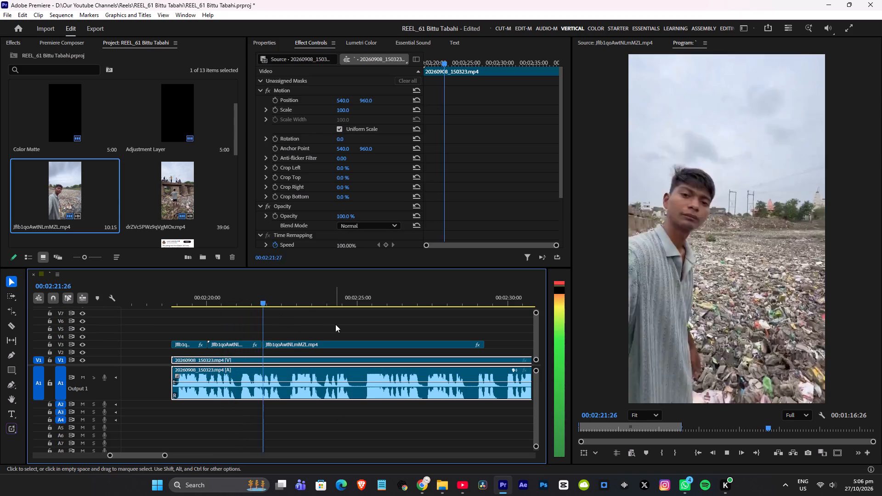
key("space")
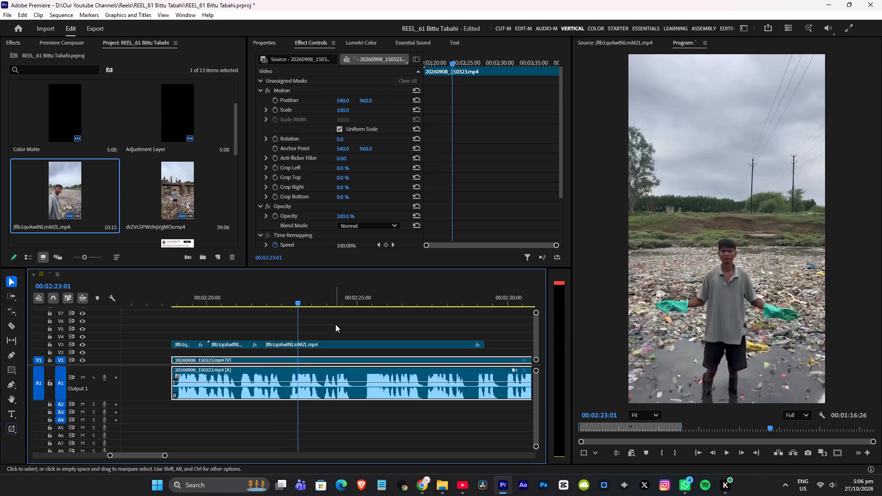
left_click(194, 299)
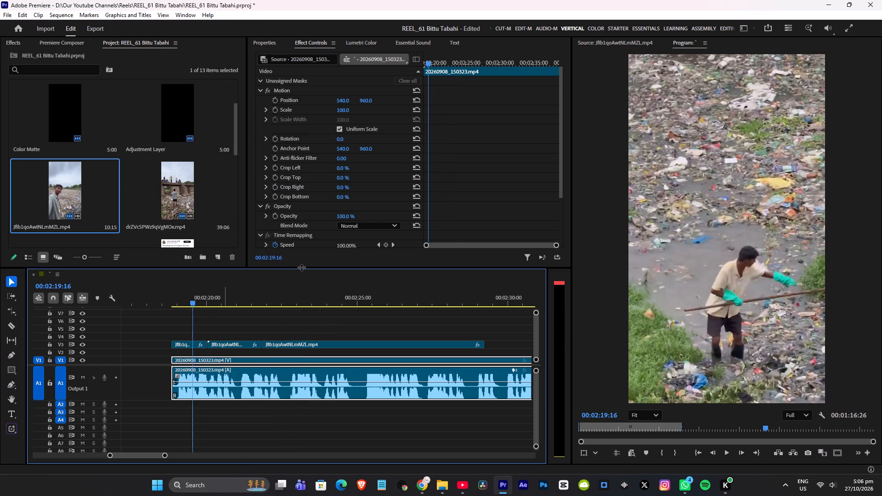
key("space")
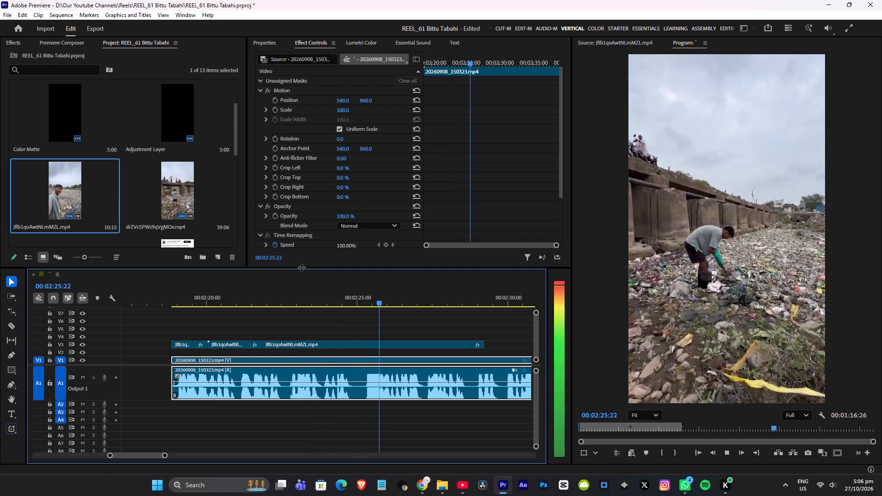
key("space")
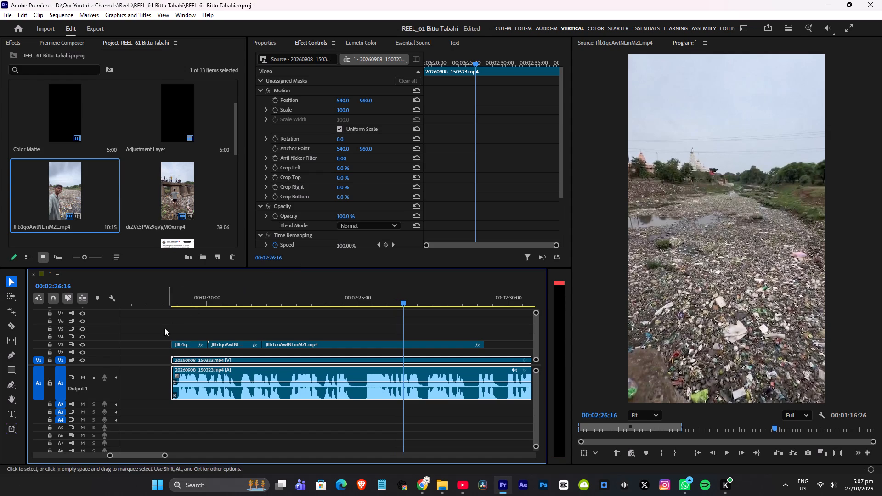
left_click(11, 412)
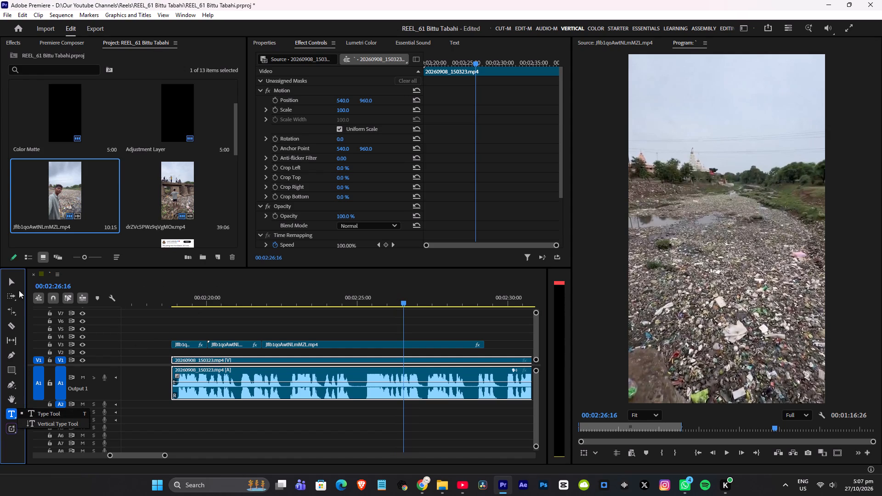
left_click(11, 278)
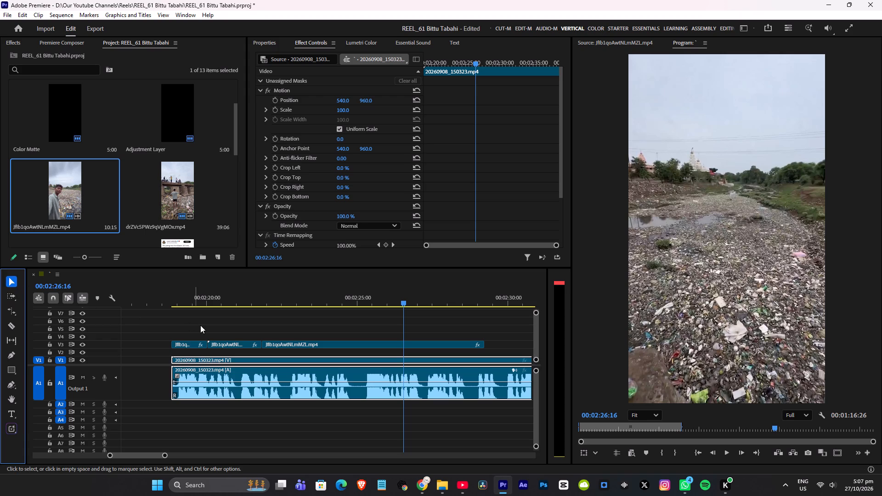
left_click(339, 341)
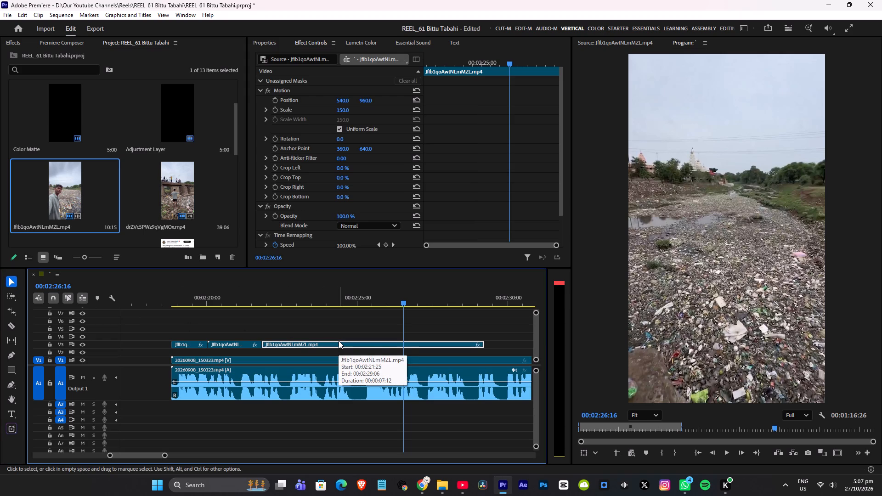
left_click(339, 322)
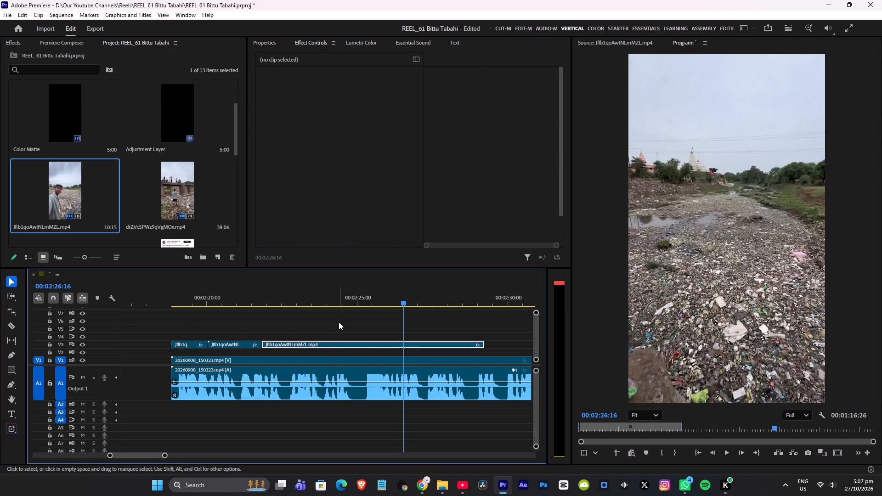
Add the text "bittu tabahi" near the top of the video frame at 00:02:26:16 with the Type tool.
left_click(12, 409)
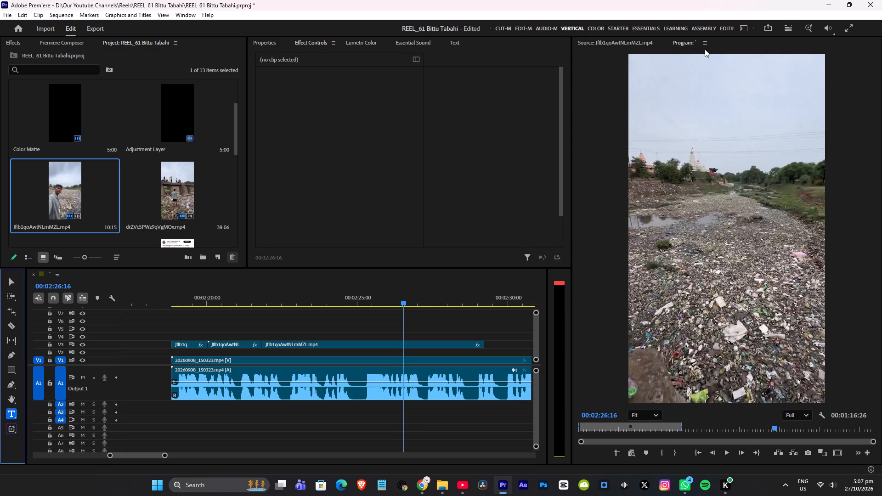
left_click(709, 70)
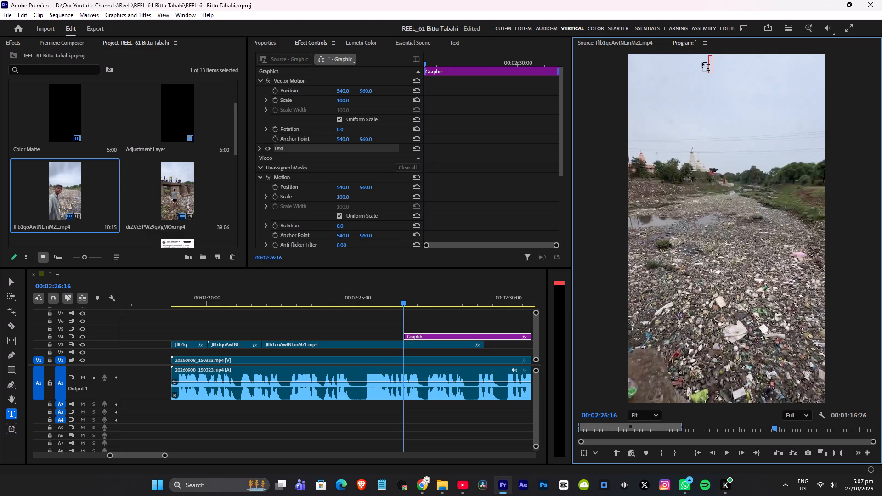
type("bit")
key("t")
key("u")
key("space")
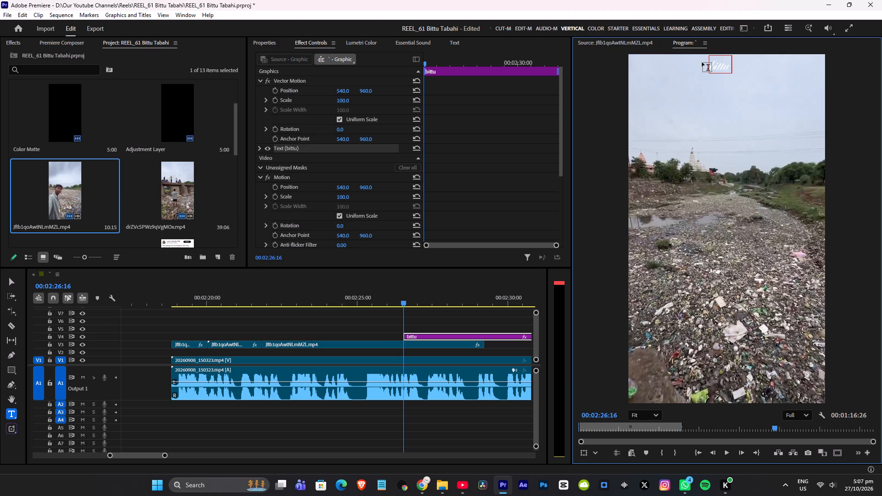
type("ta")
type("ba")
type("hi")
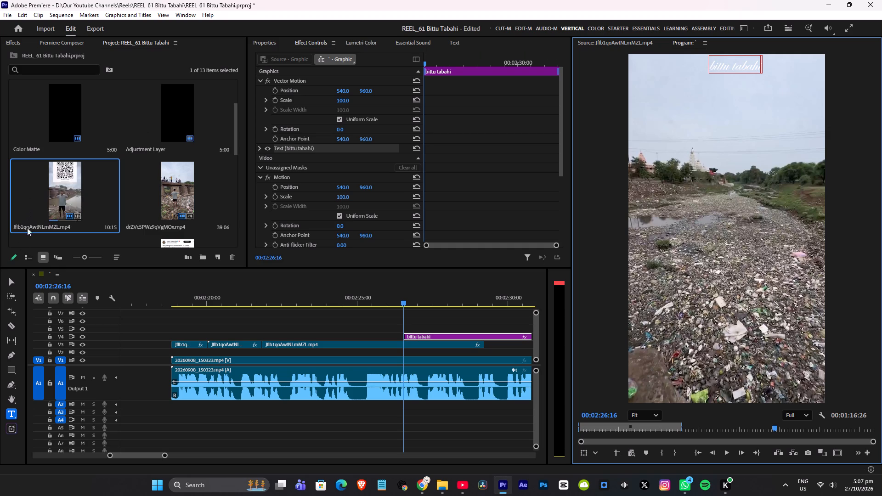
left_click(11, 277)
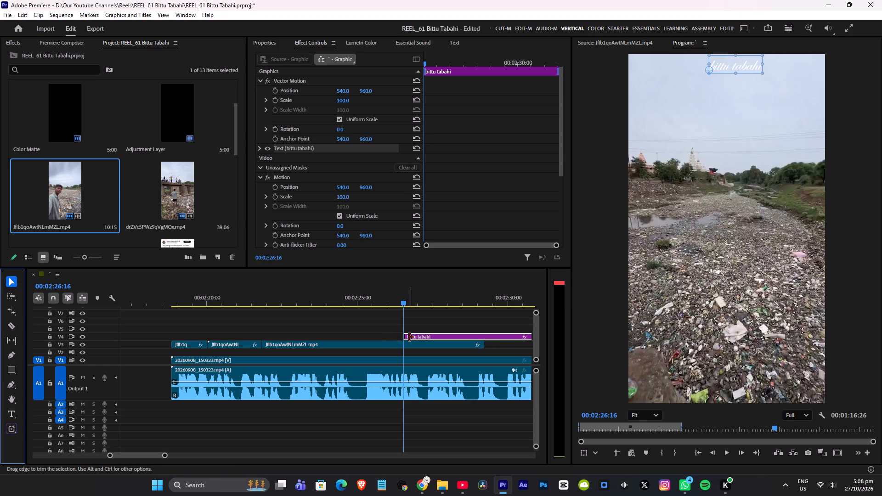
Play the narration around 00:02:23:24 and move the "bittu tabahi" text clip earlier on V4 to start at 00:02:23:29.
left_click(321, 300)
key("space")
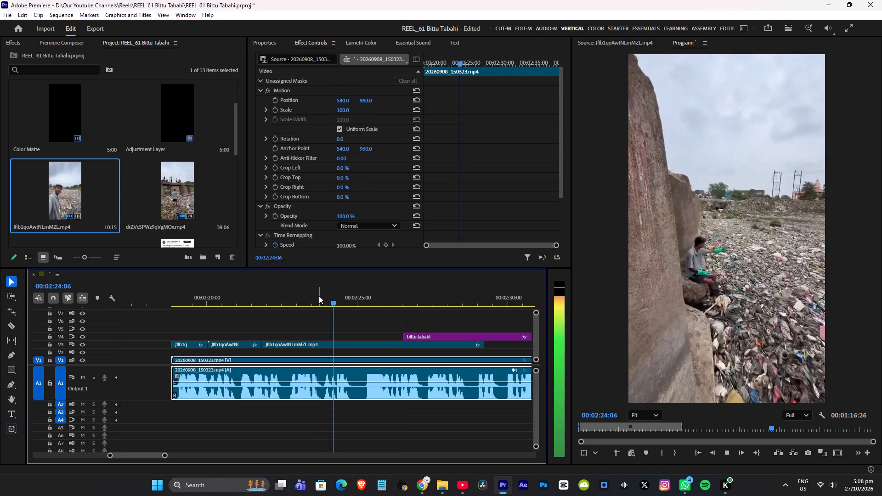
key("space")
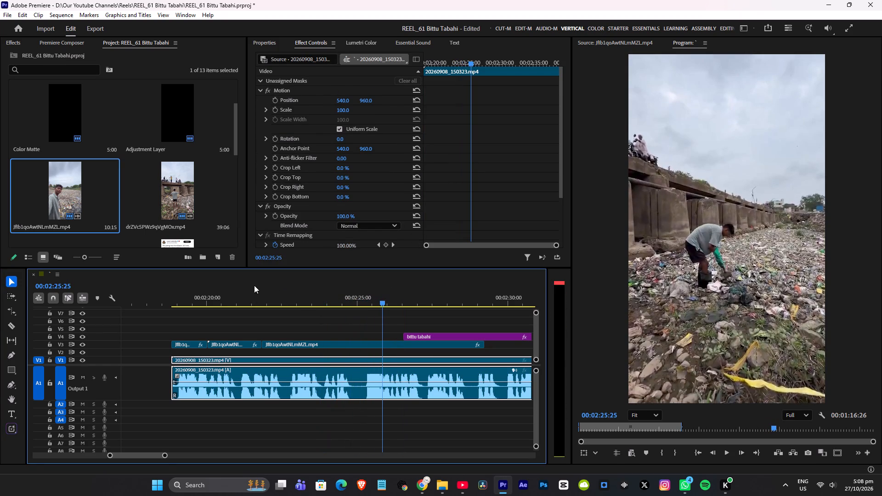
left_click(322, 308)
left_click(322, 302)
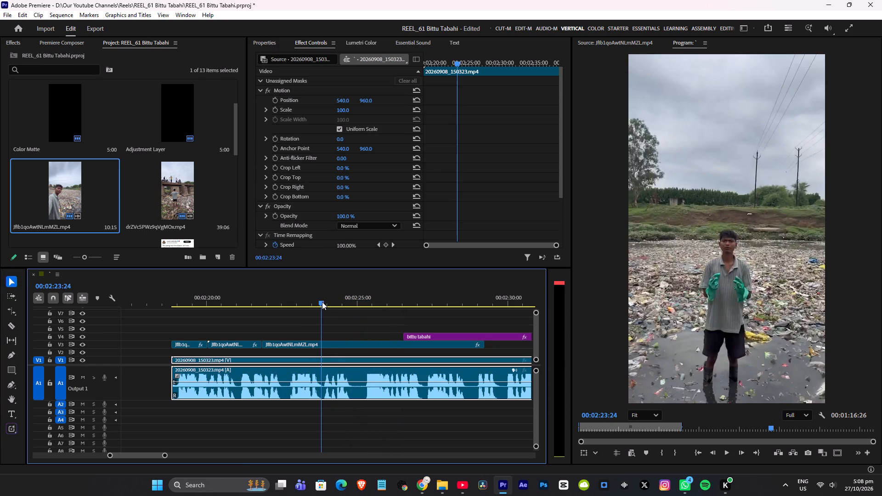
key("space")
key("space")
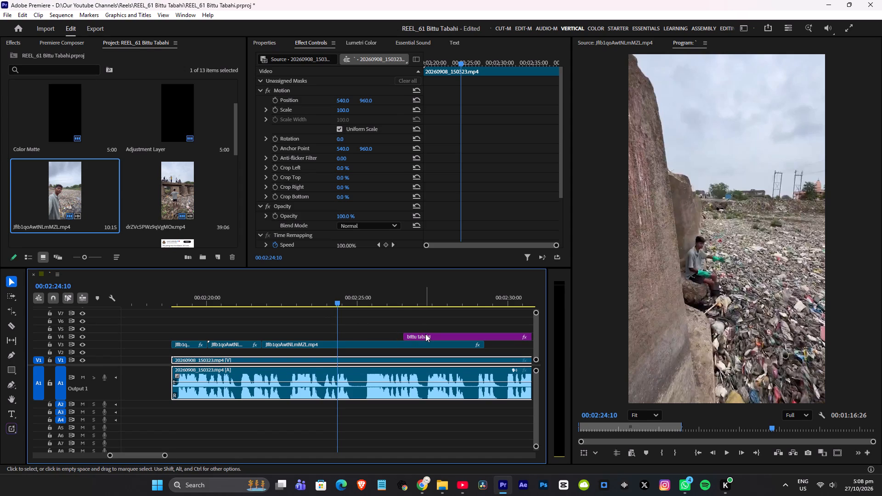
left_click(425, 334)
left_click_drag(425, 334, 376, 329)
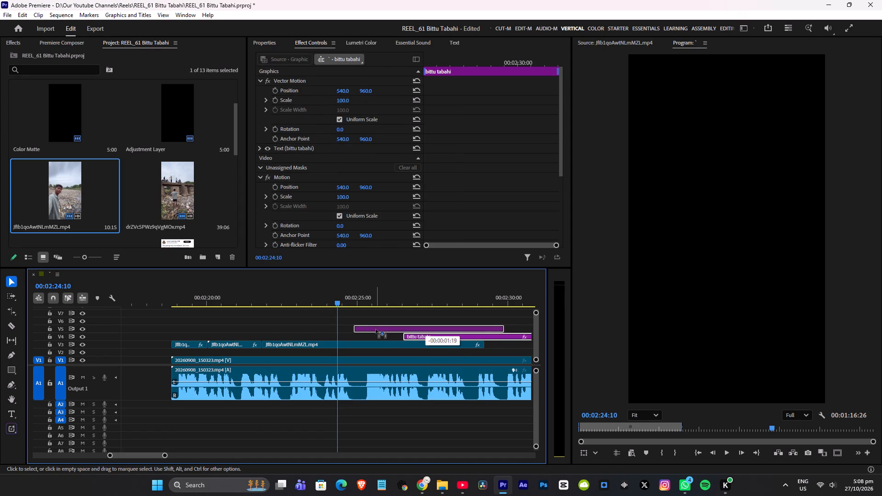
left_click_drag(376, 329, 348, 333)
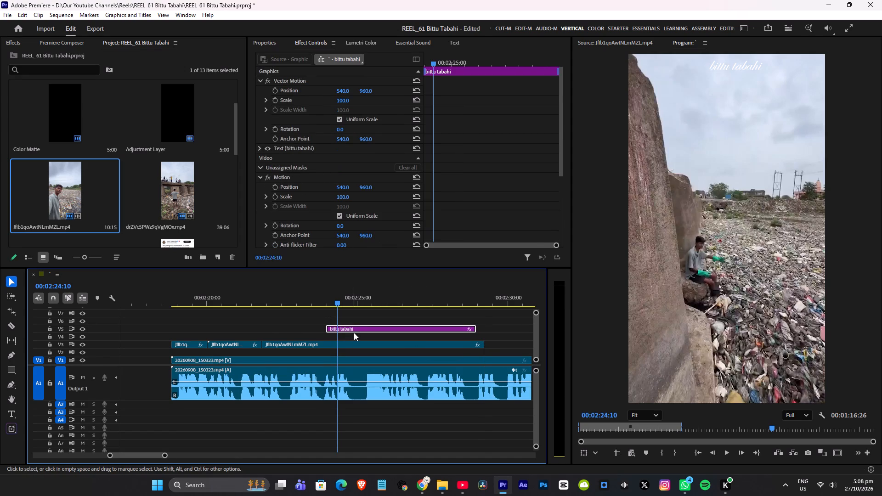
left_click_drag(347, 325, 347, 327)
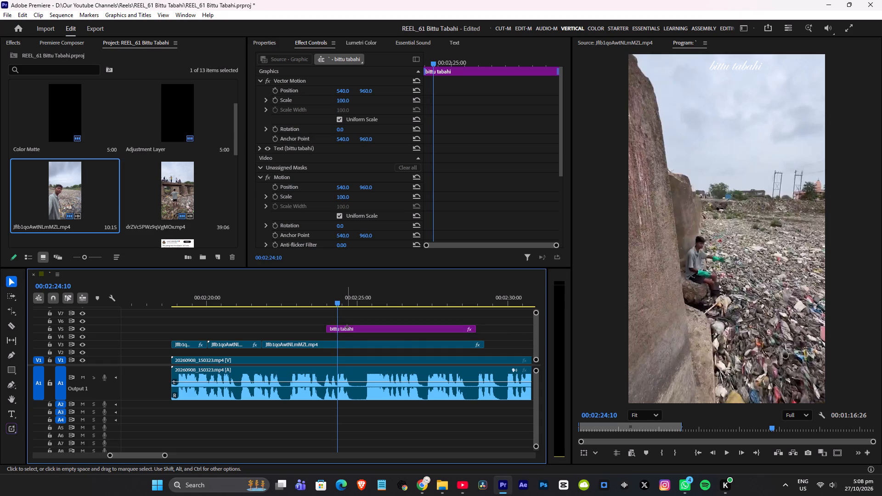
left_click_drag(347, 327, 348, 332)
left_click_drag(347, 329, 347, 333)
Play the narration over the "bittu tabahi" title and trim the end of its V4 clip to about 00:02:25:15.
key("space")
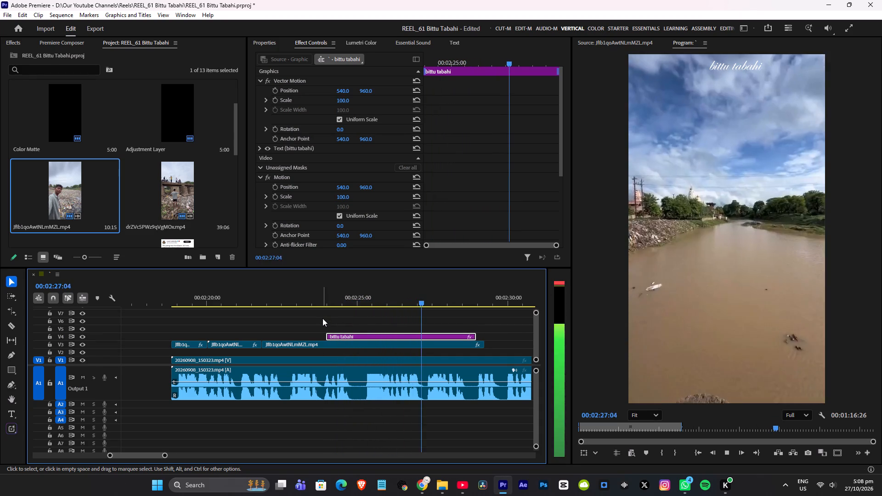
key("space")
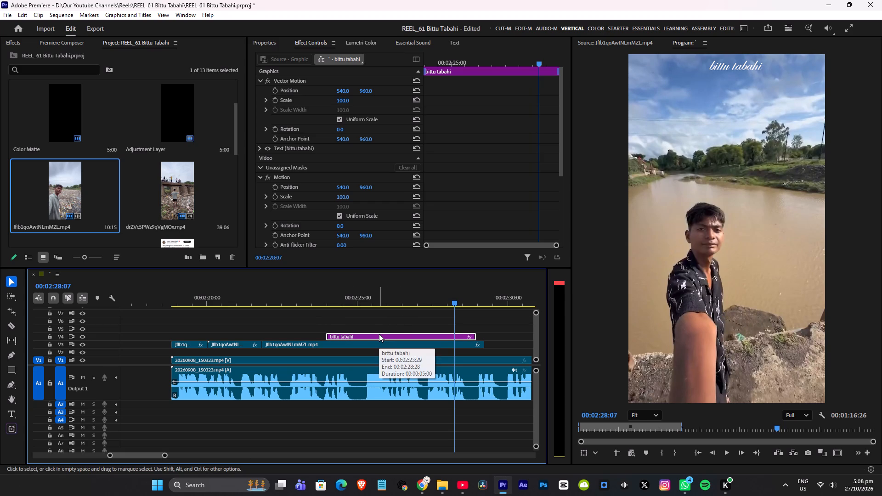
left_click_drag(475, 337, 452, 340)
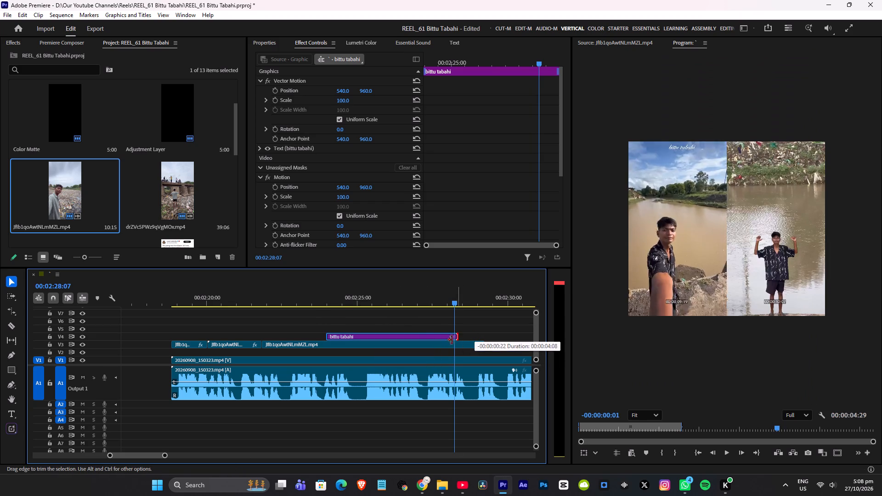
left_click_drag(452, 340, 374, 342)
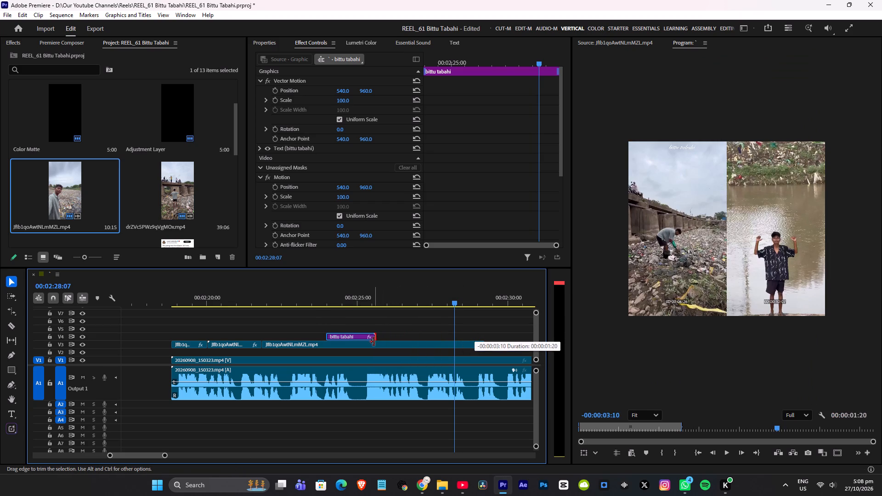
left_click_drag(374, 342, 371, 343)
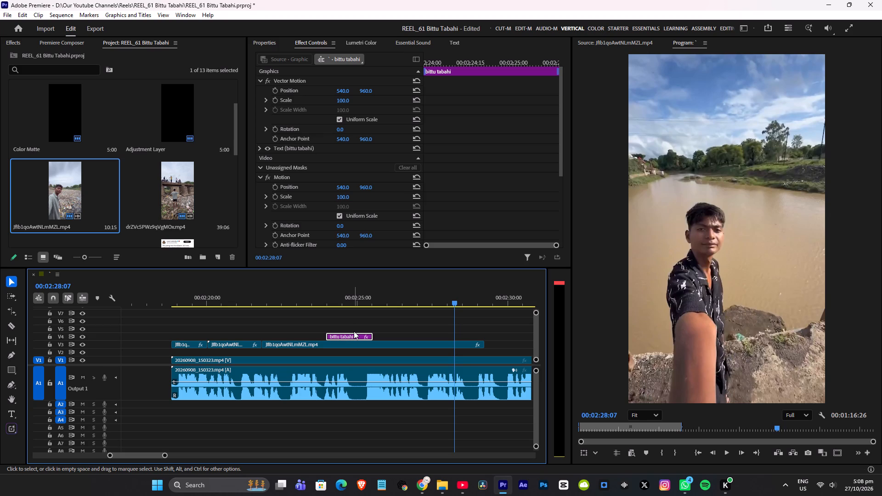
left_click_drag(354, 331, 353, 332)
left_click_drag(353, 332, 353, 327)
left_click_drag(353, 327, 353, 322)
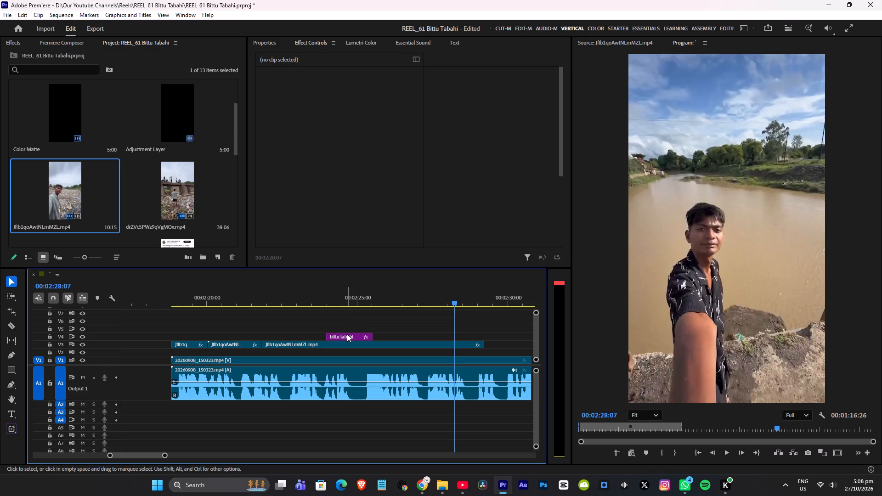
left_click(347, 334)
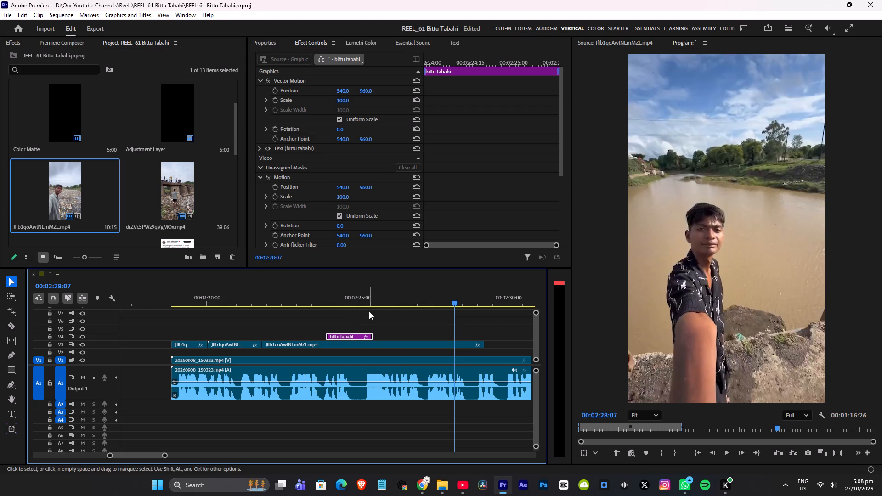
Place the playhead at 00:02:24:20 and open the text properties of the "bittu tabahi" title layer.
left_click(456, 299)
left_click_drag(455, 301, 358, 319)
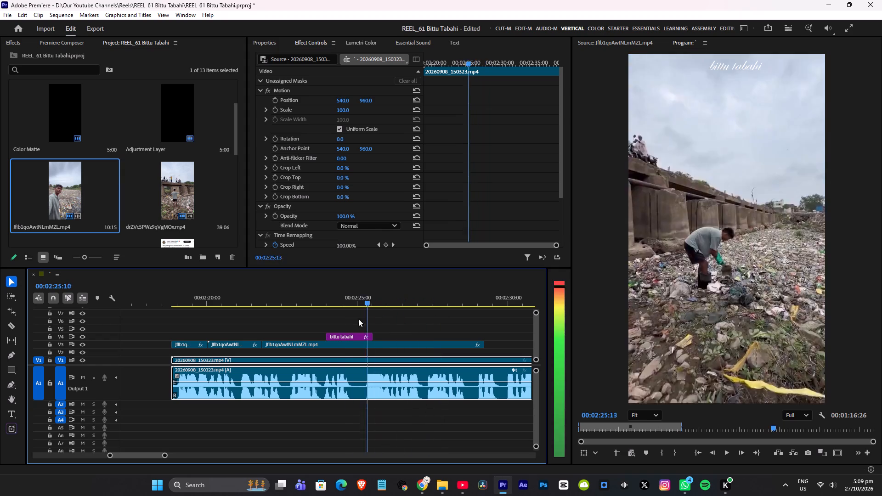
left_click_drag(358, 319, 348, 320)
left_click(353, 337)
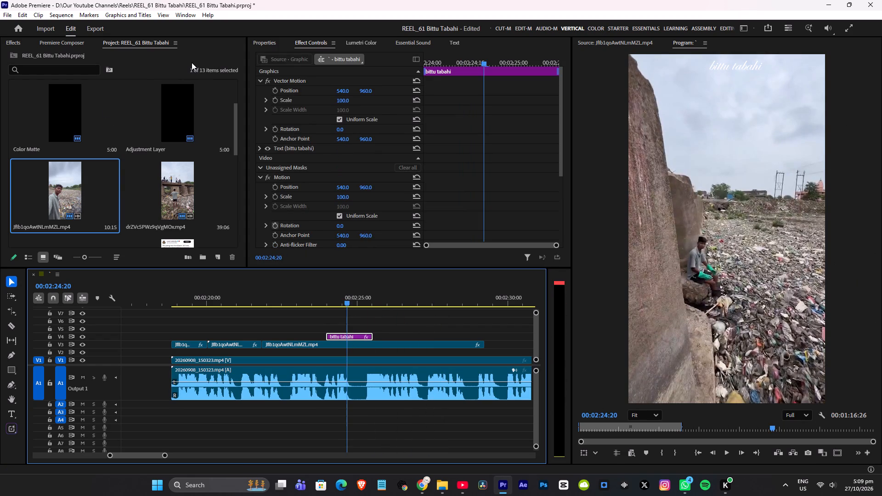
left_click(260, 42)
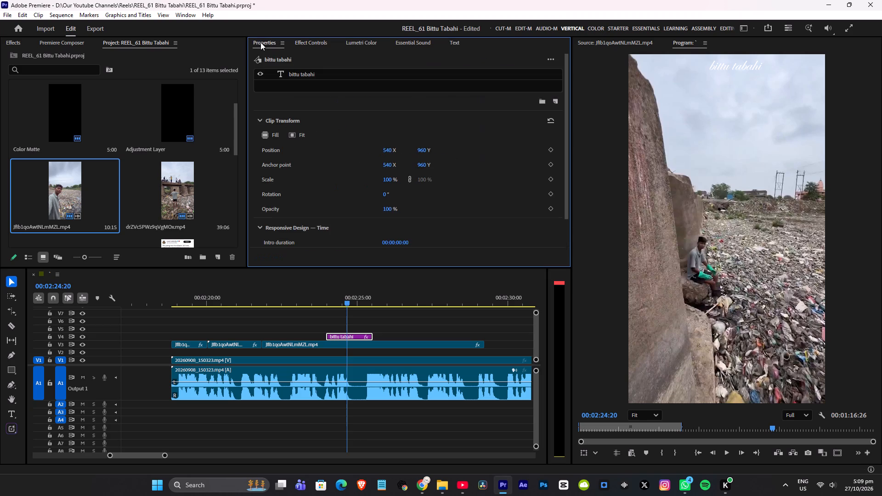
left_click(309, 73)
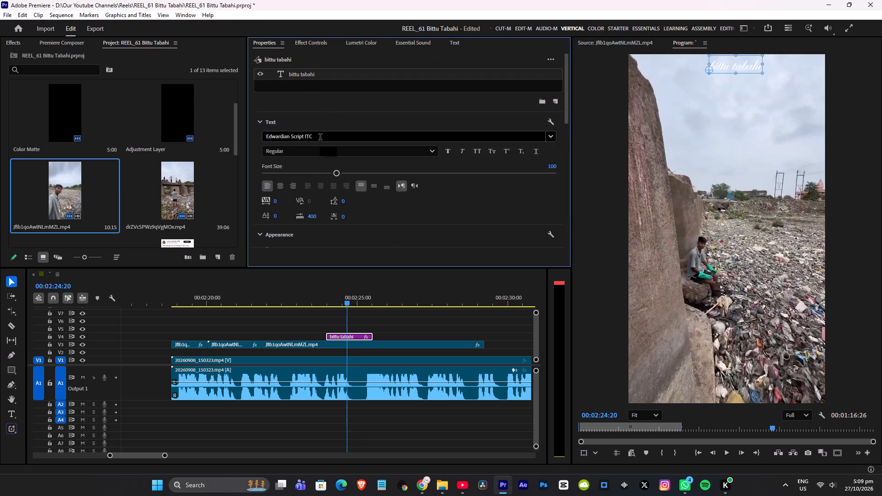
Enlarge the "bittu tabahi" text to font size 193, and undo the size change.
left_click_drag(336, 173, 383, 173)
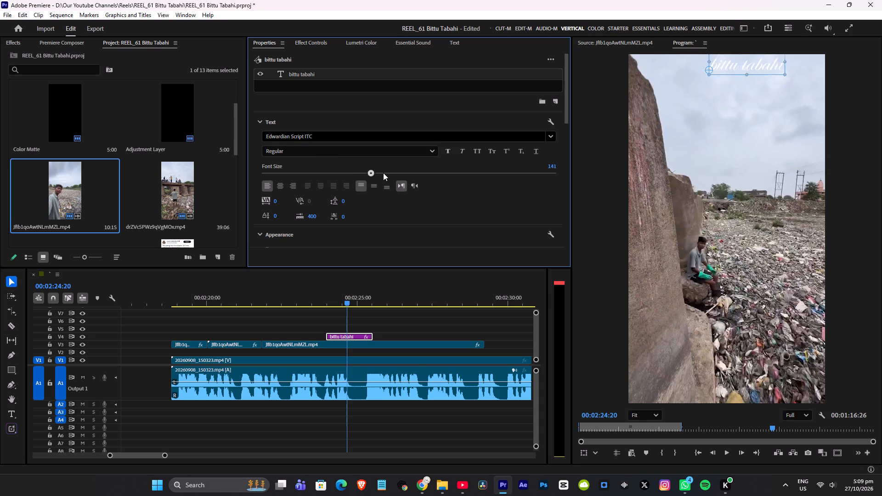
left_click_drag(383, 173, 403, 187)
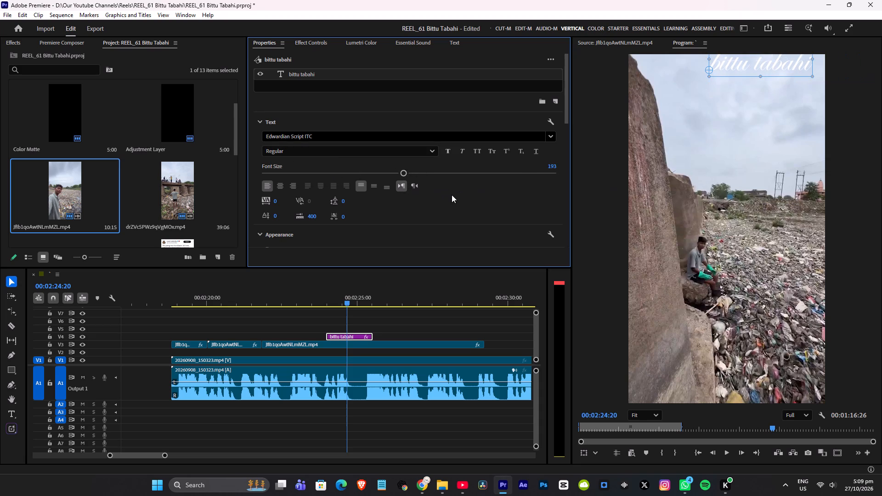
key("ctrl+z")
Preview fonts such as Elephant and Eras Bold ITC on the title, and set it to Franklin Gothic Book with the Regular style.
left_click(373, 140)
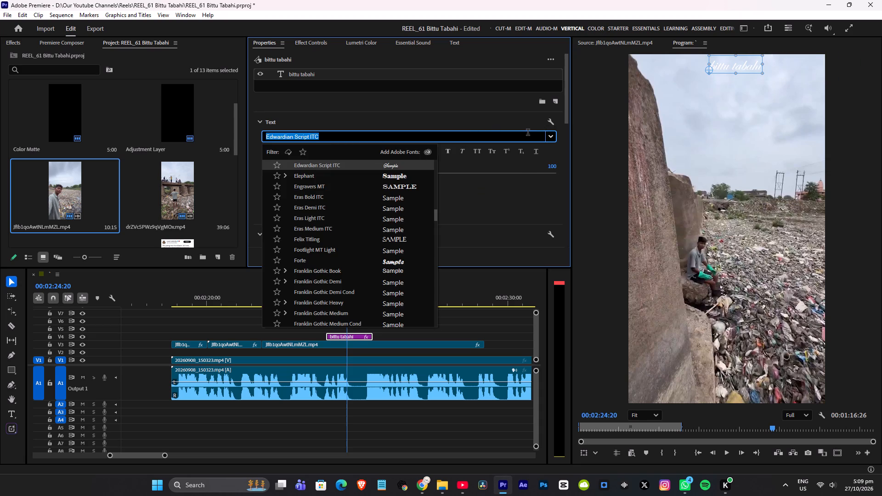
key("Down")
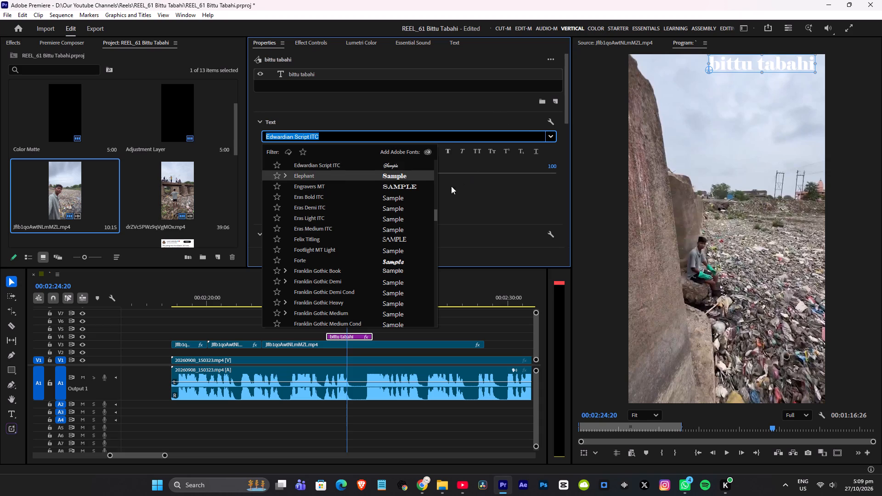
key("Up")
key("Down")
key("Down")
key("Down")
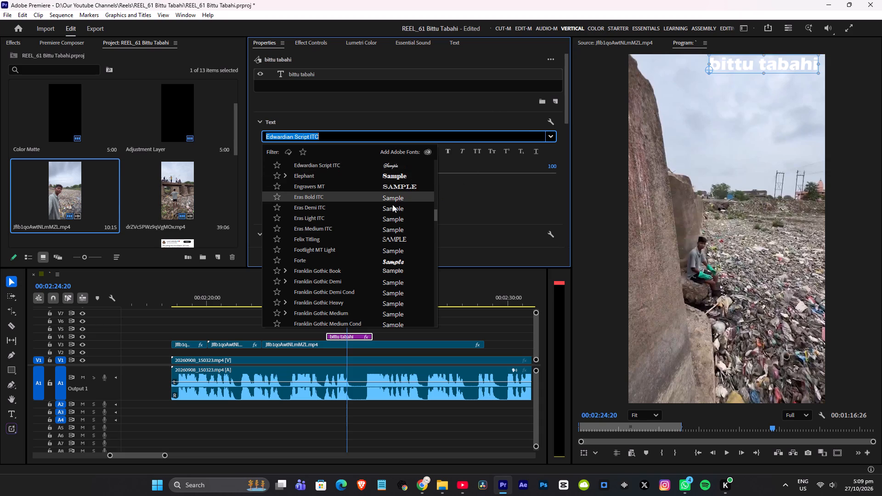
key("Down")
key("Up")
left_click(395, 270)
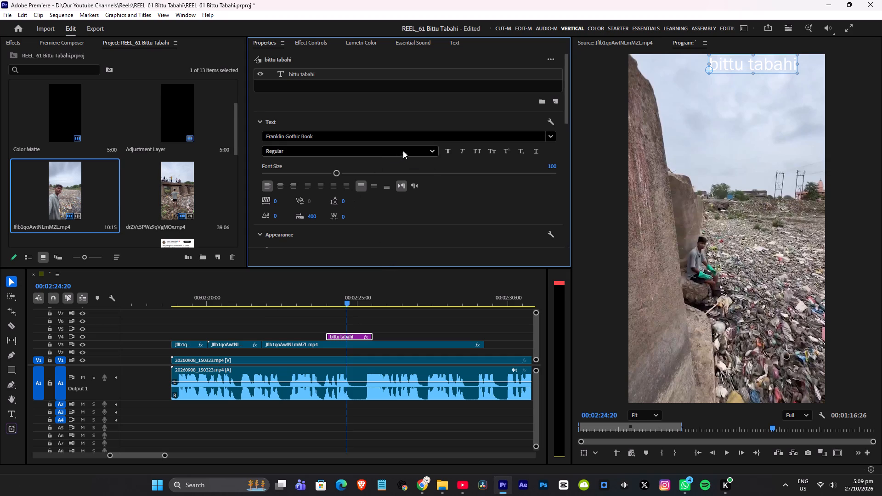
left_click(429, 150)
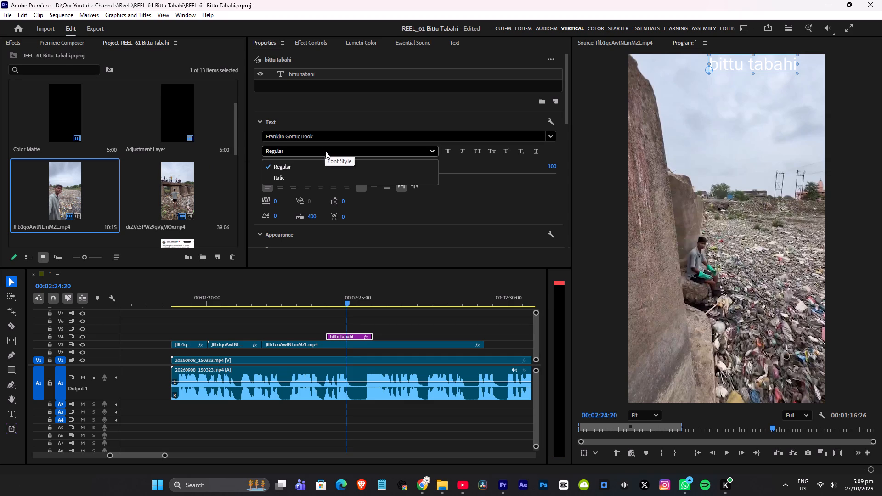
scroll(316, 165, "down", 7)
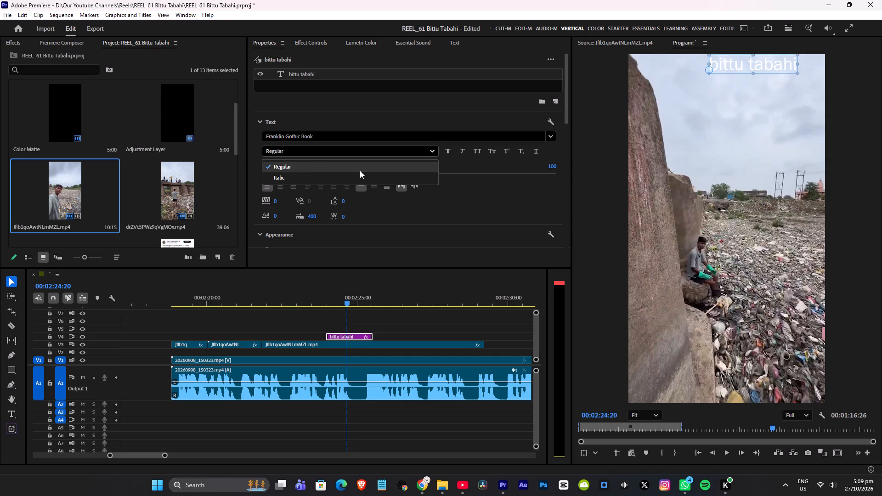
left_click(479, 191)
Change the title text's fill colour to dark red A50E0E.
scroll(468, 180, "down", 2)
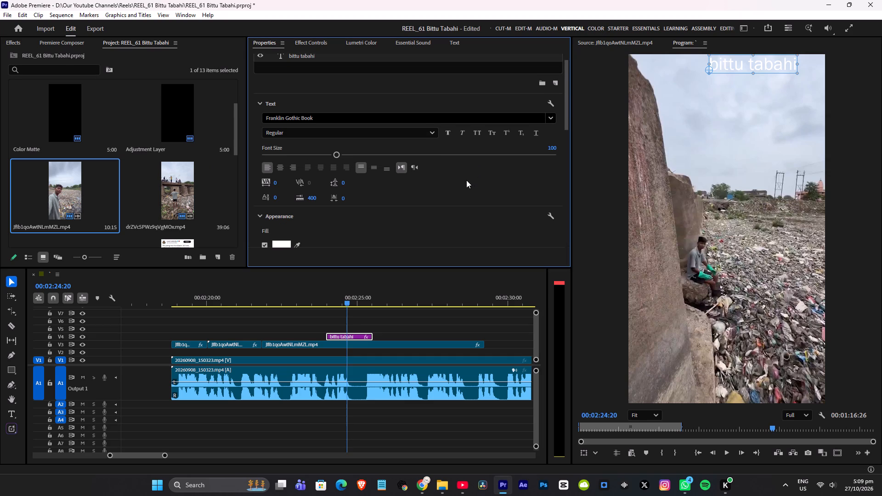
scroll(466, 180, "down", 10)
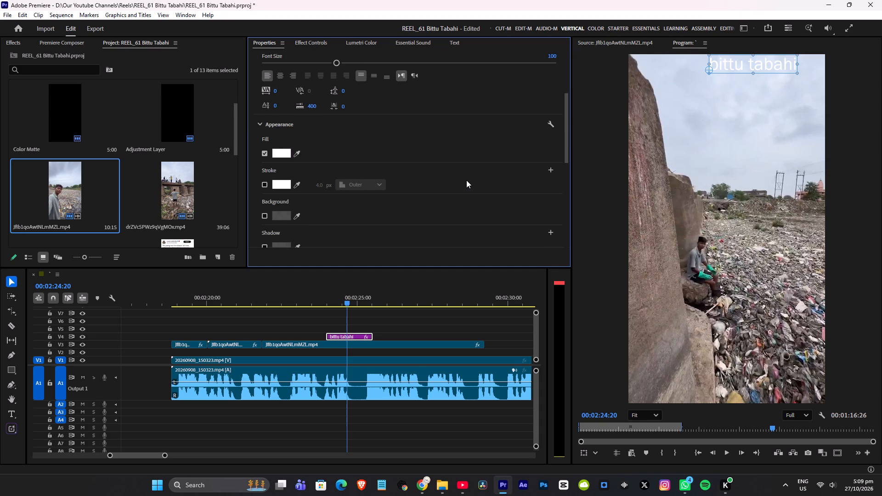
scroll(466, 180, "down", 10)
scroll(465, 180, "up", 4)
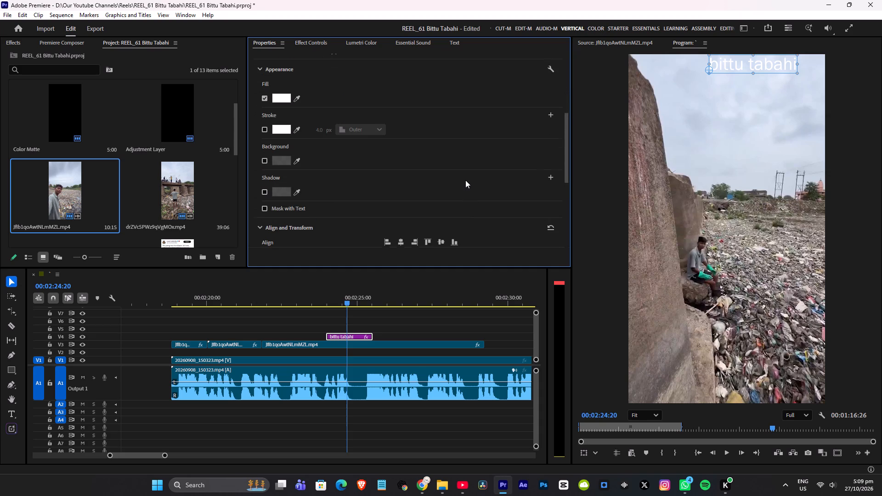
scroll(465, 180, "up", 1)
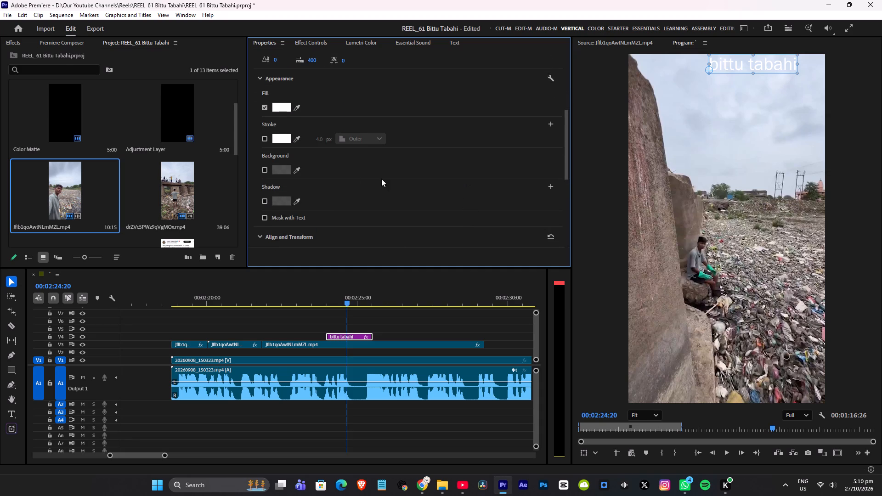
left_click(280, 107)
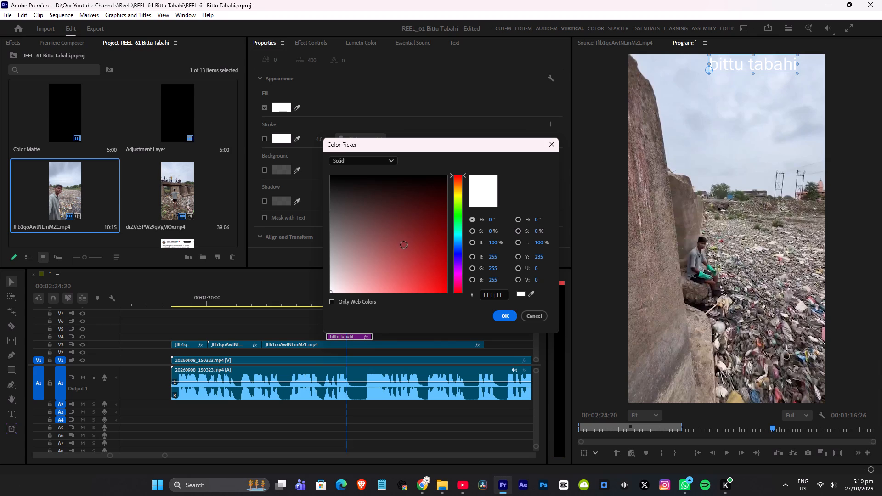
left_click_drag(407, 231, 365, 234)
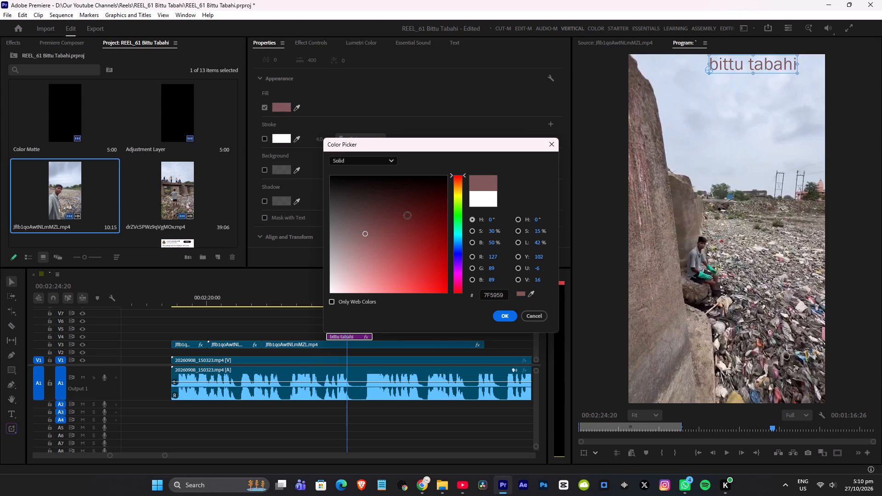
left_click(437, 251)
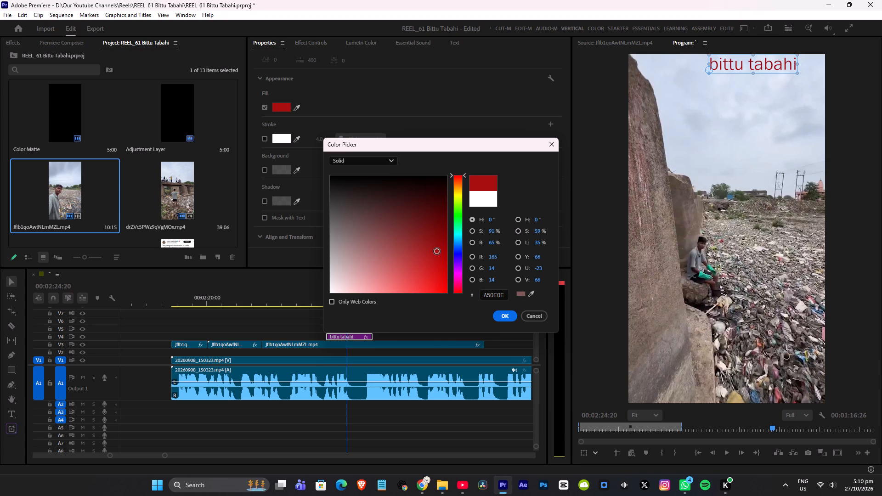
left_click(500, 313)
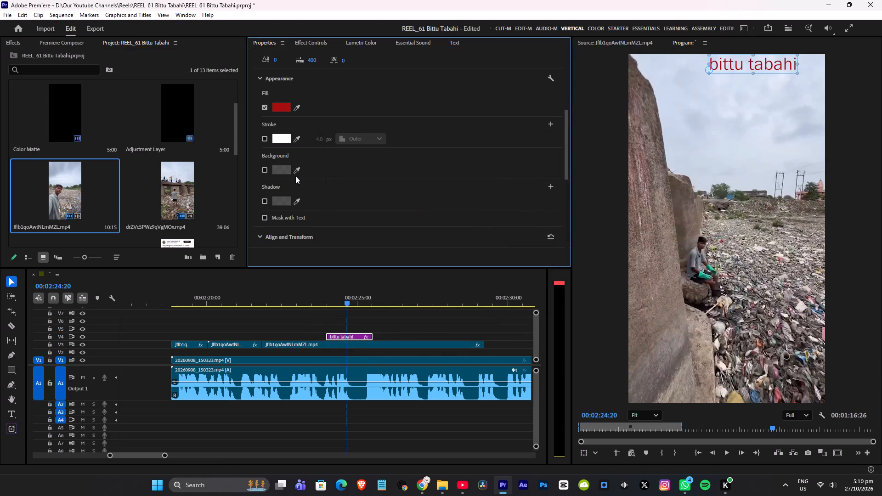
Enable a white outer stroke on the title text and widen it to about 33 px.
left_click(283, 140)
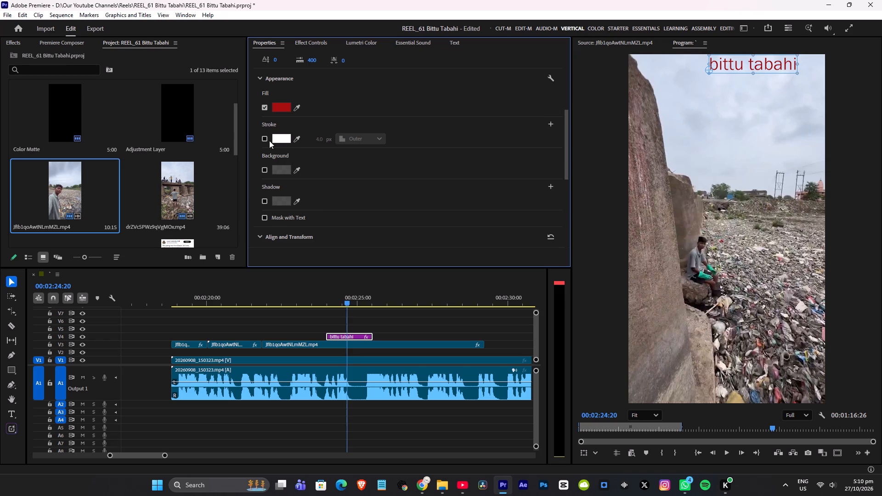
left_click(263, 138)
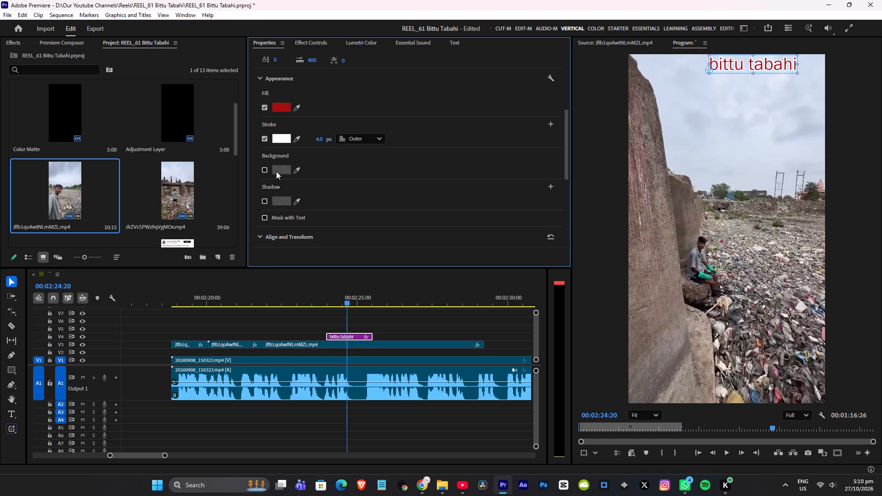
scroll(284, 179, "down", 1)
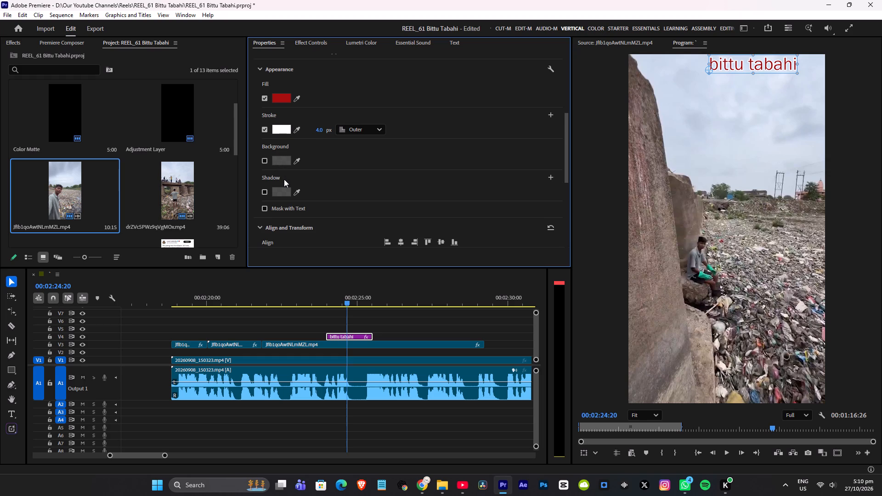
left_click(321, 130)
left_click(328, 152)
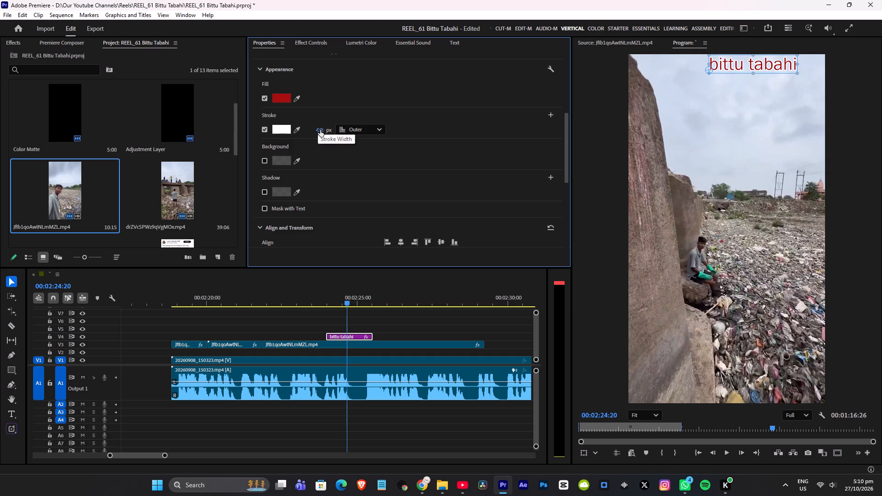
left_click_drag(320, 130, 327, 129)
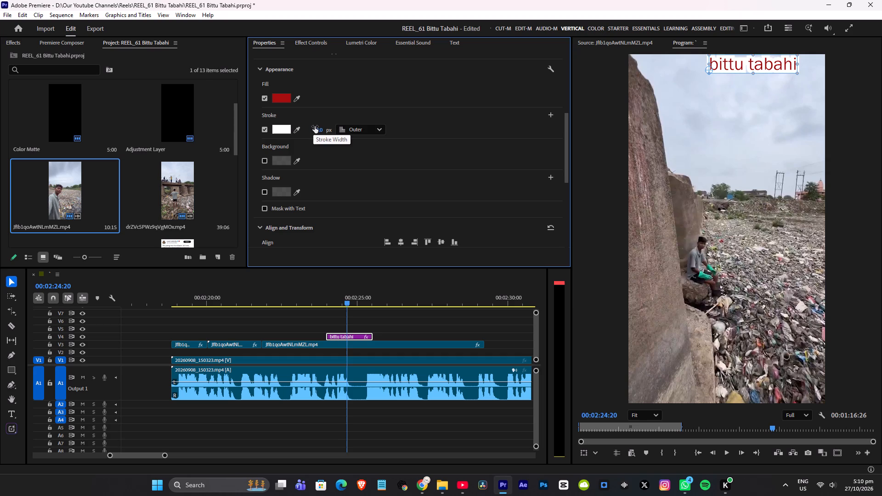
left_click_drag(315, 128, 321, 128)
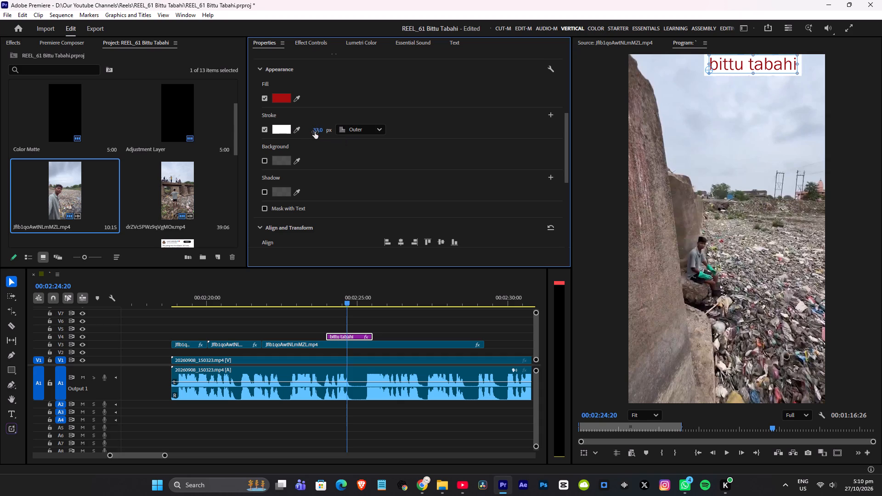
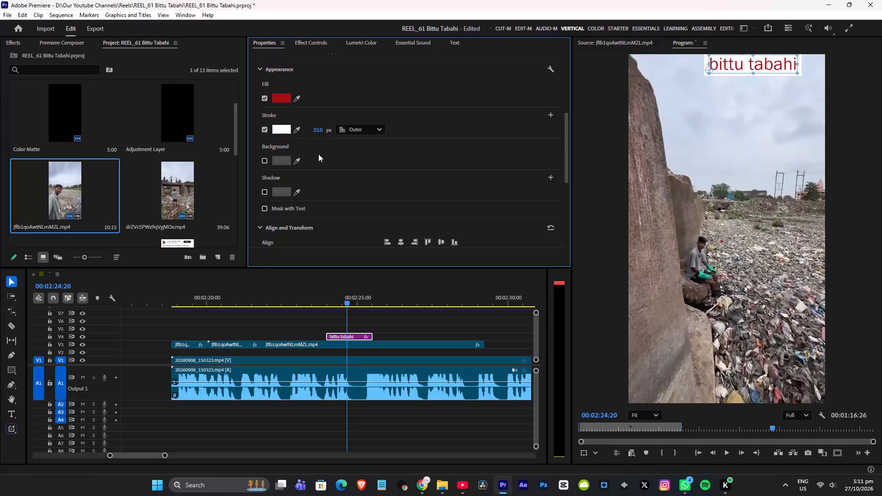
Set the title text's white outer stroke width to 4 px.
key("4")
left_click(317, 129)
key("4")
left_click(317, 129)
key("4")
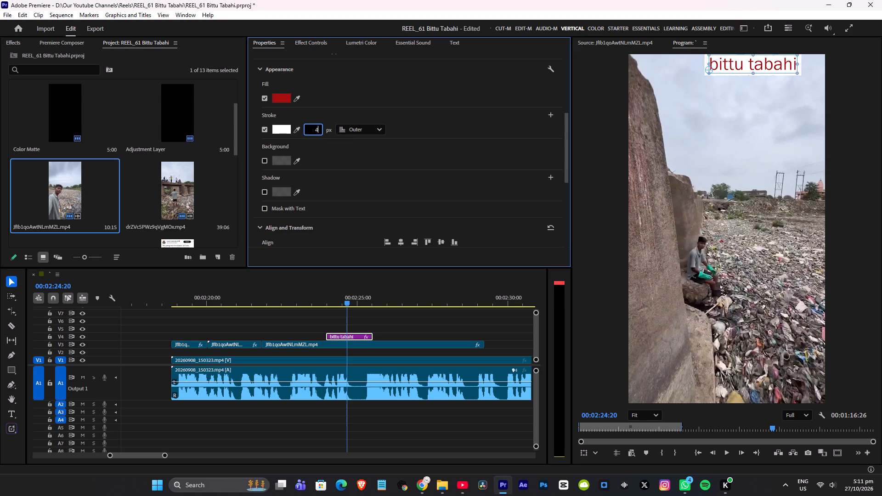
left_click(341, 151)
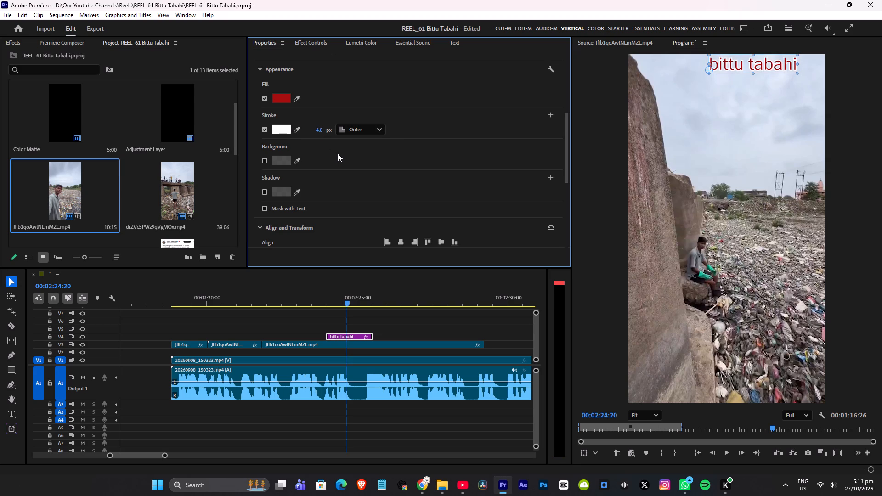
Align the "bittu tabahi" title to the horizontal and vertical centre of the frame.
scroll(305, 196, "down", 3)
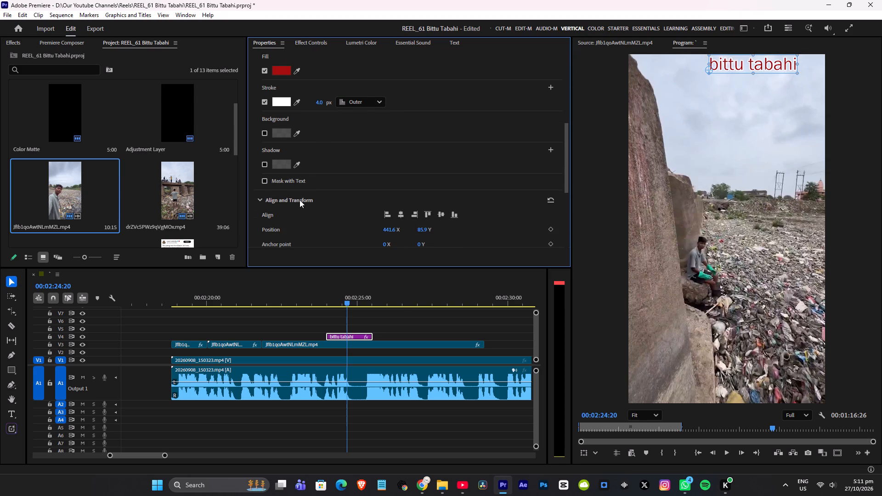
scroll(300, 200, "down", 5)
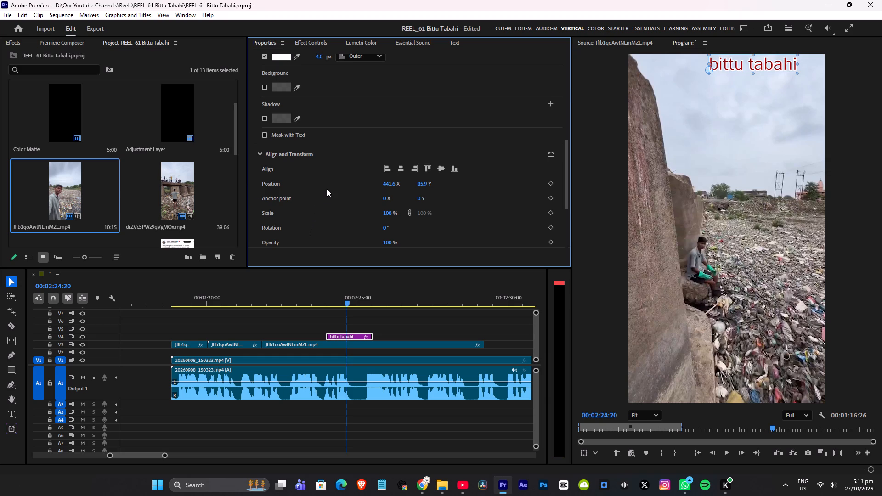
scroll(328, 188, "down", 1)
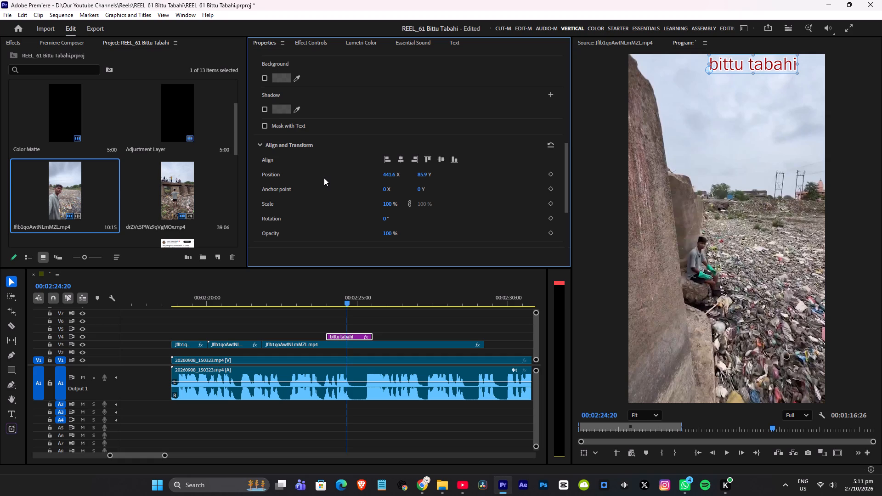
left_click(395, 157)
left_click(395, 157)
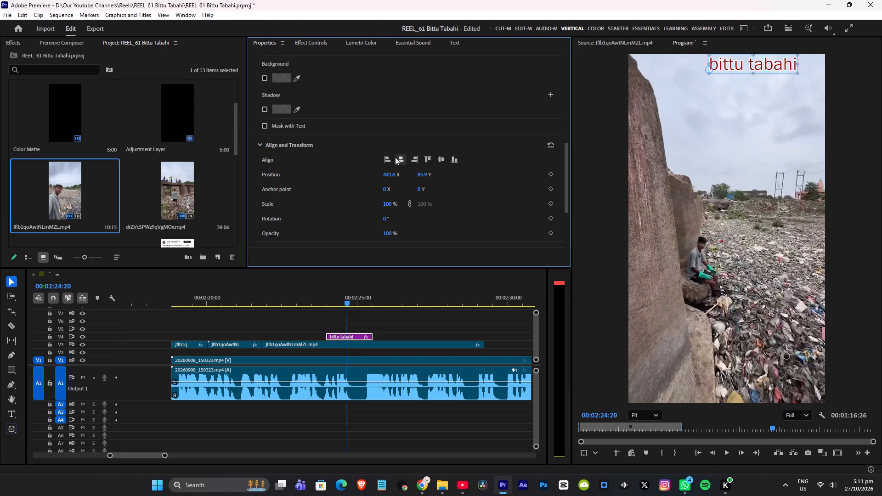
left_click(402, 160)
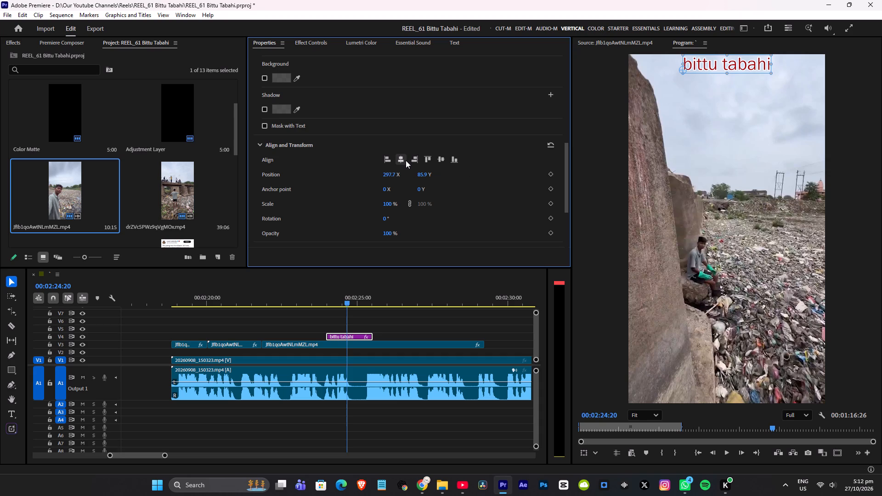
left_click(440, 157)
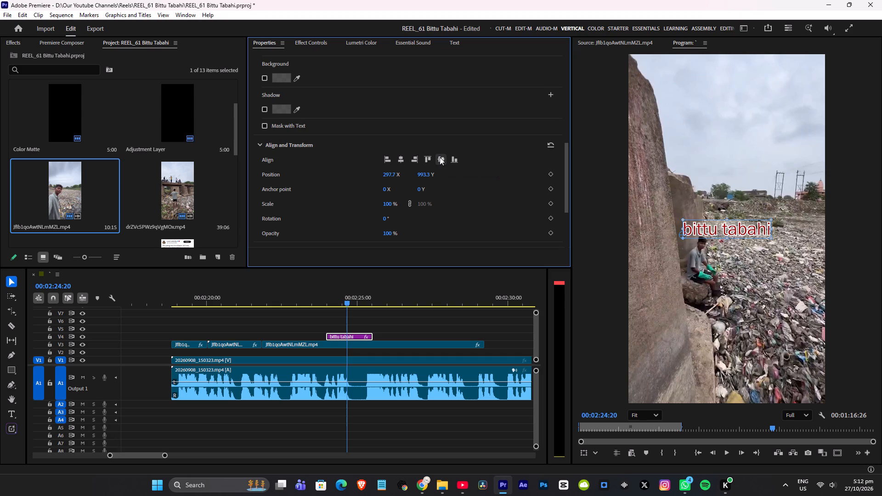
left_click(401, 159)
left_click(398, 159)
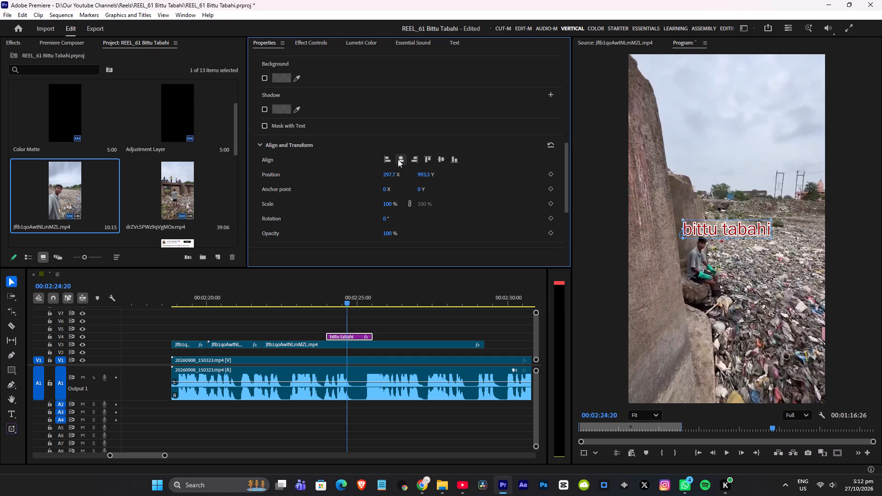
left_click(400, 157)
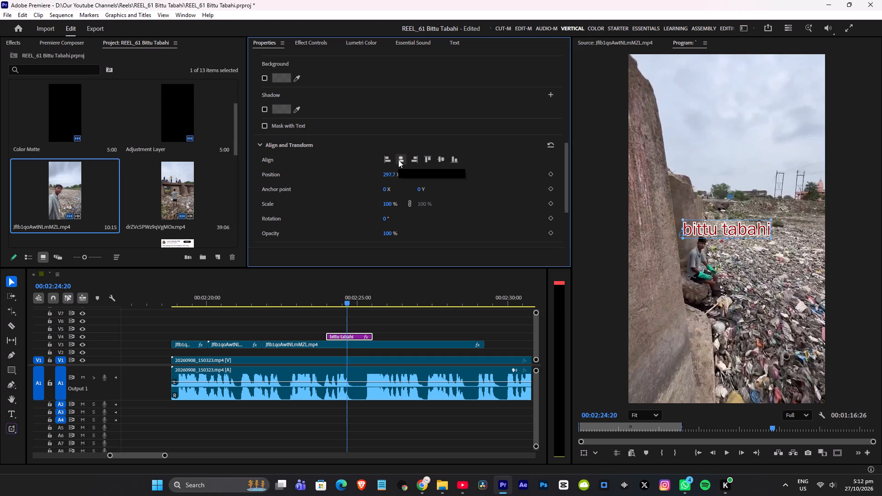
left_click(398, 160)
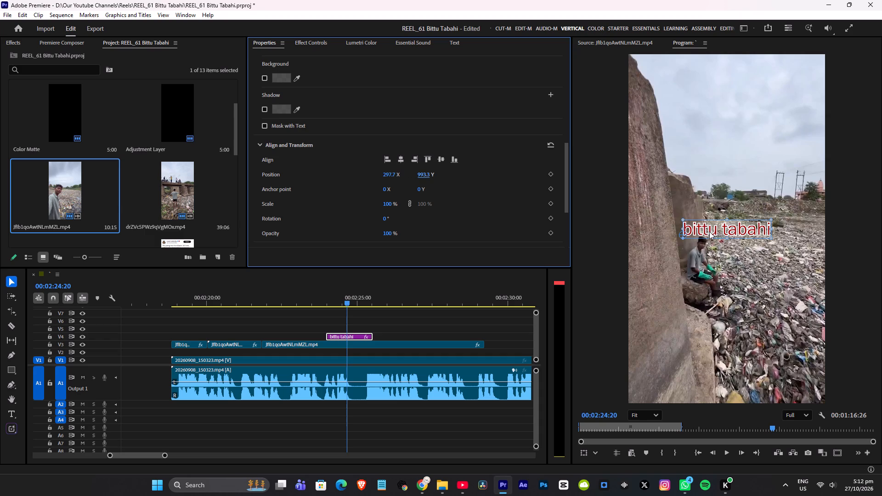
Move the title up into the sky to about Y 144.5, and centre it horizontally in the frame.
left_click_drag(709, 231, 703, 212)
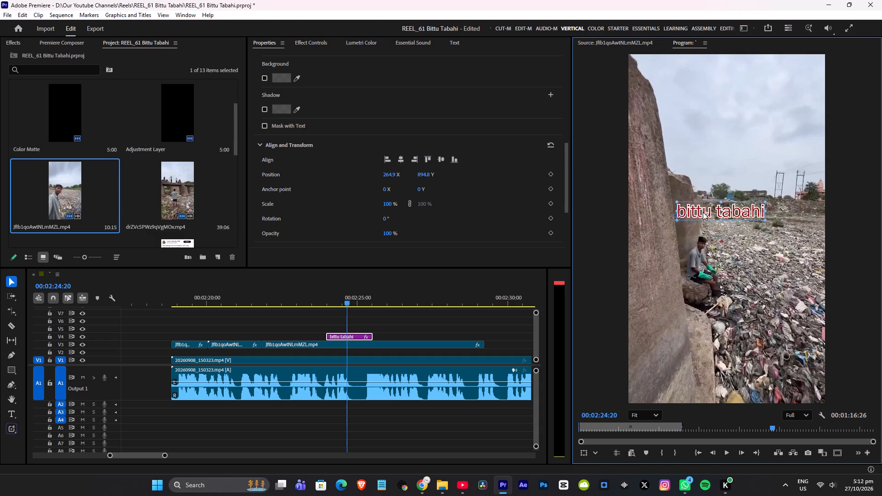
left_click_drag(703, 212, 692, 77)
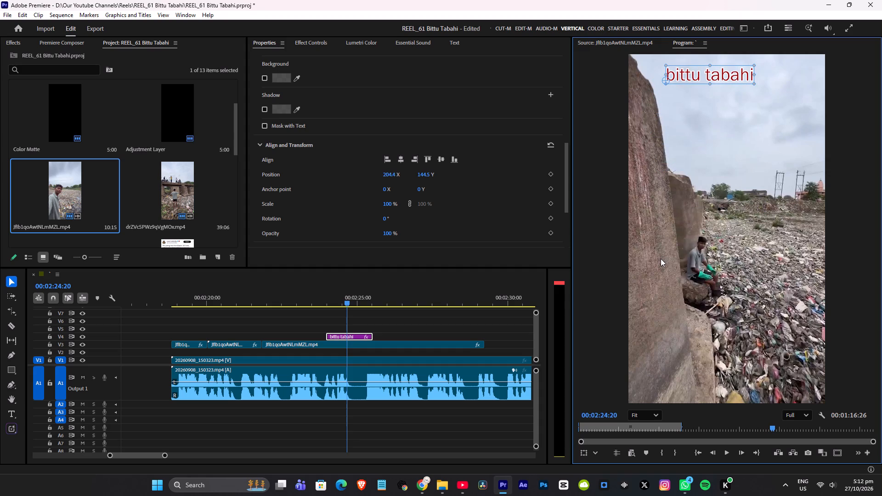
left_click(400, 158)
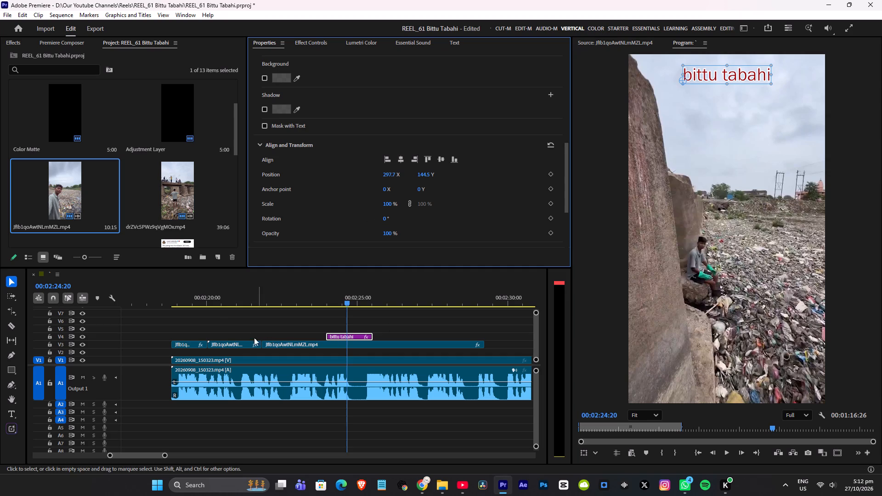
Play the narration, duplicate the title clip earlier on V4 starting near 00:02:22, and delete the leftover short copy.
left_click(225, 303)
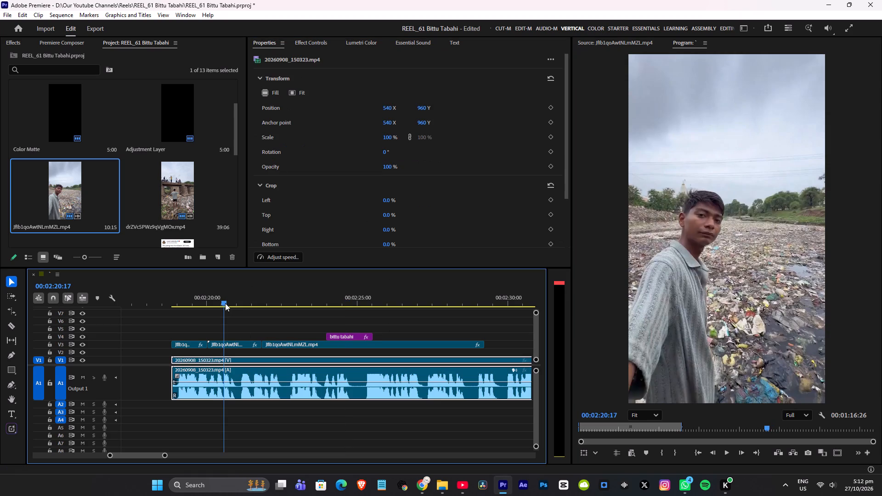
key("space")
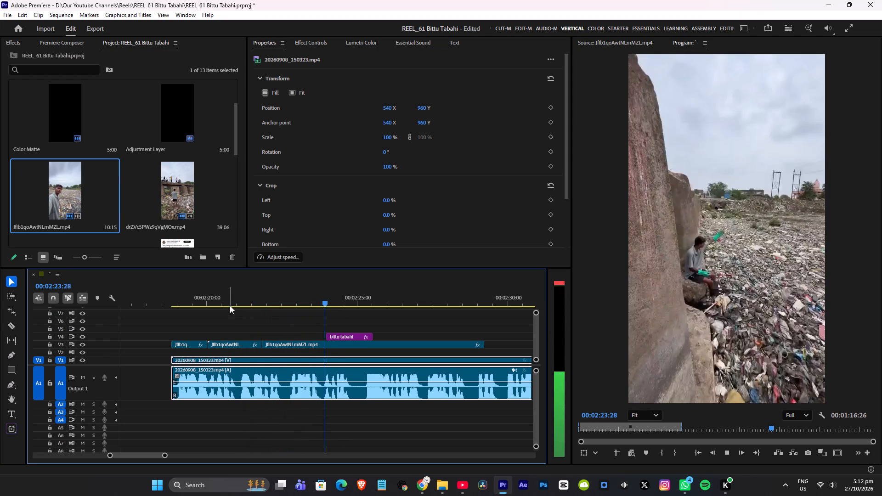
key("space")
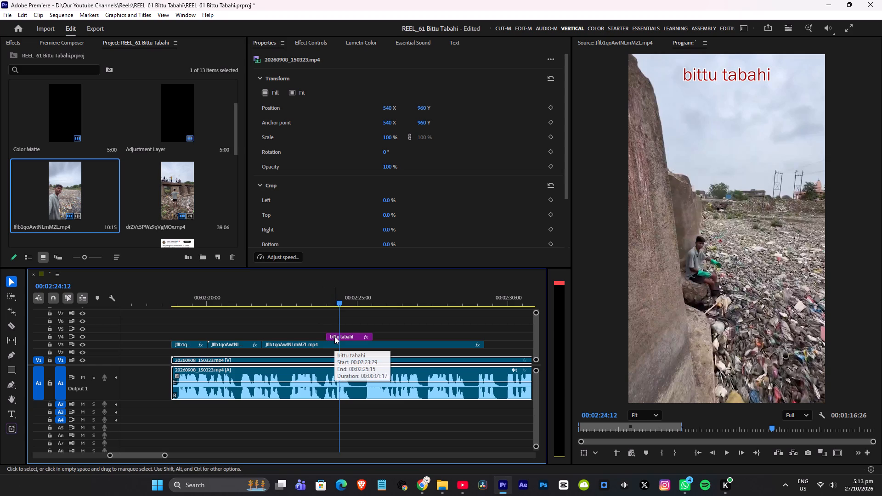
left_click(336, 334)
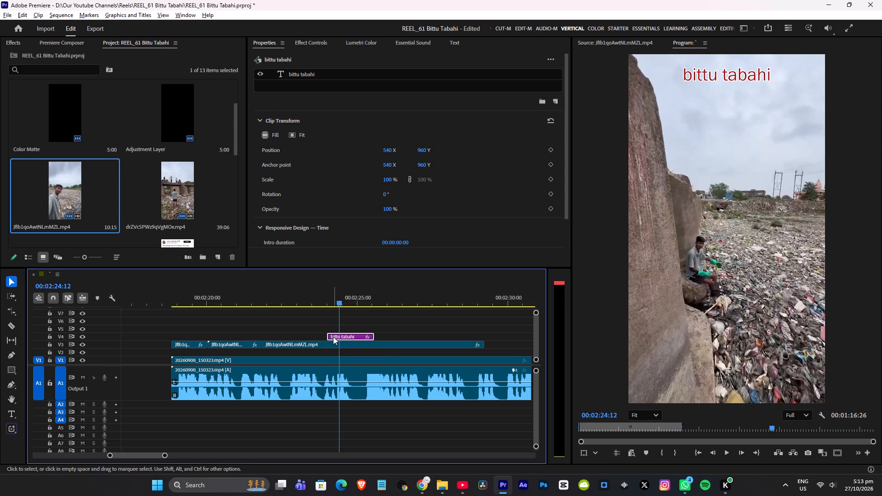
left_click_drag(333, 337, 264, 335, "alt")
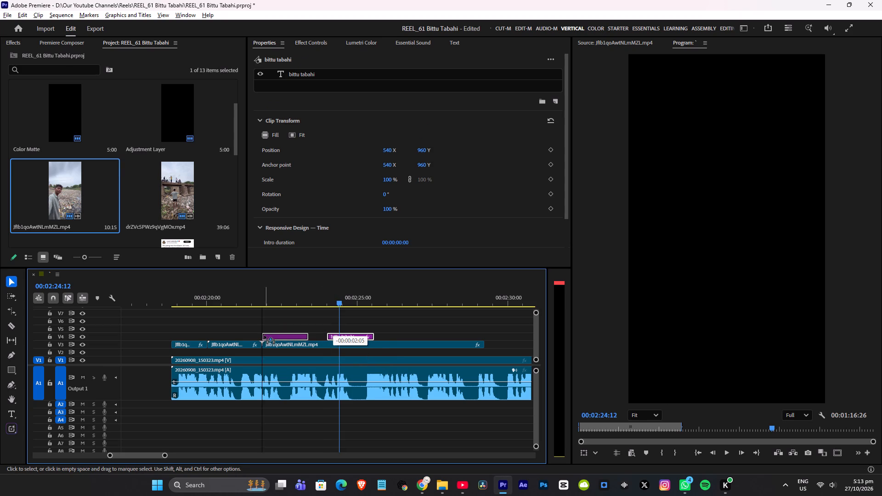
left_click_drag(264, 335, 250, 334, "alt")
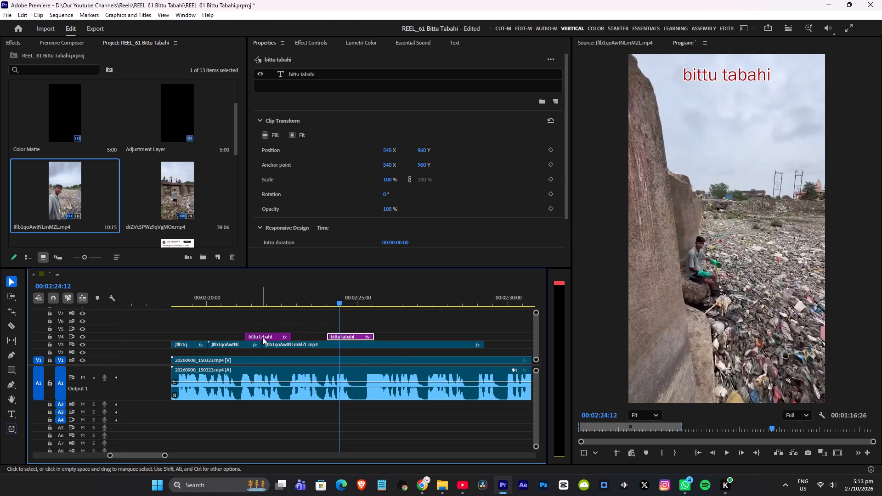
left_click_drag(262, 337, 285, 336, "alt")
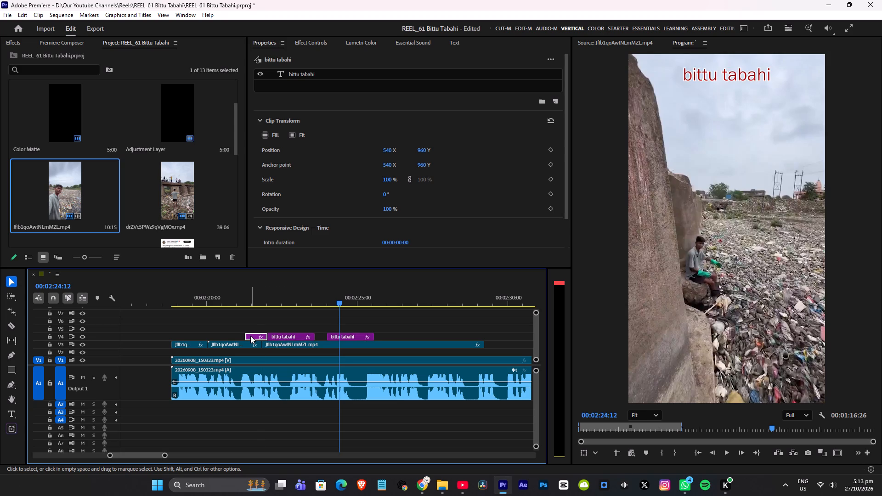
left_click(250, 336)
key("Delete")
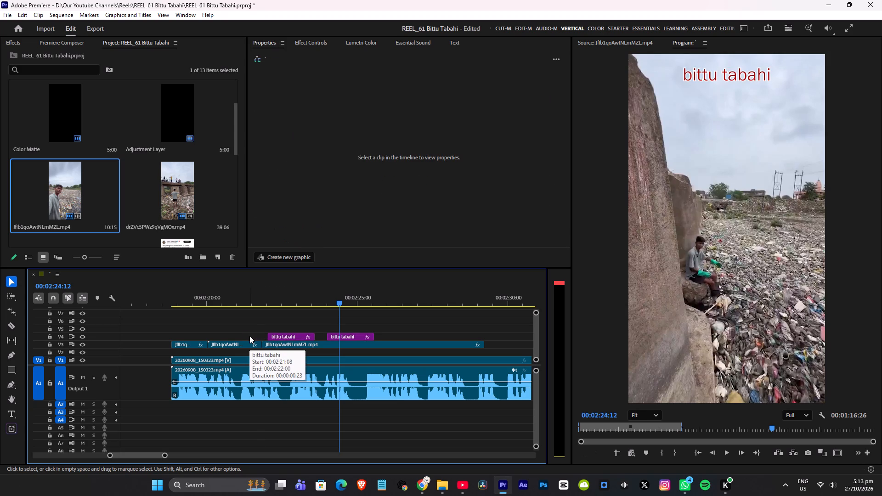
Play back the narration and move the duplicated title clip on V4 so it starts at 00:02:21:21.
left_click(277, 303)
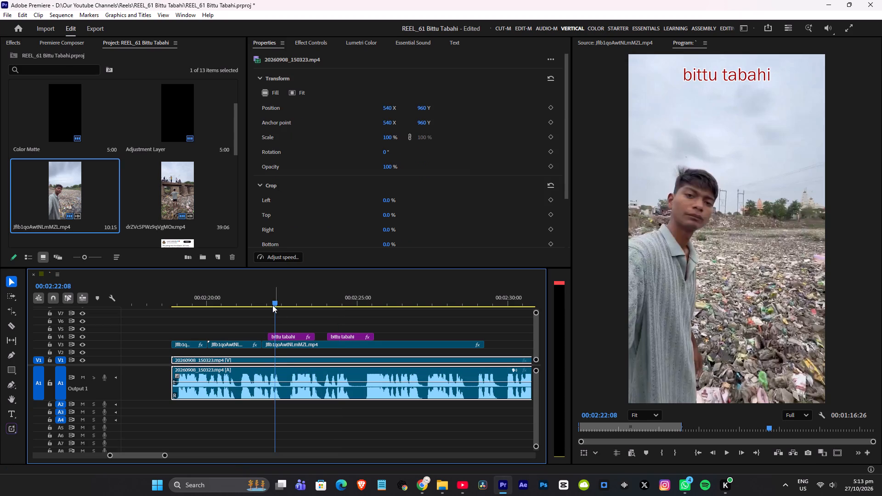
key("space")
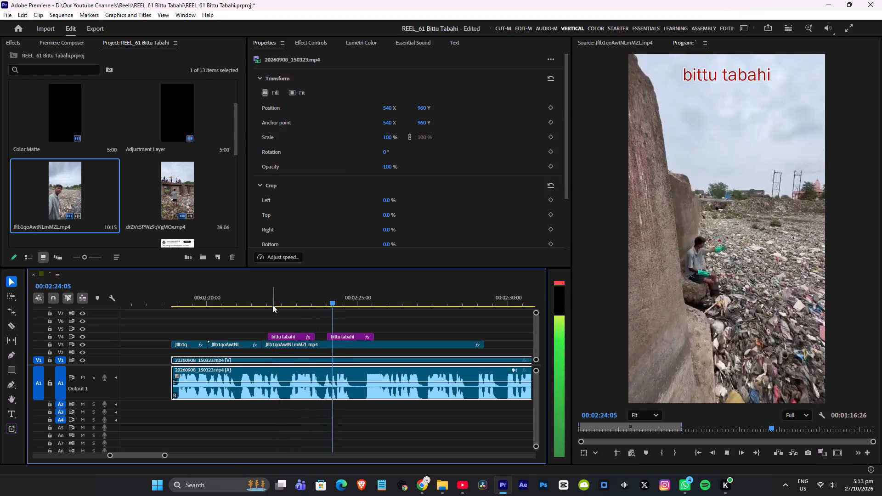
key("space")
left_click(229, 302)
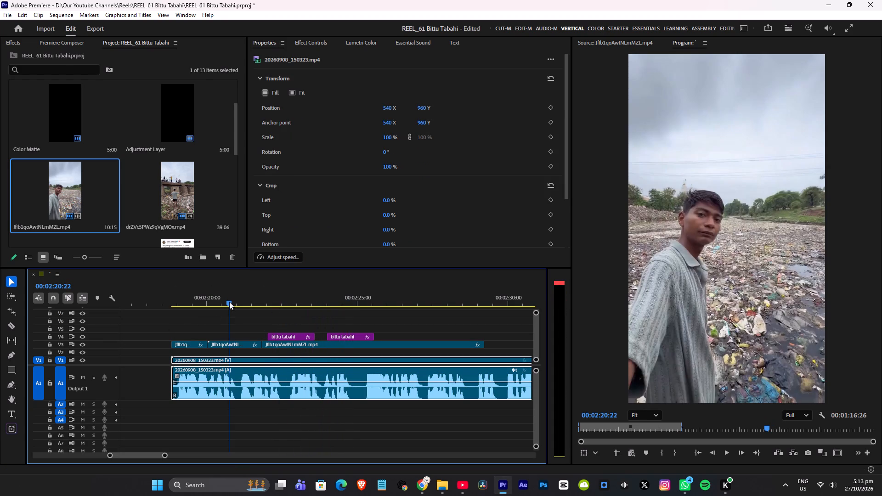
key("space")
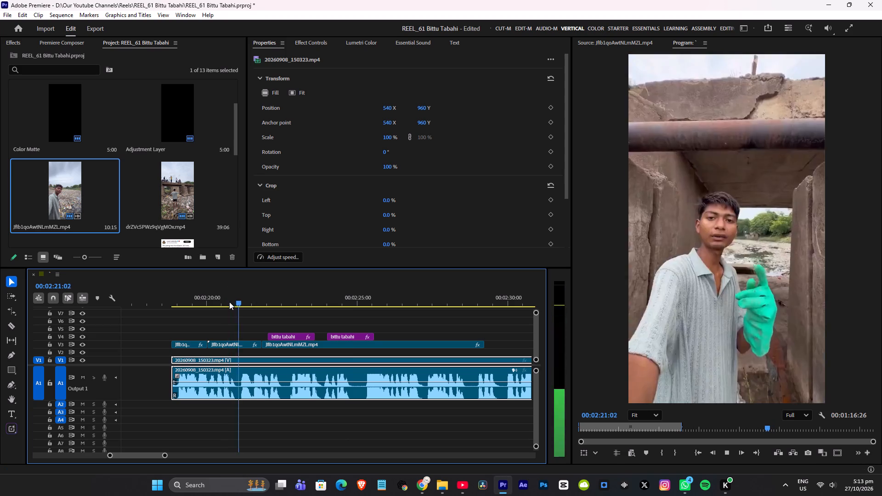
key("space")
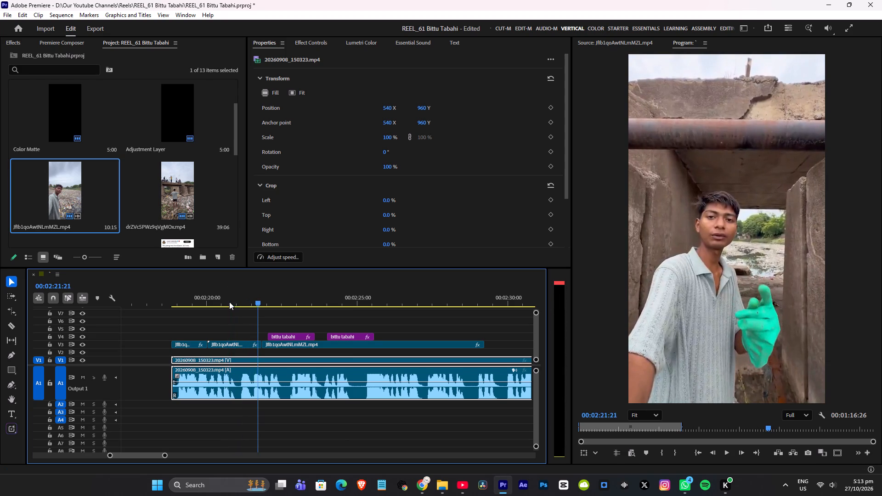
left_click(280, 336)
left_click_drag(280, 336, 255, 337)
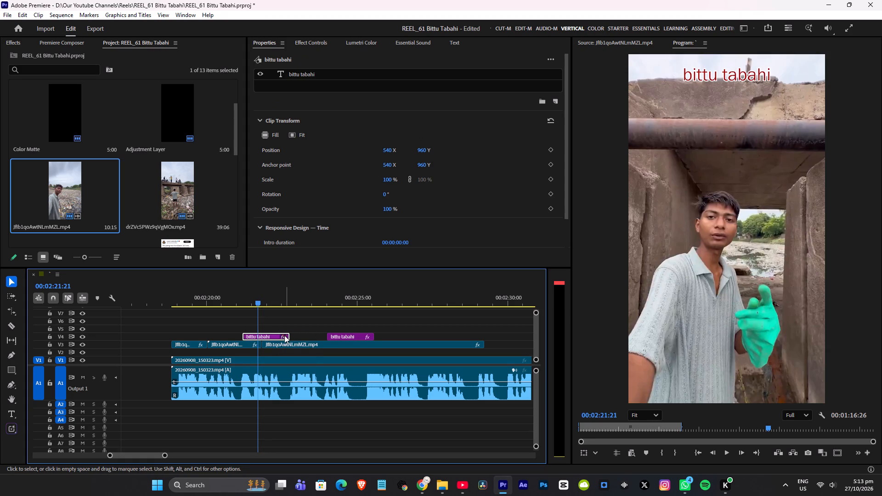
left_click_drag(267, 334, 278, 336)
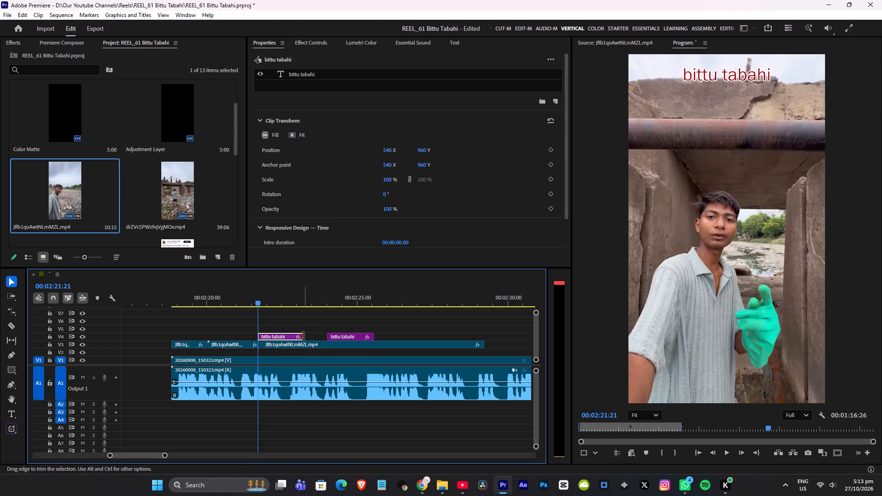
Extend the end of the first title clip on V4 until it meets the second title clip.
left_click_drag(305, 337, 309, 337)
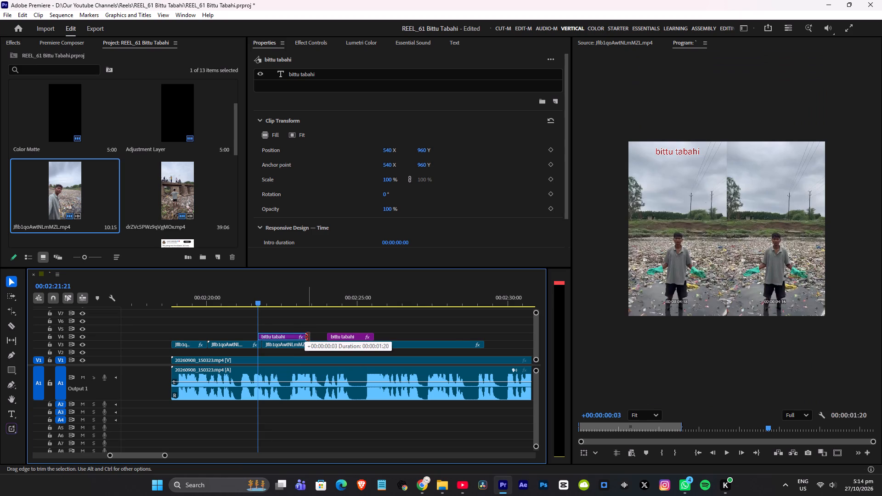
left_click_drag(309, 337, 325, 340)
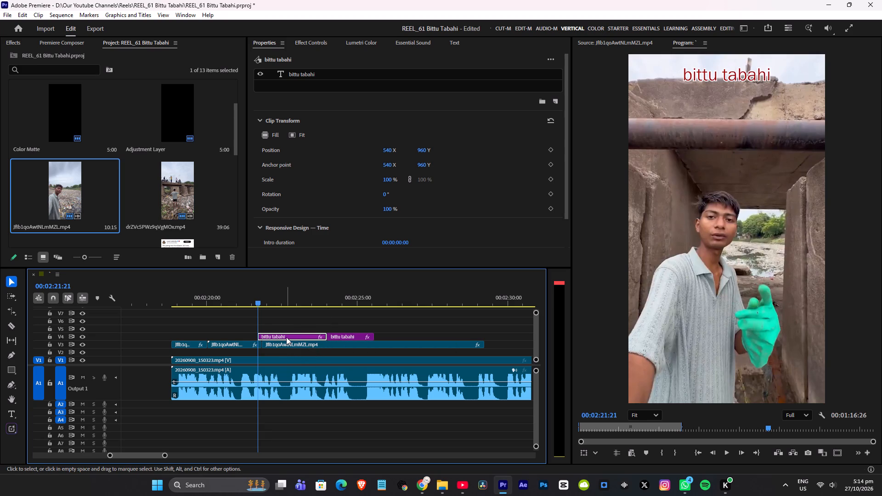
Play back the first V4 title and replace its text with the featured man's full name in lowercase.
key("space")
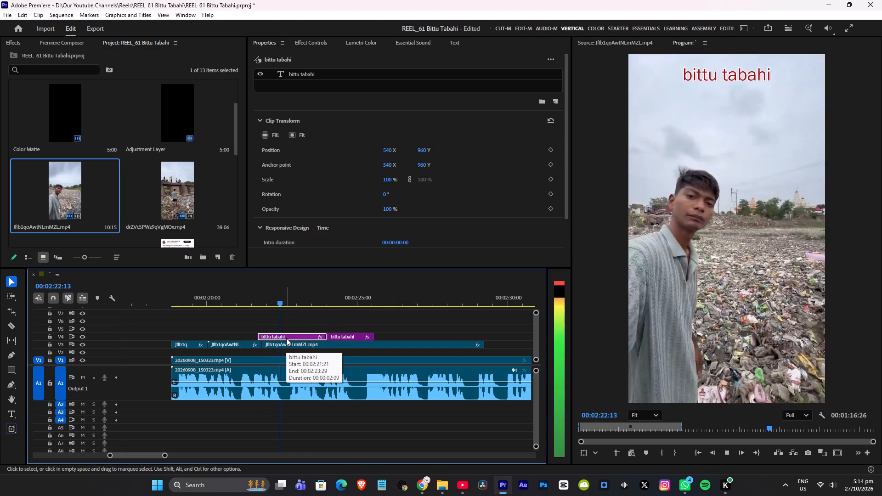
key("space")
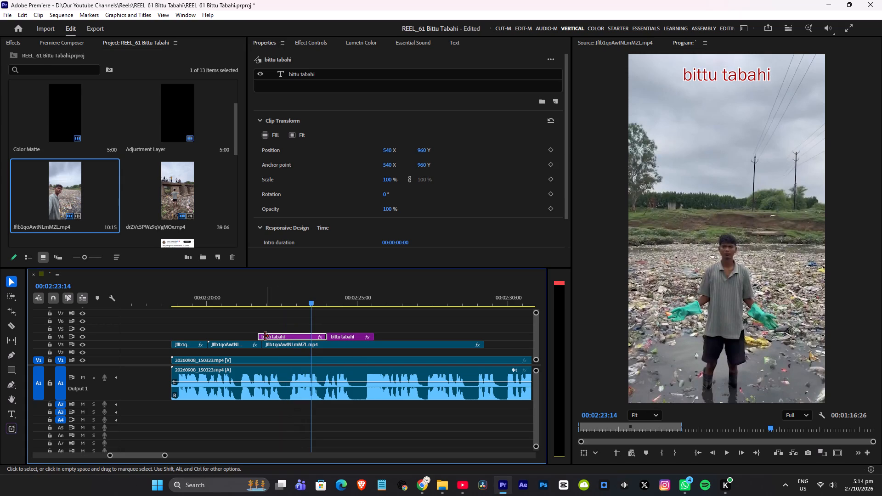
left_click(265, 336)
left_click(252, 299)
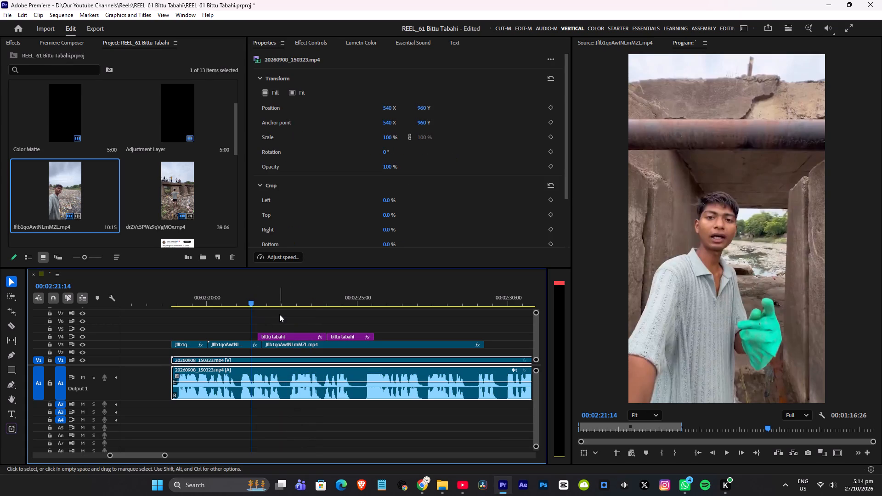
left_click(264, 304)
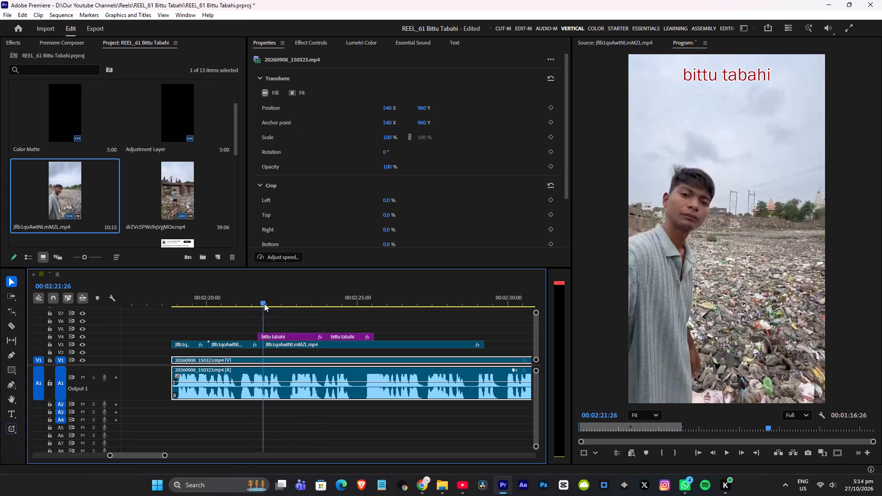
left_click(275, 334)
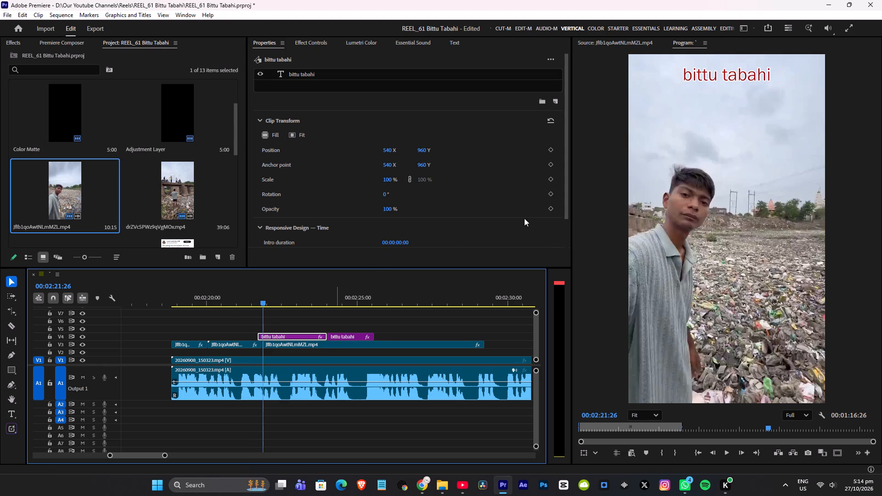
left_click(754, 73)
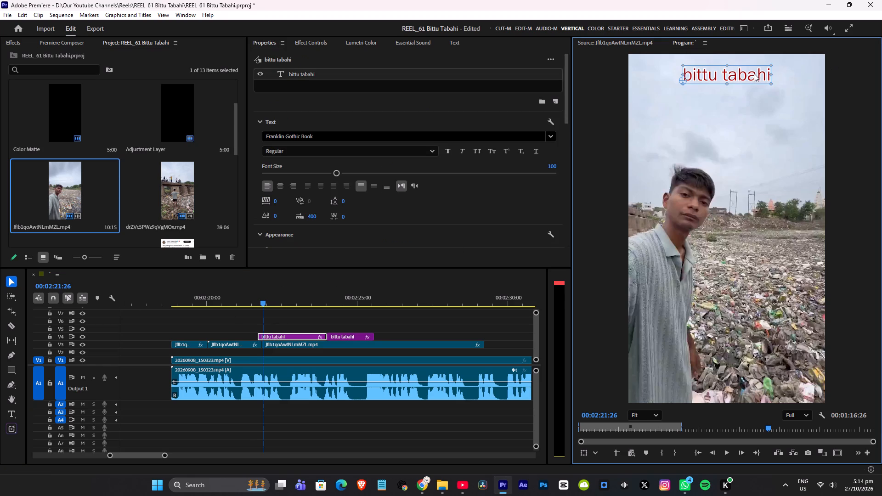
double_click(746, 77)
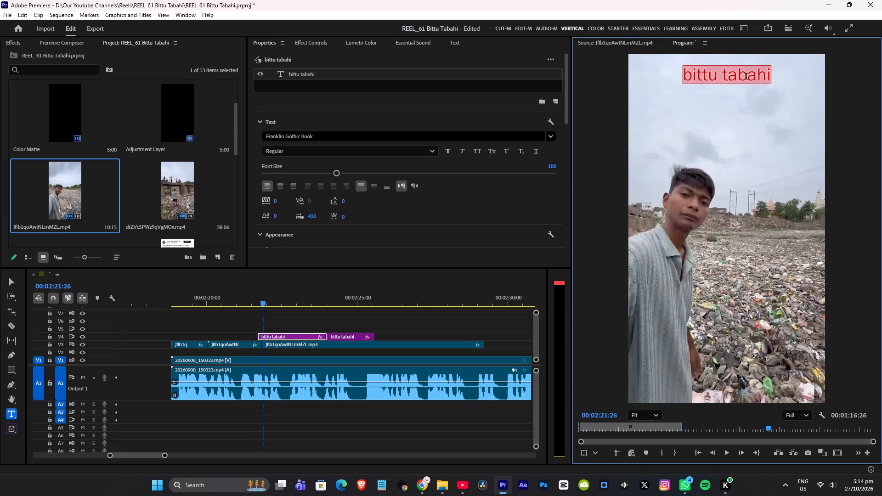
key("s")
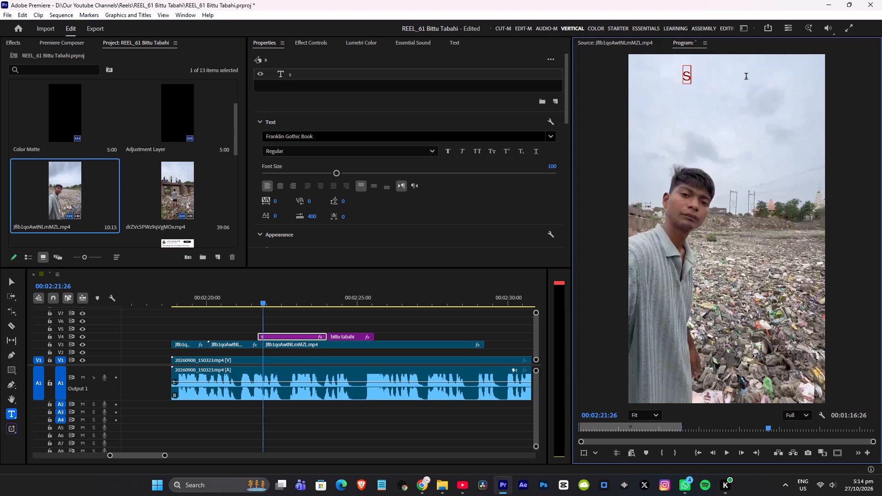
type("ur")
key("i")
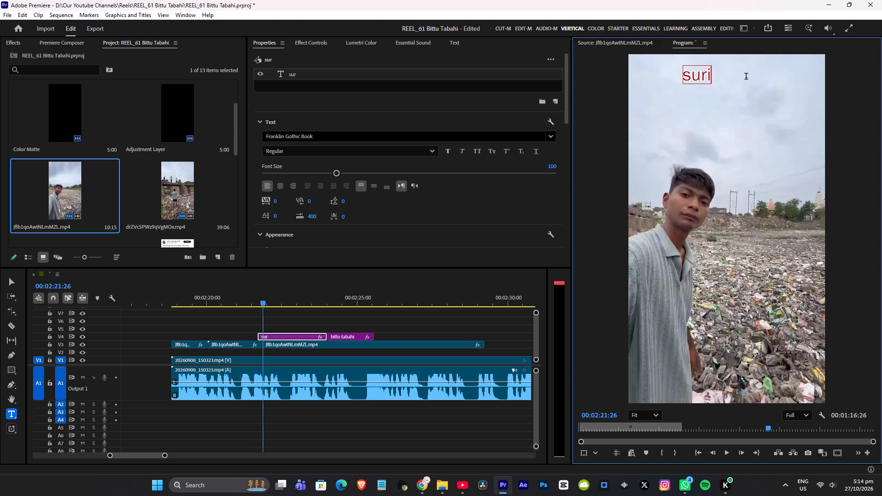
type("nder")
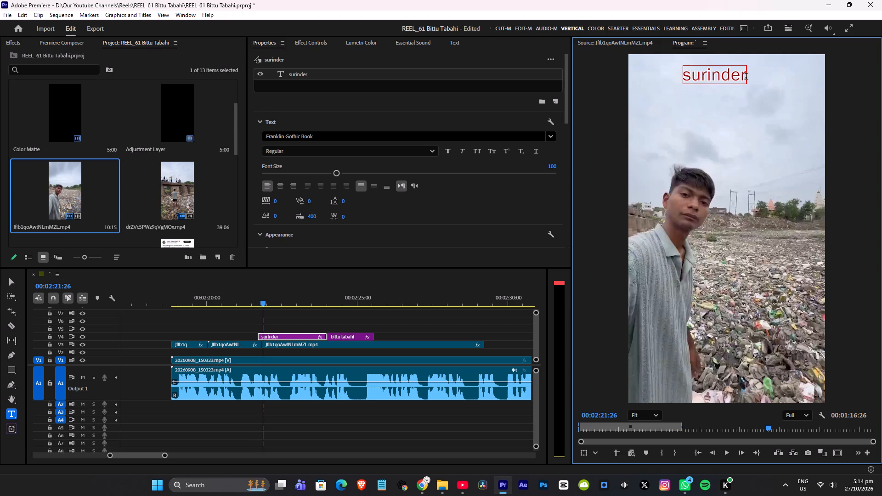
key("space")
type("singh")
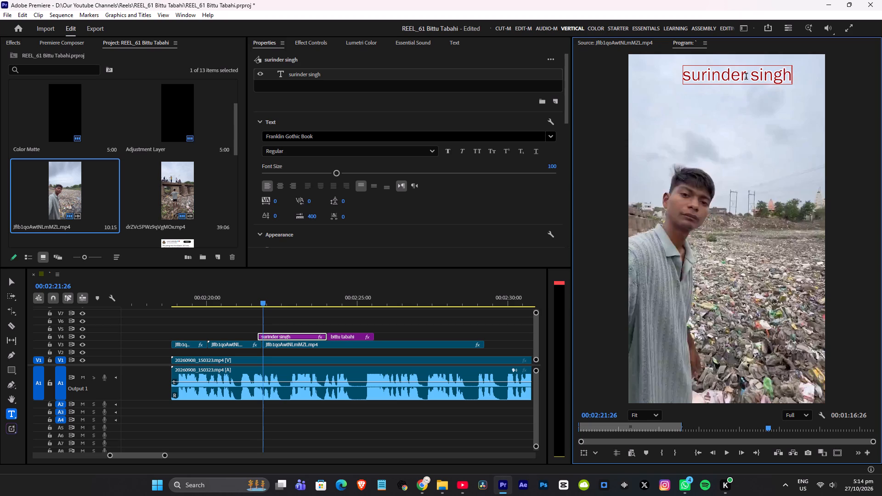
Set the edited title's font style to Italic and centre it horizontally in the frame.
left_click(11, 283)
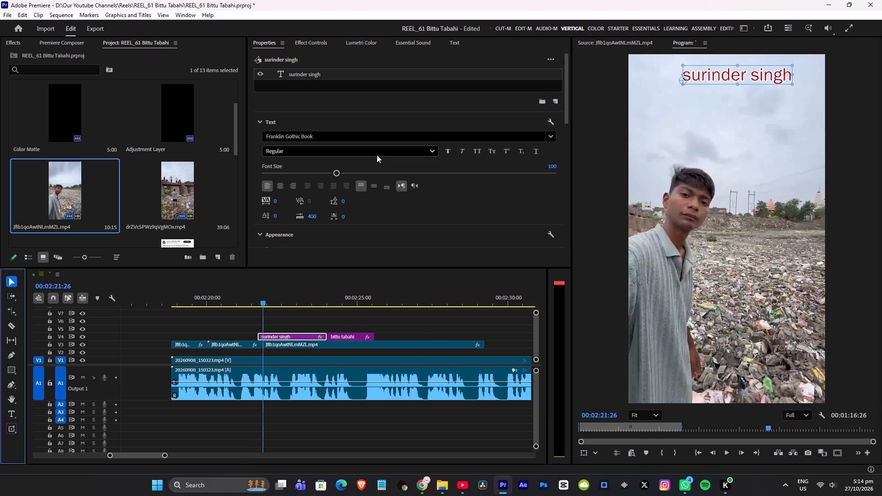
scroll(377, 155, "down", 2)
scroll(377, 158, "up", 2)
scroll(374, 145, "down", 6)
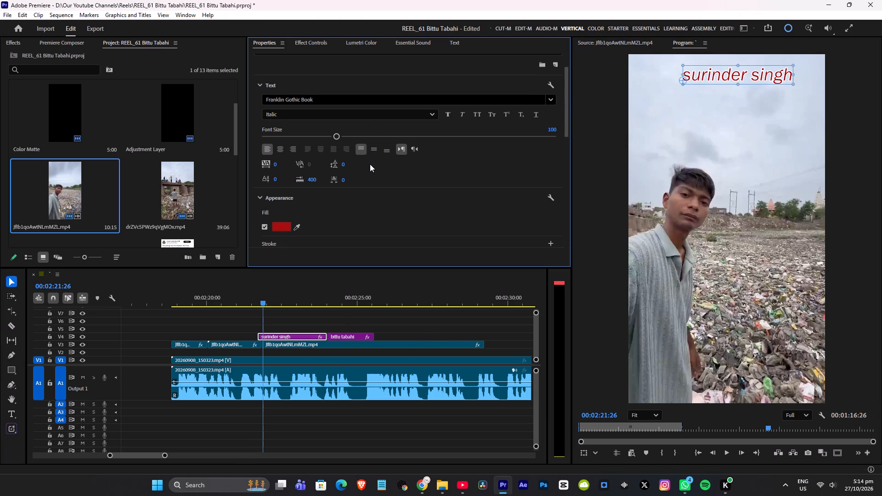
scroll(370, 164, "down", 2)
scroll(369, 166, "down", 20)
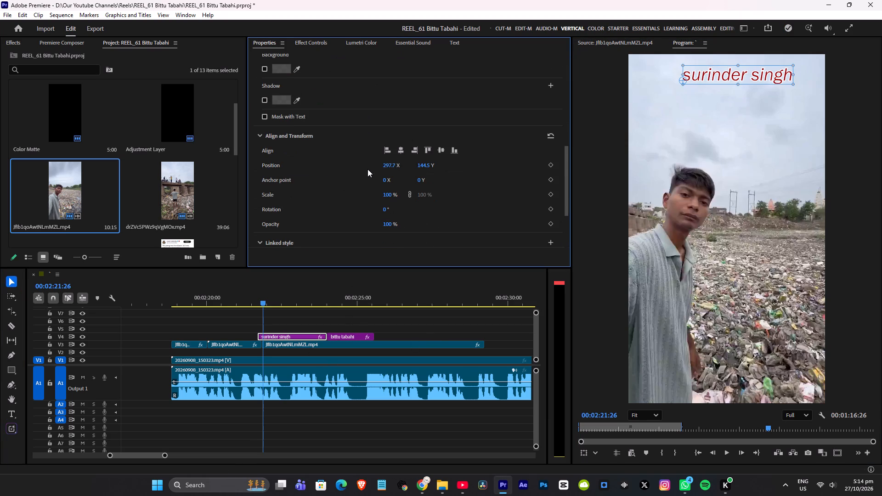
left_click(400, 150)
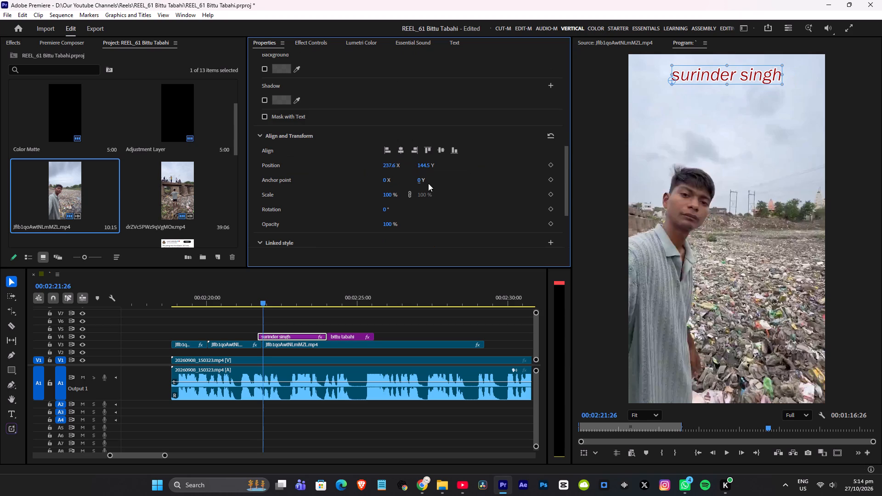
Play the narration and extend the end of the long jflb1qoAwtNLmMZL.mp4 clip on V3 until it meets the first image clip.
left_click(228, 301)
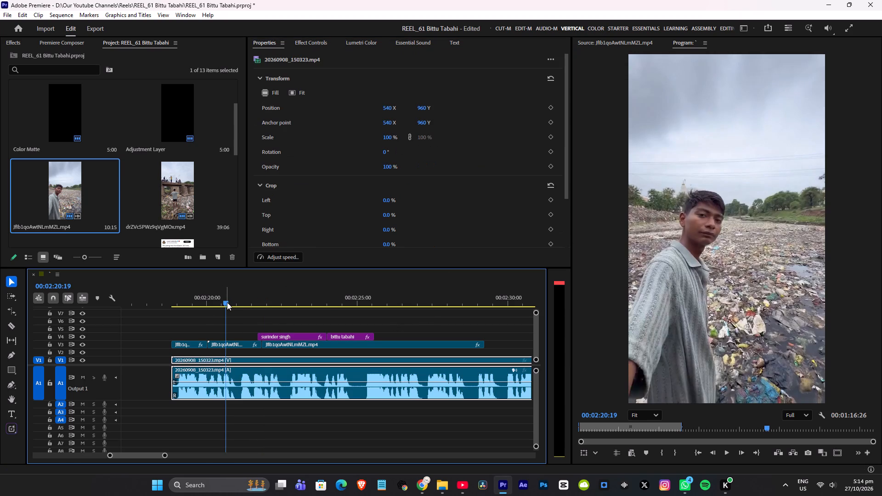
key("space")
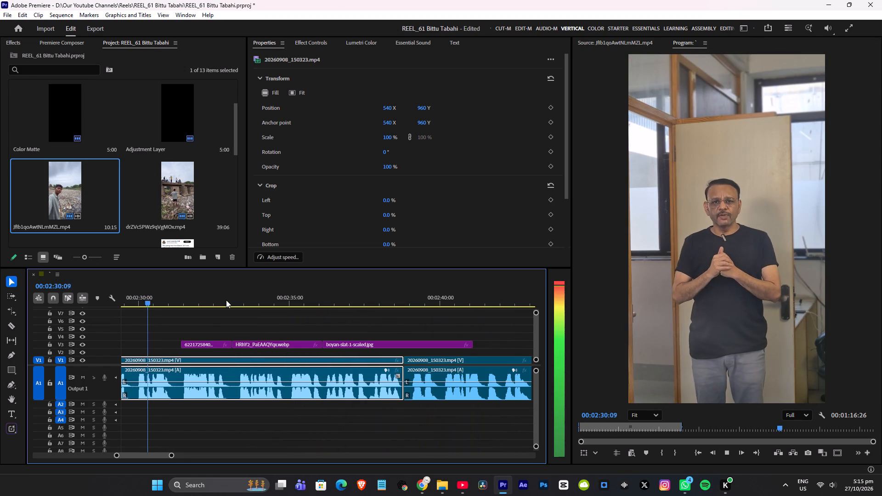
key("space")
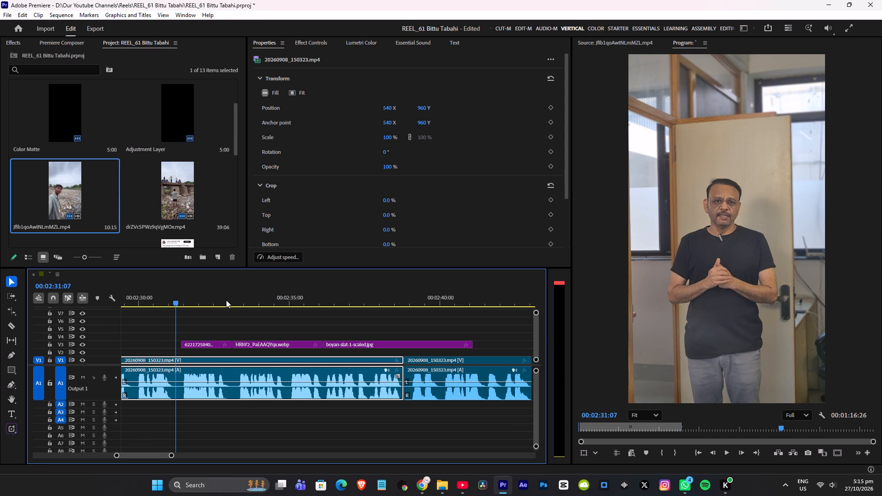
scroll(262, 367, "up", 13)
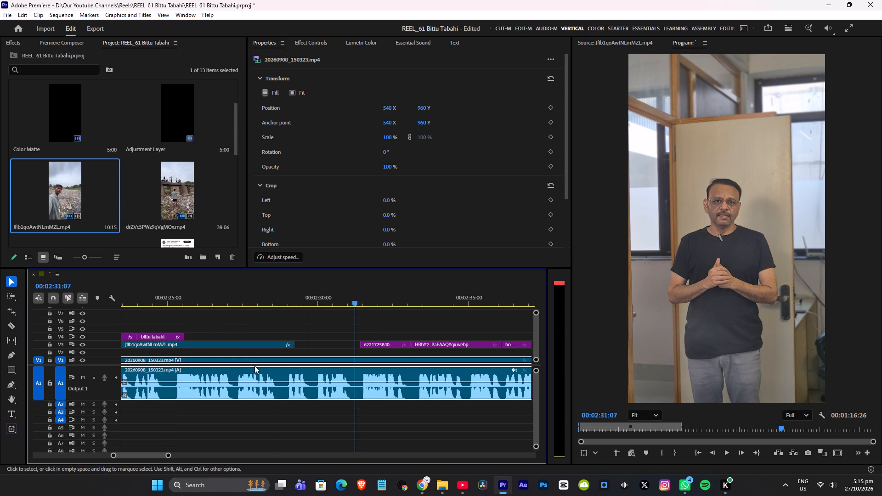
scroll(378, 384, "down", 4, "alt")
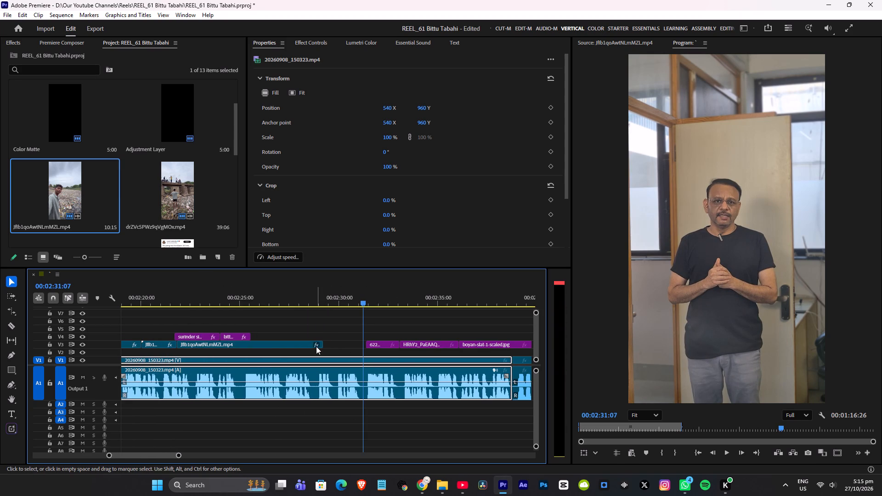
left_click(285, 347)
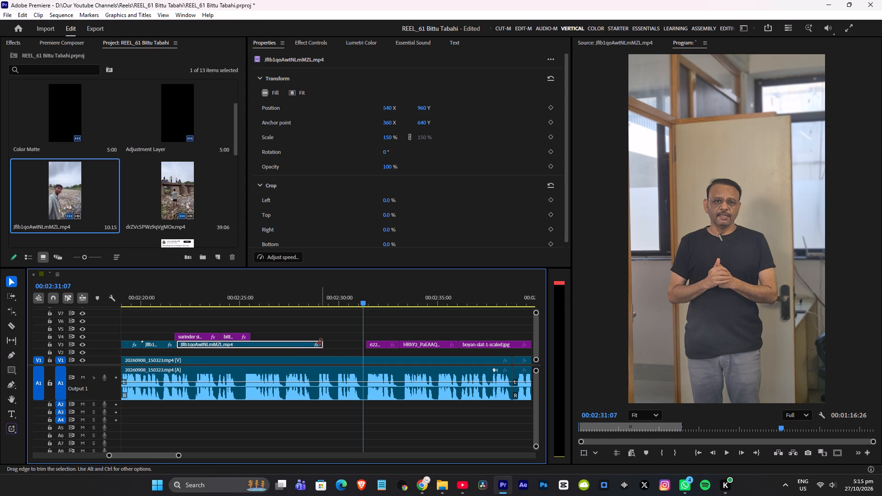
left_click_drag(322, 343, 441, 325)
Play back the narration under the long V3 river clip and trim that clip's end to 00:02:29:23.
left_click(312, 293)
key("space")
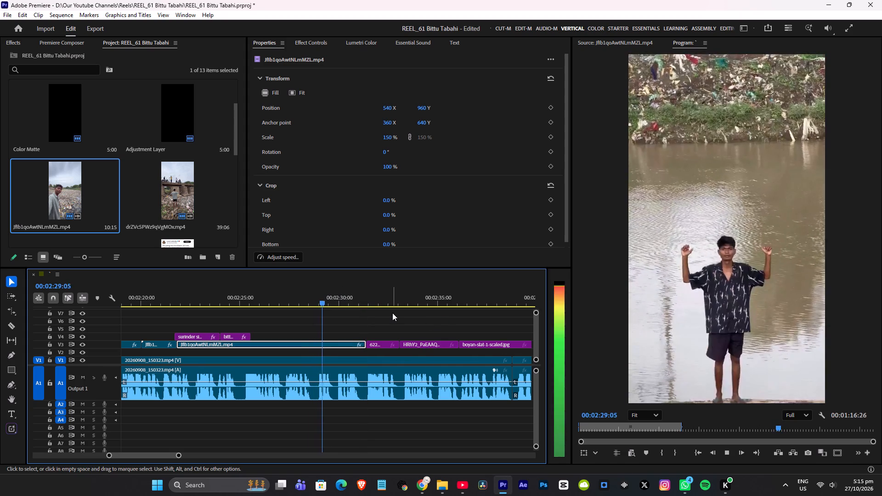
scroll(402, 323, "up", 4, "alt")
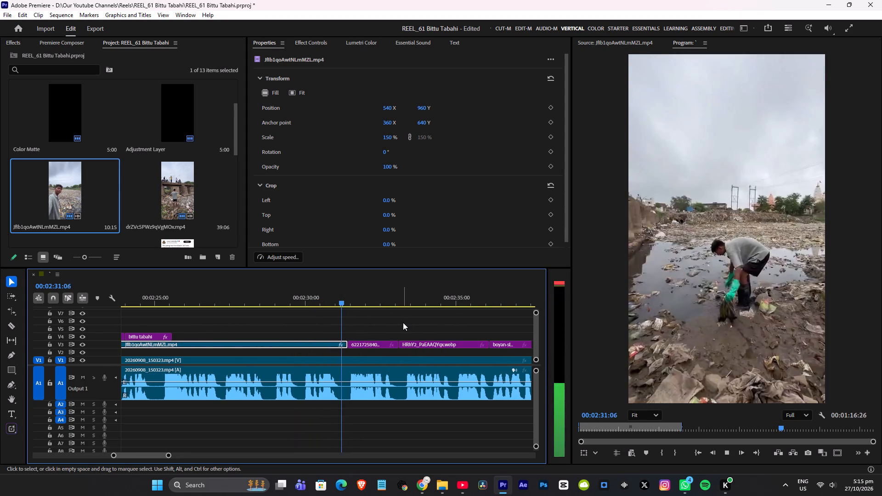
scroll(403, 322, "up", 4, "alt")
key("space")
left_click(263, 297)
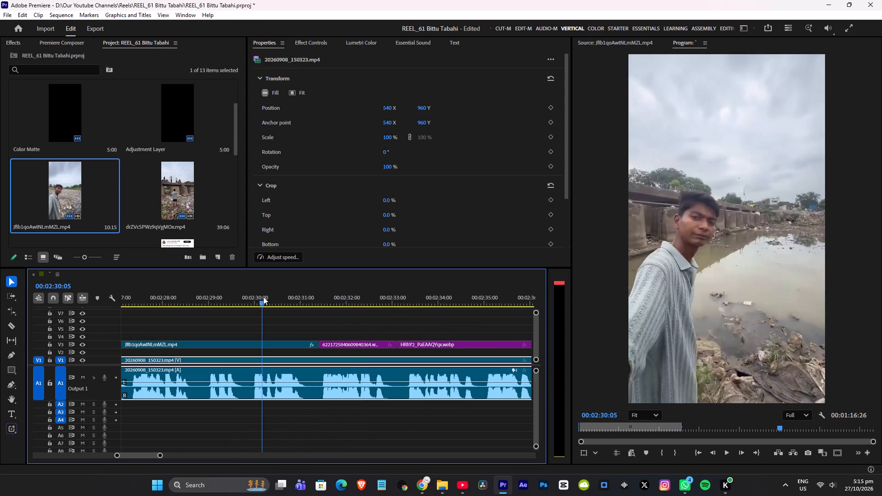
left_click_drag(211, 299, 256, 299)
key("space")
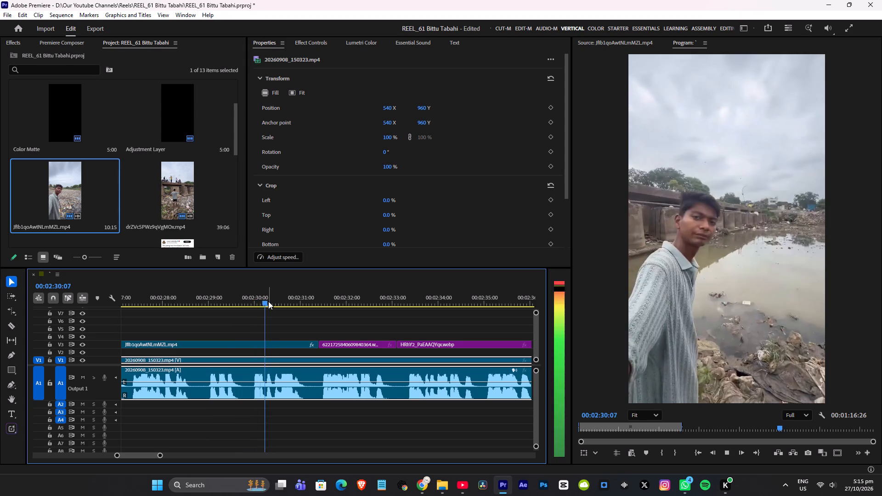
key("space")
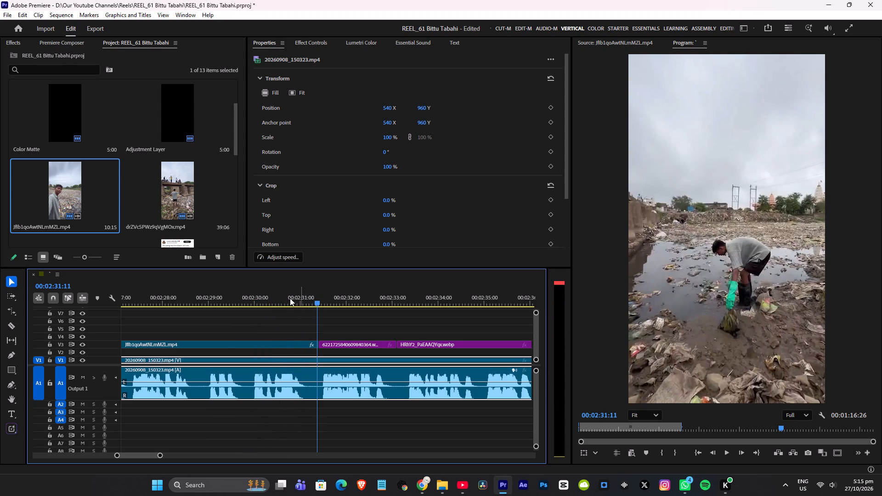
left_click_drag(229, 300, 239, 314)
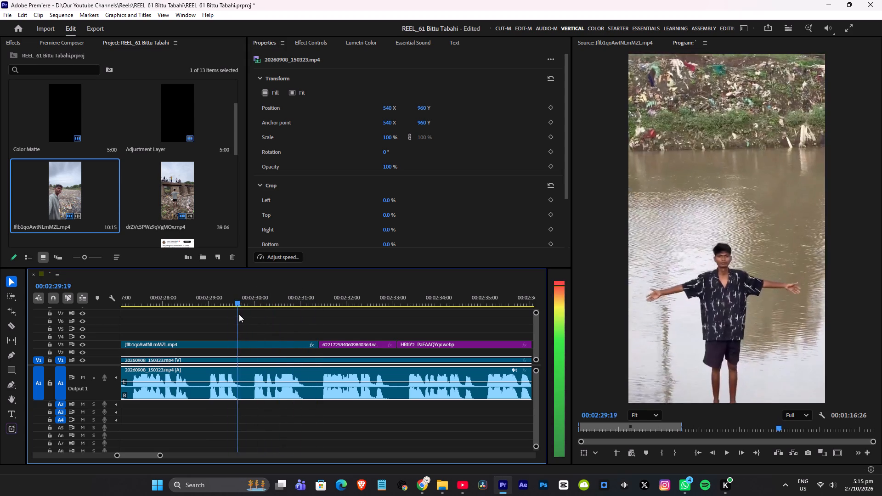
left_click_drag(239, 314, 245, 315)
left_click_drag(316, 342, 242, 350)
Play the narration and move the long V3 river clip later so its end meets the first image clip.
scroll(273, 331, "down", 8, "alt")
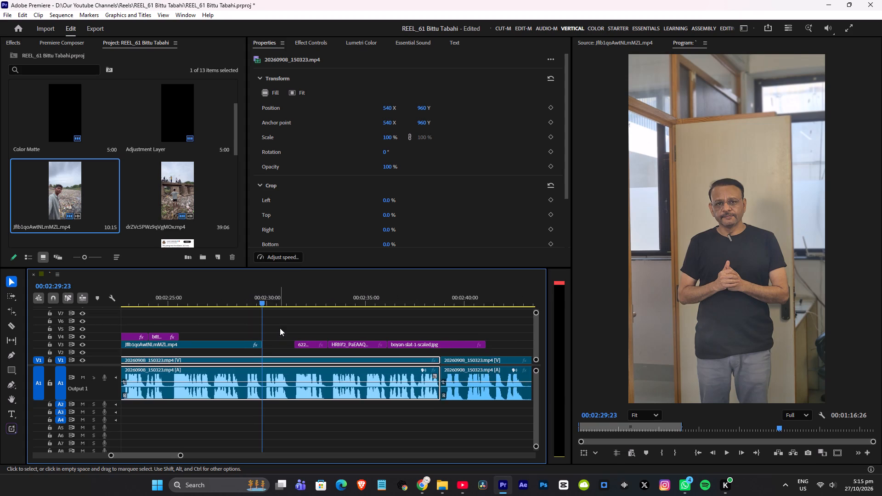
scroll(280, 328, "up", 4)
left_click(290, 299)
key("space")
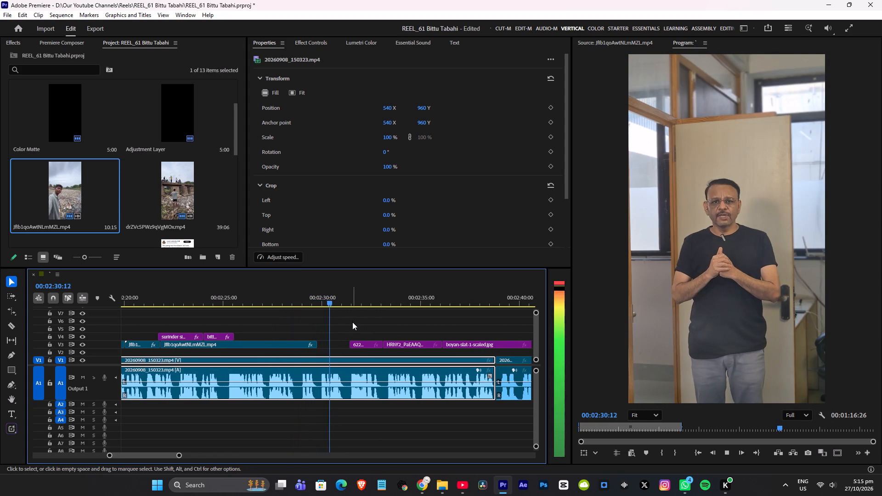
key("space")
left_click_drag(288, 343, 317, 343)
Play back the cut into the tweet image and extend the long V3 clip's start back to the preceding river clip.
left_click(301, 298)
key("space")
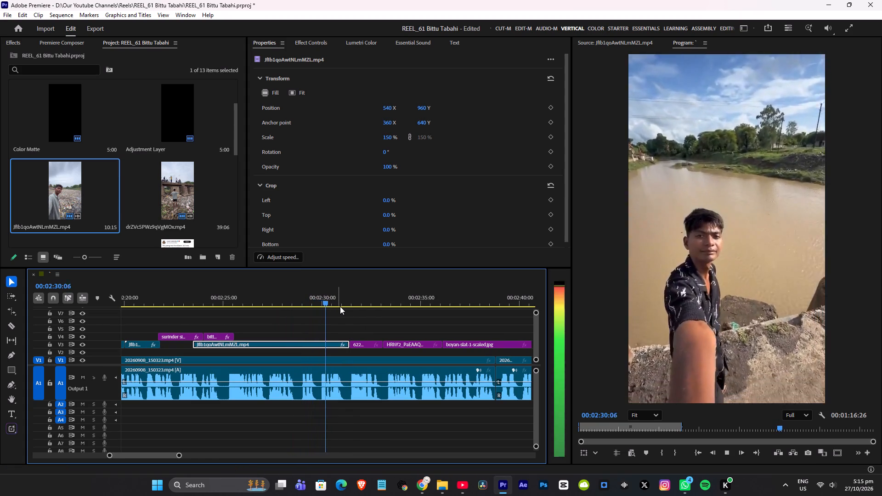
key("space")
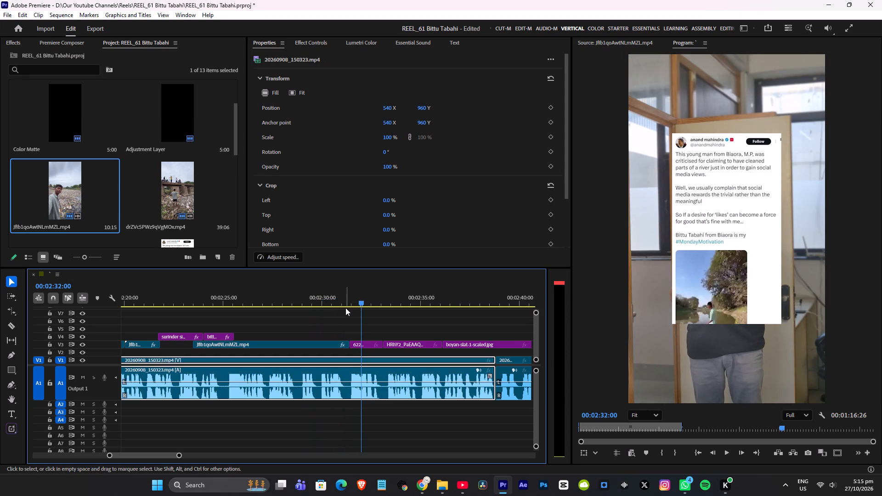
scroll(348, 315, "up", 2)
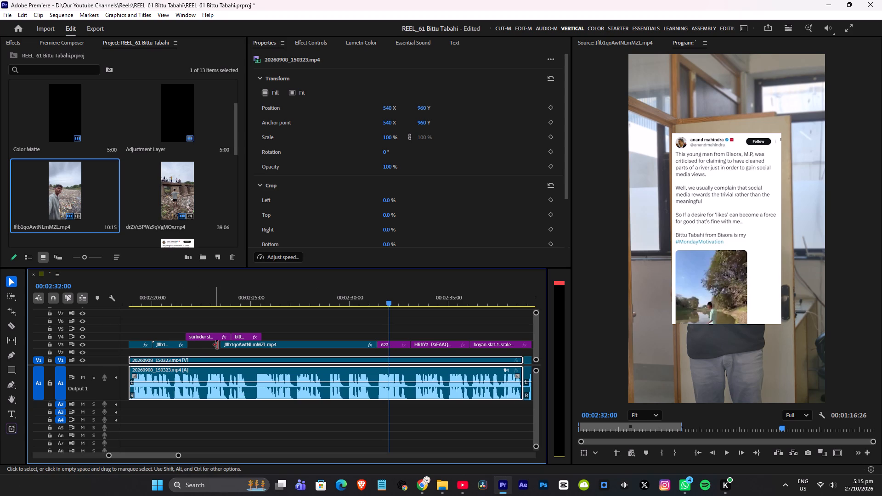
left_click_drag(220, 346, 184, 355)
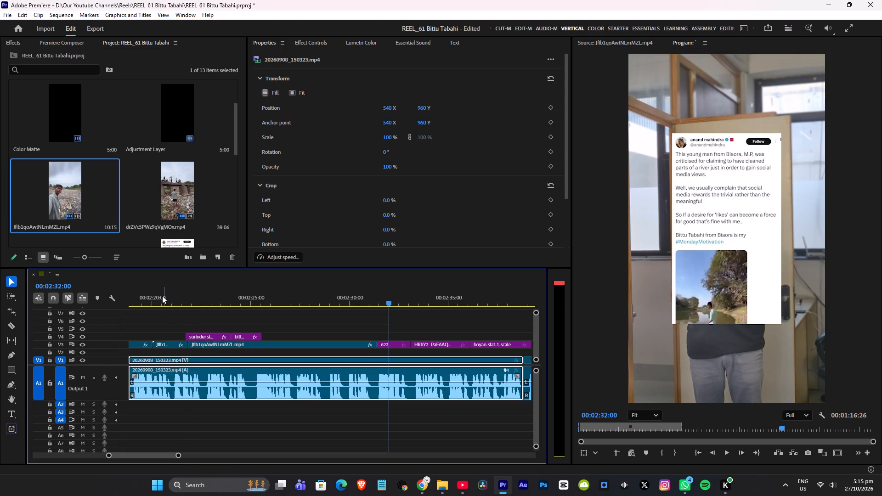
Play back the join between the V3 river clips and the first title from just after 00:02:20:00.
left_click(162, 300)
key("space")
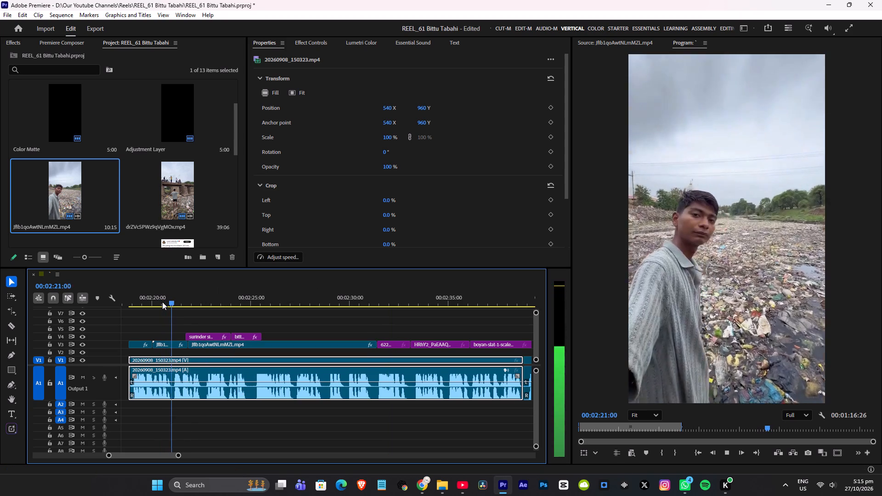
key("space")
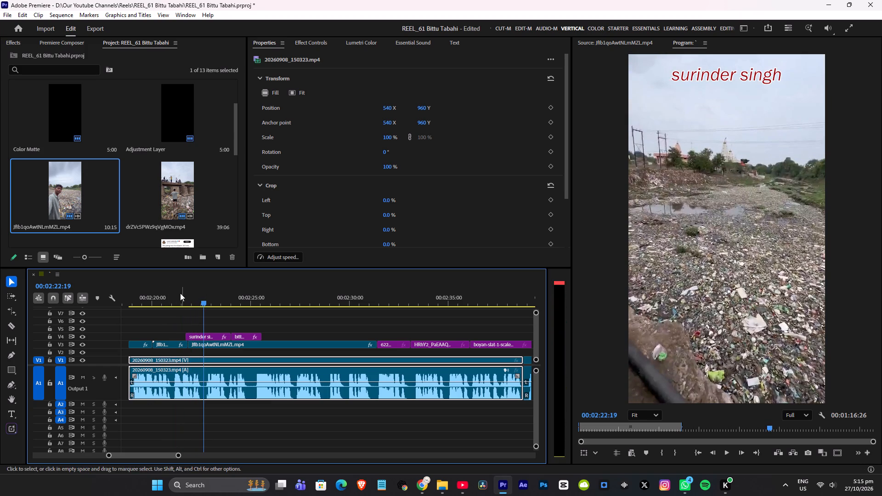
left_click(180, 293)
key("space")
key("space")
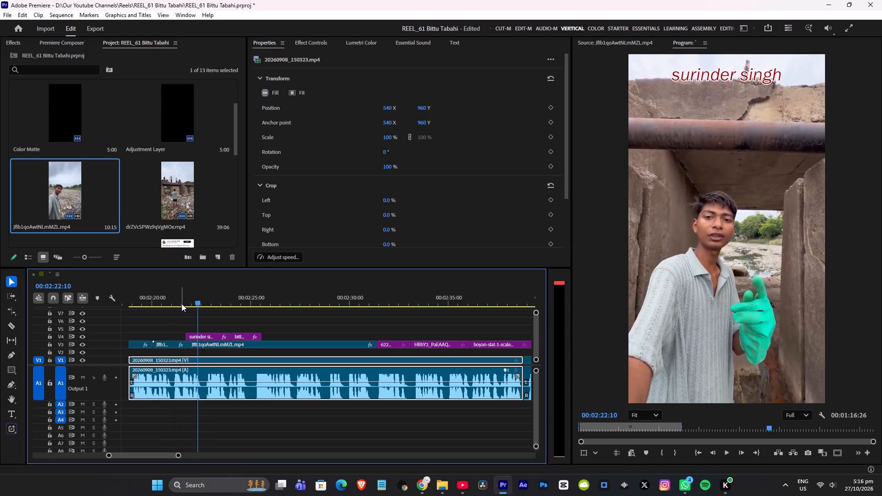
left_click(181, 304)
scroll(185, 319, "up", 9, "alt")
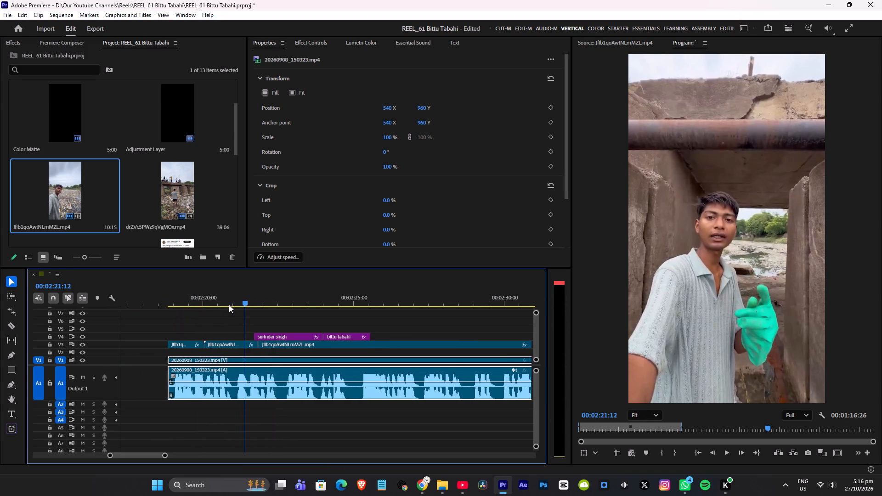
left_click_drag(231, 301, 217, 309)
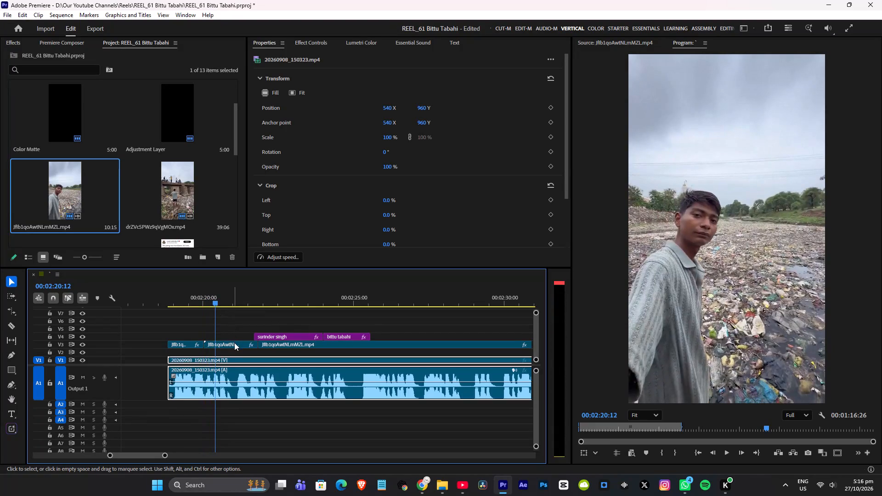
left_click(234, 343)
key("Delete")
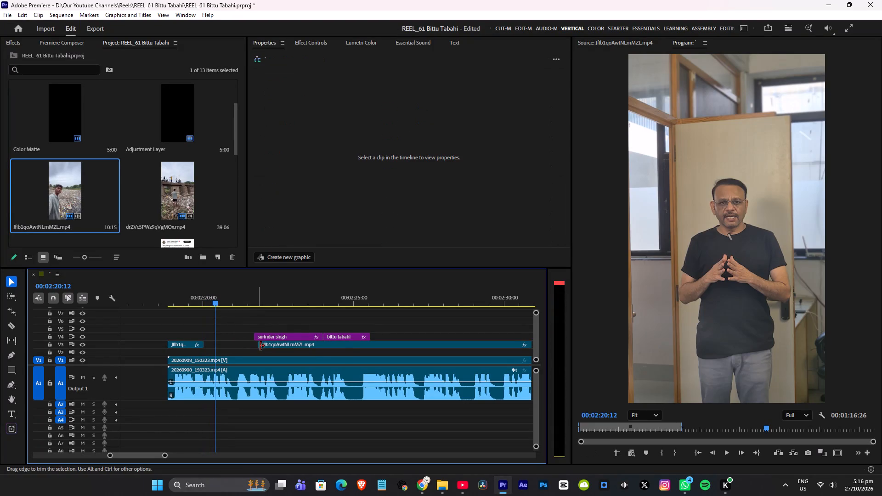
Extend the start of the long V3 river clip back to about 00:02:20:12, towards the preceding river clip.
left_click_drag(260, 346, 202, 355)
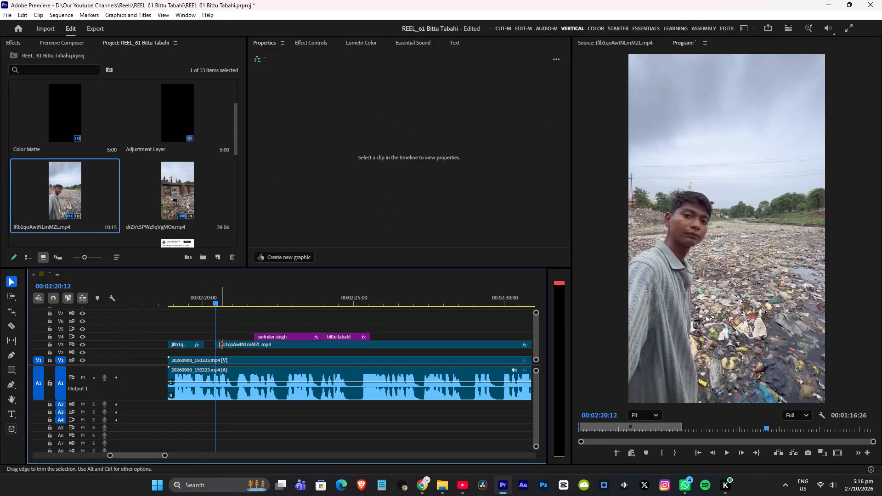
left_click_drag(220, 344, 191, 344)
left_click(192, 298)
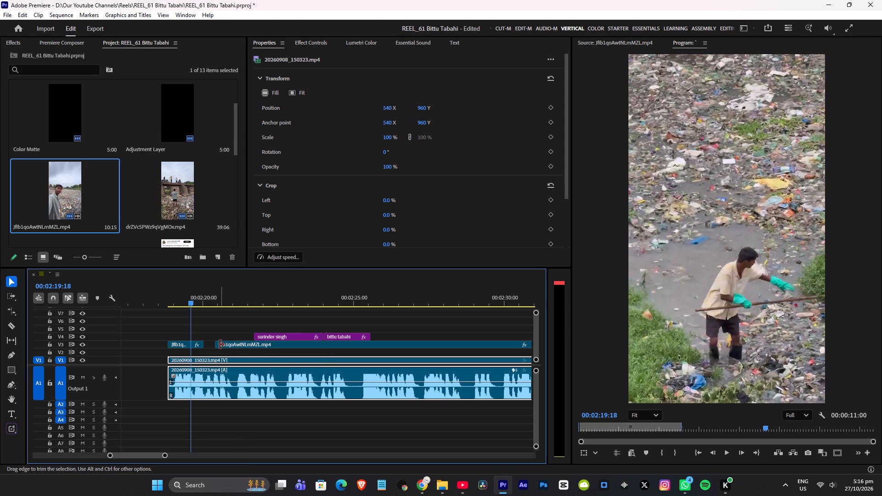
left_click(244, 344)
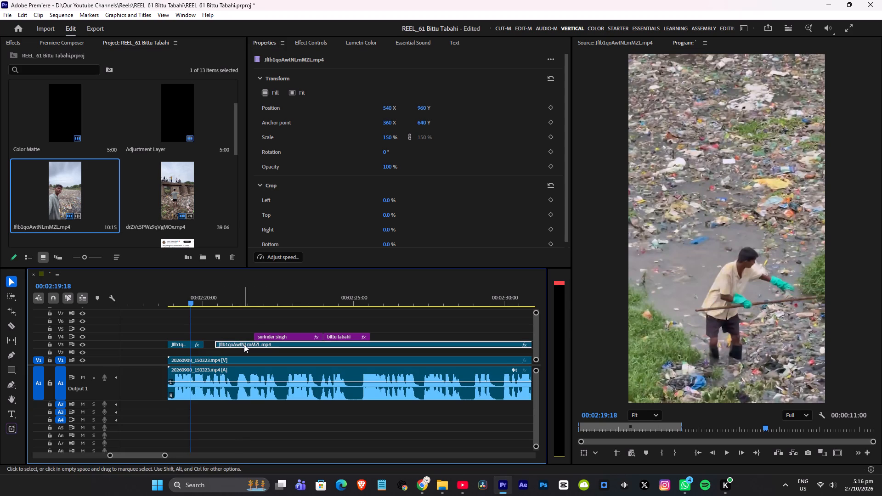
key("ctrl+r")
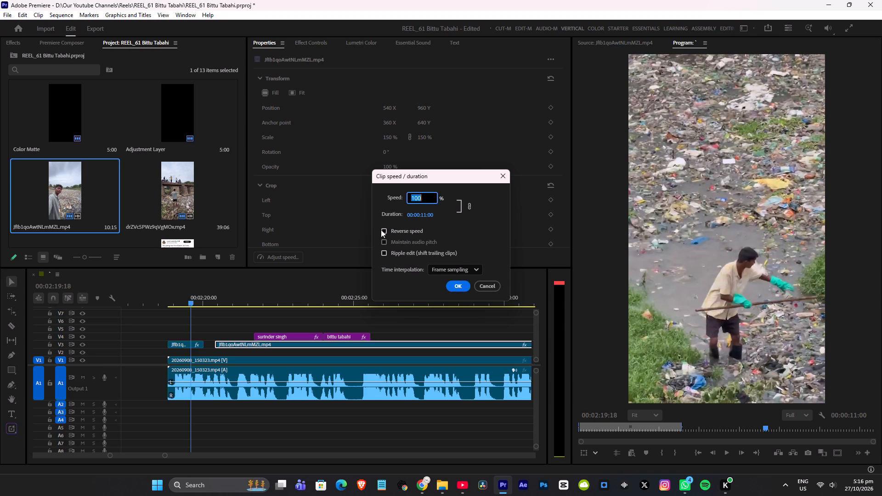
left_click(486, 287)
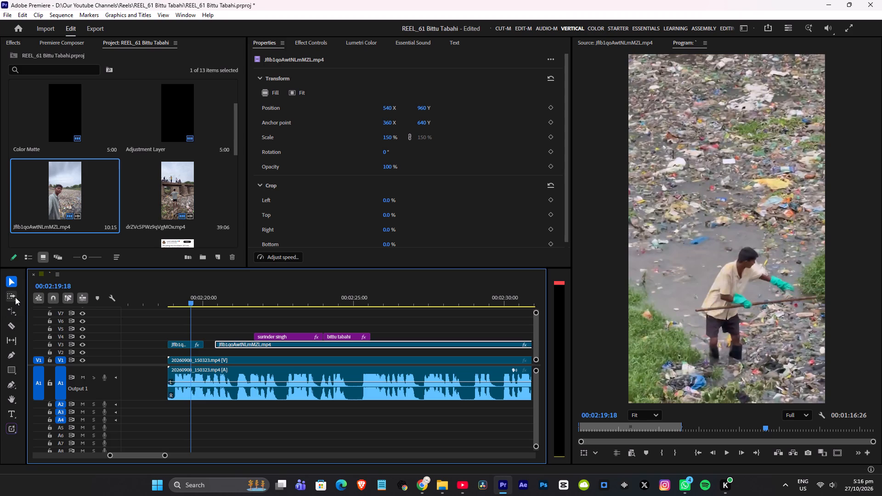
Rate-stretch the start of the long V3 river clip back to meet the preceding river clip, slowing it to 96.77%.
left_click(11, 338)
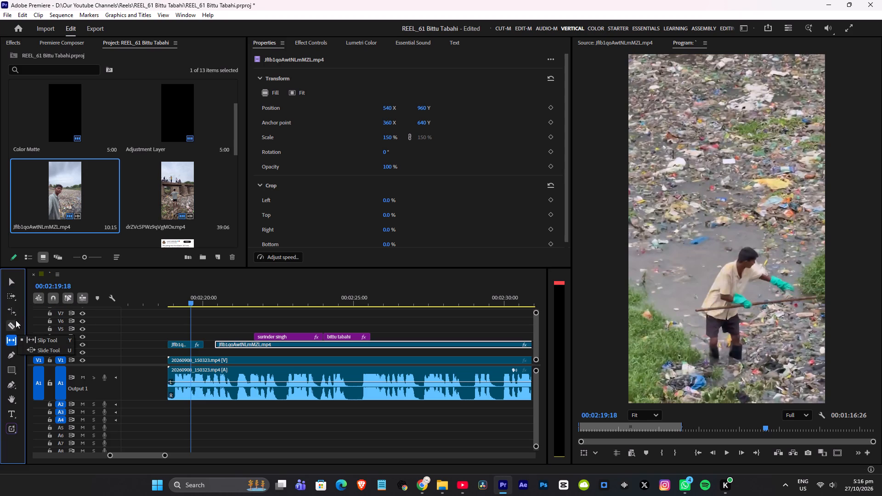
left_click(14, 310)
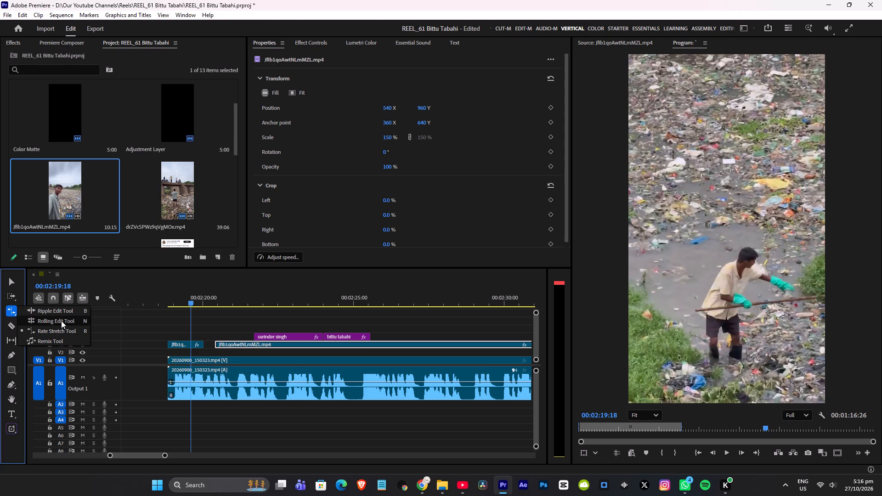
left_click(61, 332)
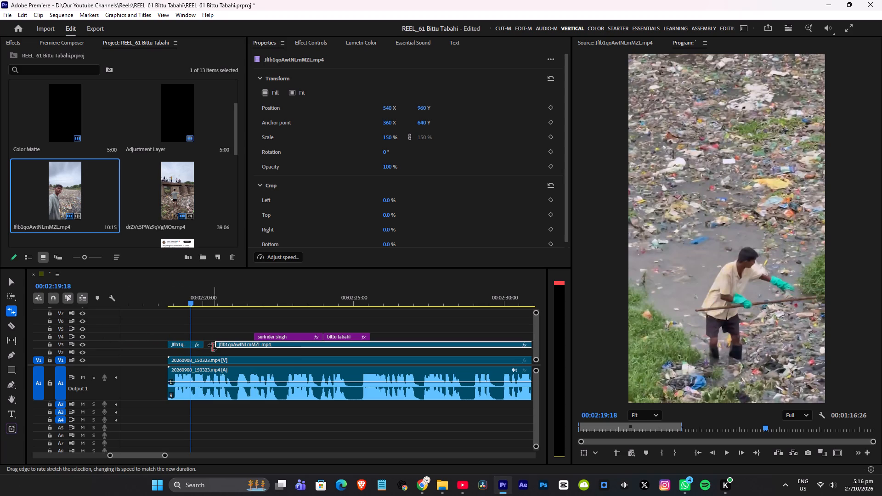
left_click_drag(212, 345, 193, 347)
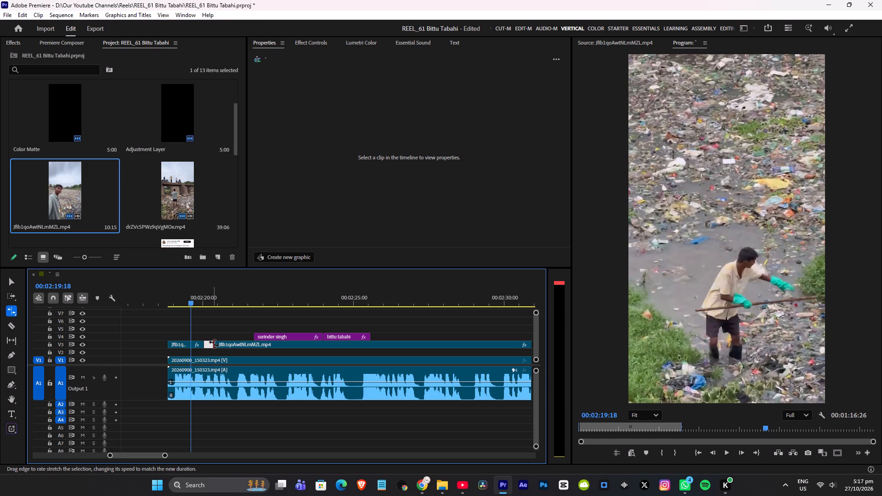
left_click_drag(214, 344, 203, 345)
left_click_drag(215, 343, 200, 343)
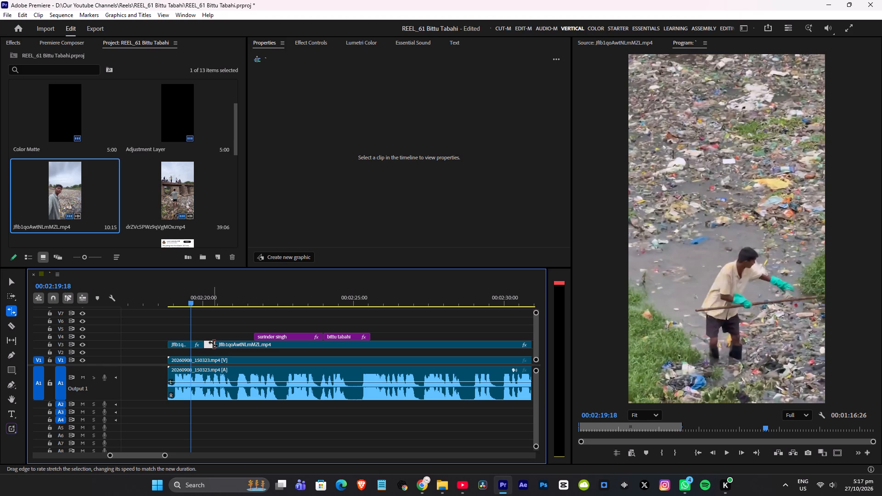
left_click(213, 344)
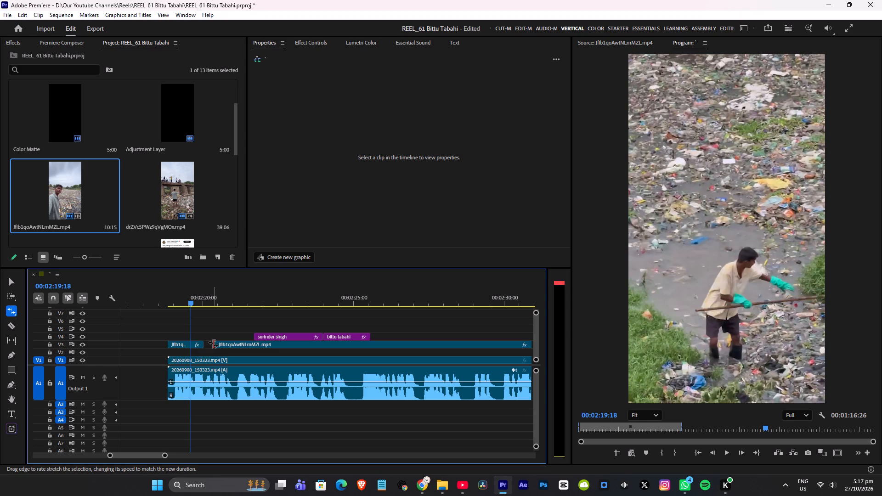
left_click(214, 344)
left_click_drag(219, 344, 198, 347)
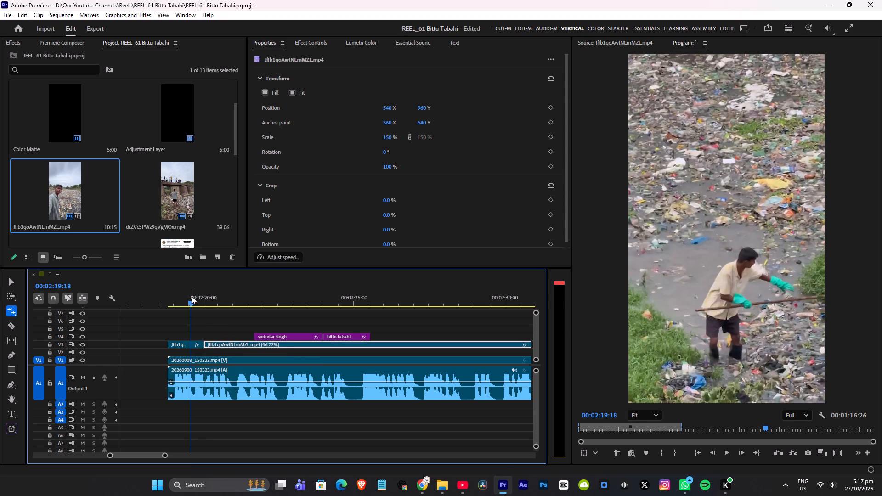
left_click(9, 282)
Play back the sequence from the stretched river clip through the tweet and before-and-after images to the start of the boyan-slat portrait.
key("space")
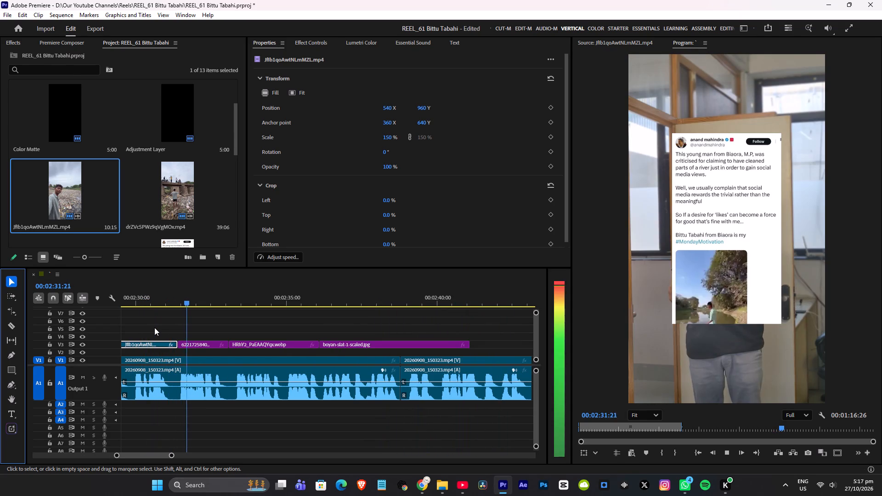
left_click_drag(154, 344, 153, 348)
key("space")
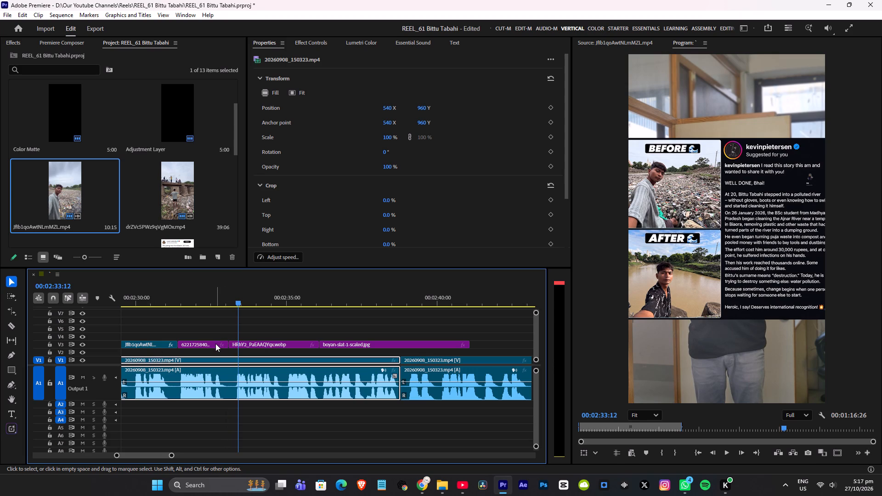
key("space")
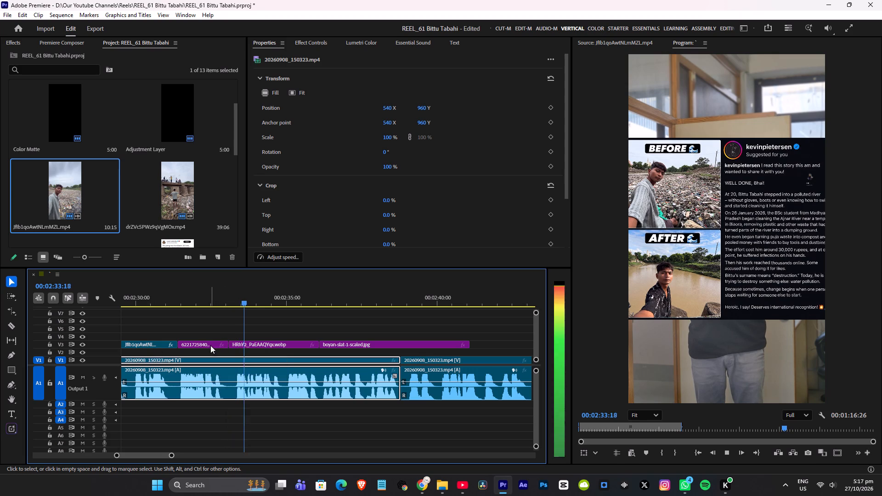
left_click(210, 347)
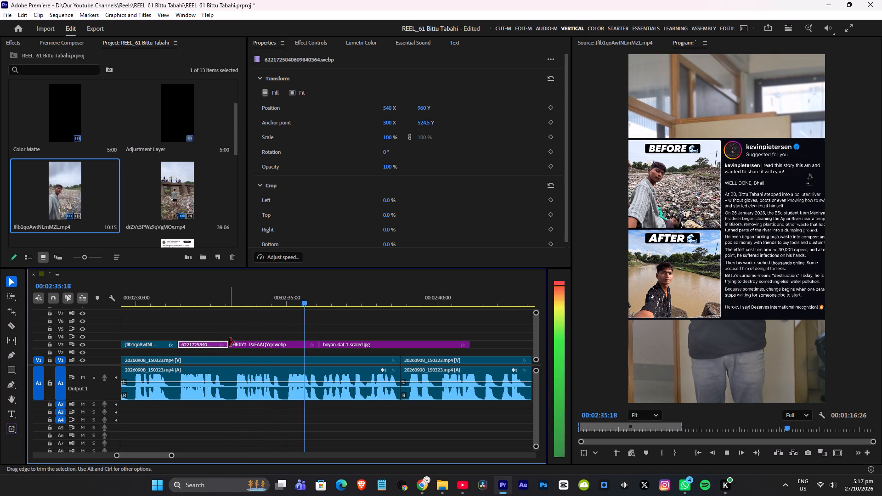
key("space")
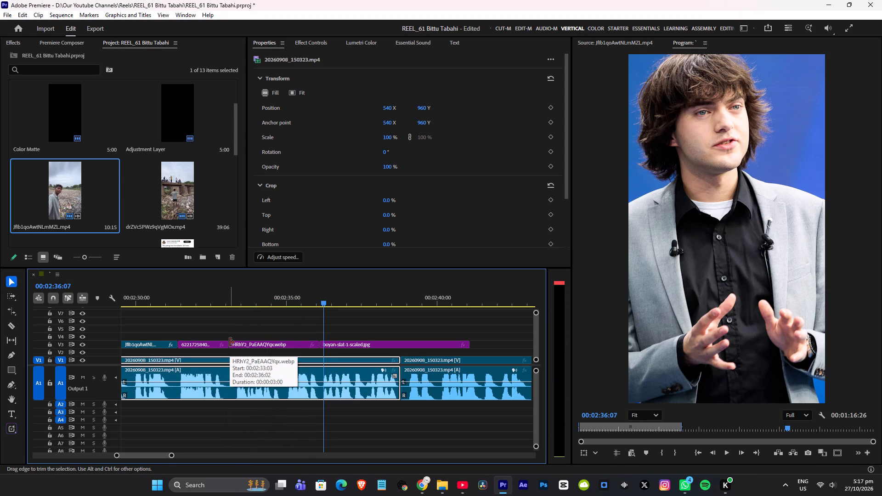
Enlarge the tweet image on V3 at 00:02:31:27 with a uniform scale of 120.
left_click(194, 299)
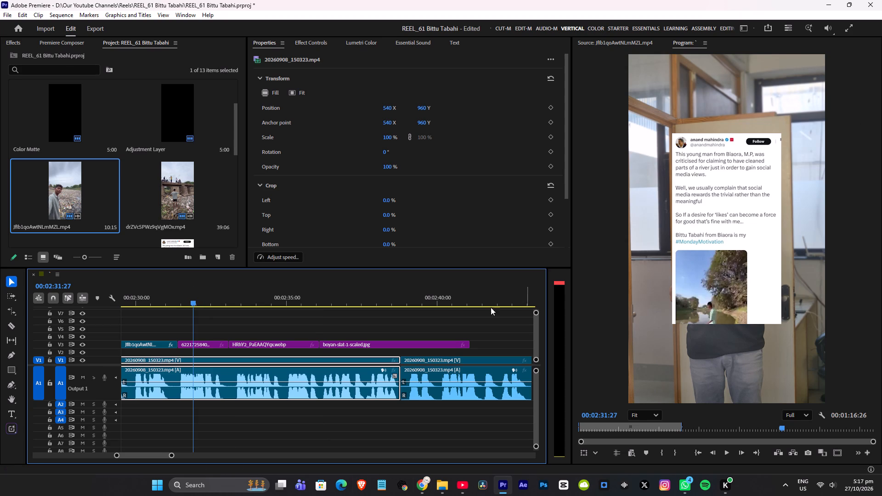
left_click(209, 343)
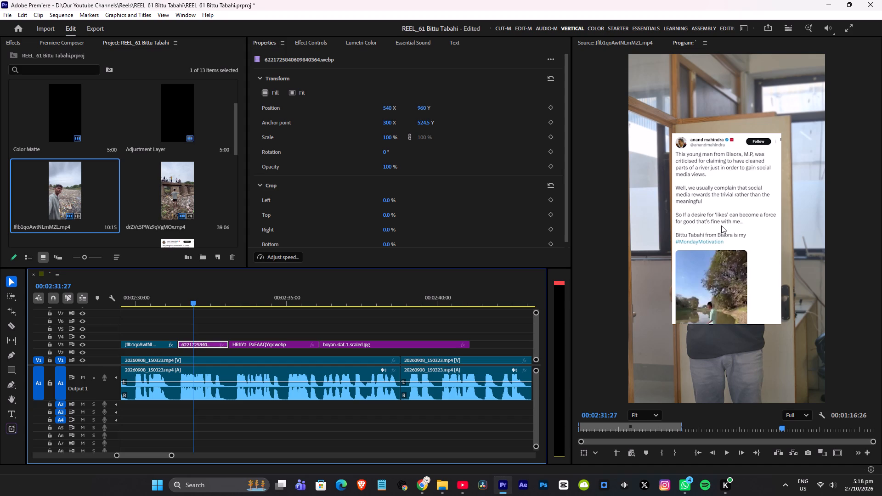
left_click(721, 205)
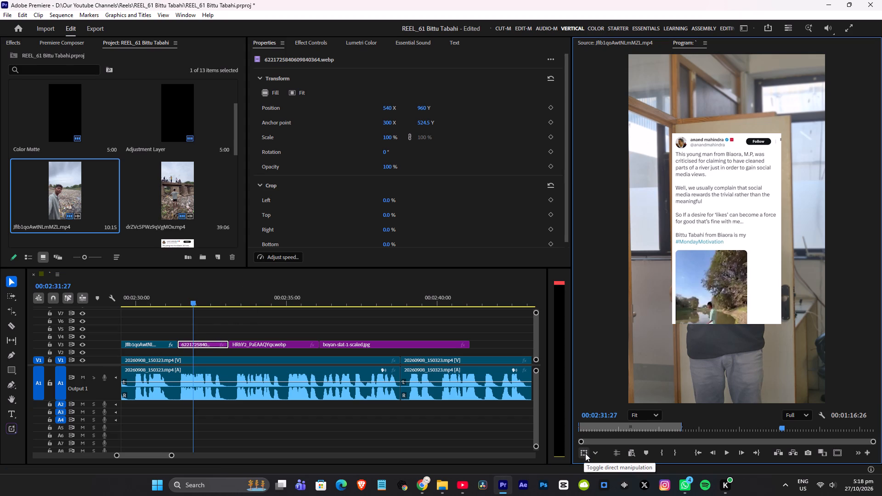
left_click(308, 42)
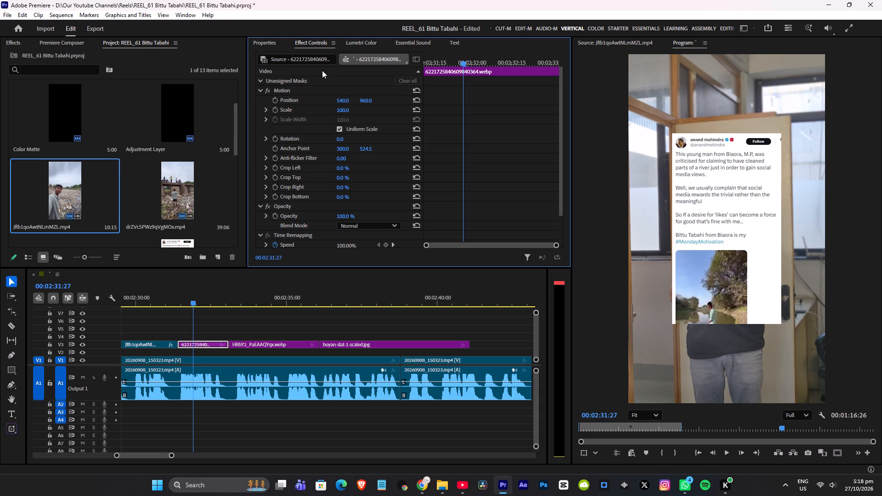
left_click_drag(343, 111, 358, 109)
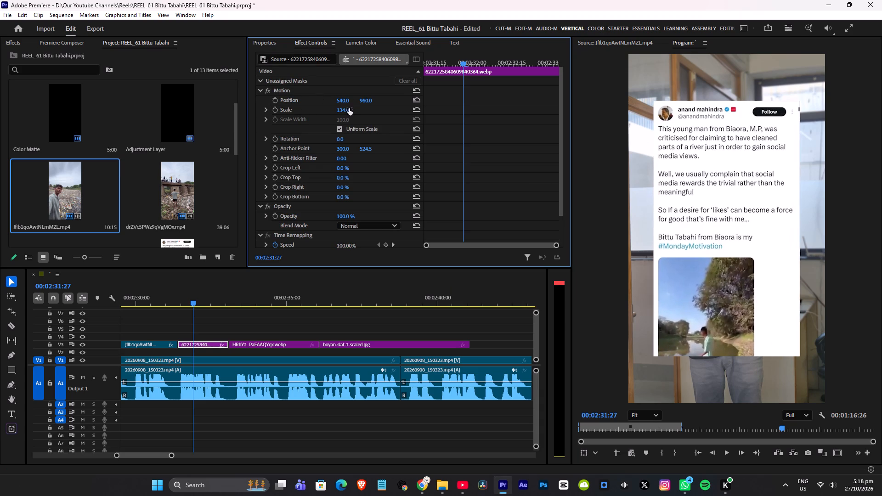
key("ctrl+z")
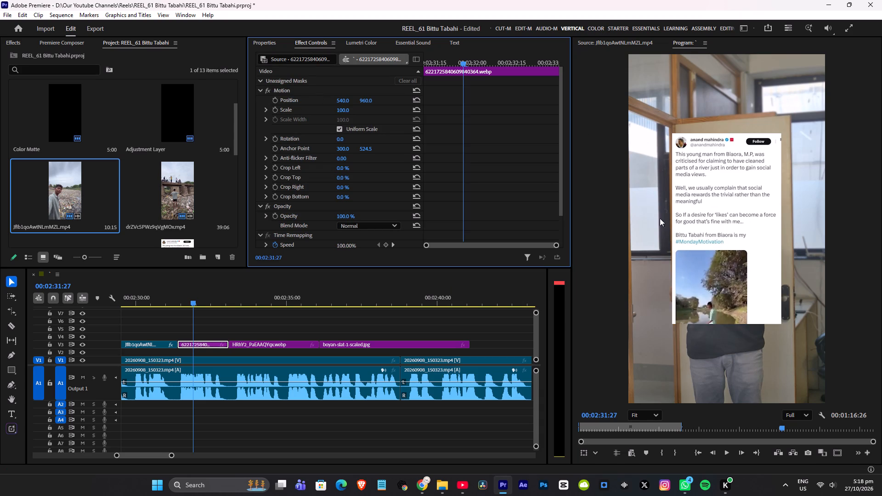
left_click(587, 453)
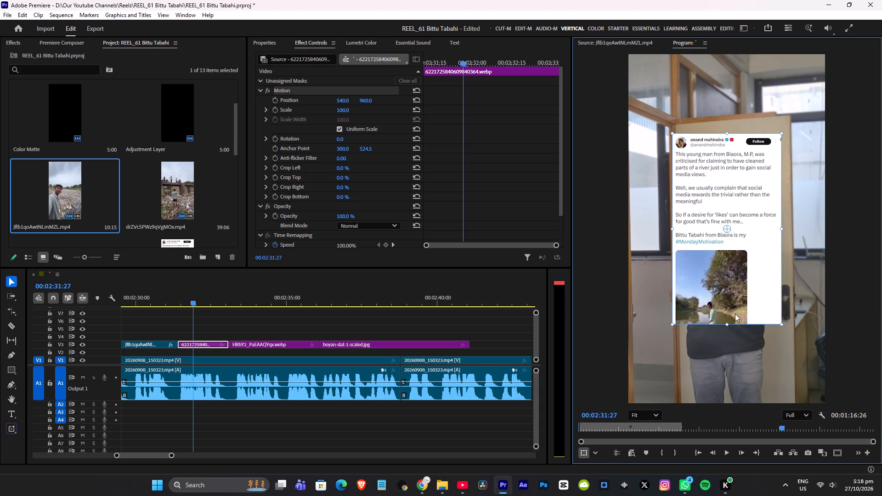
left_click_drag(726, 324, 729, 330)
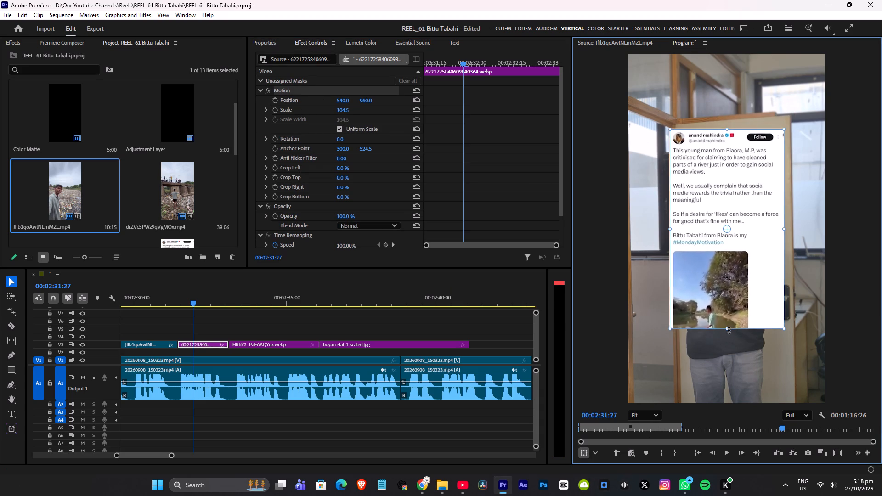
left_click_drag(729, 330, 735, 344)
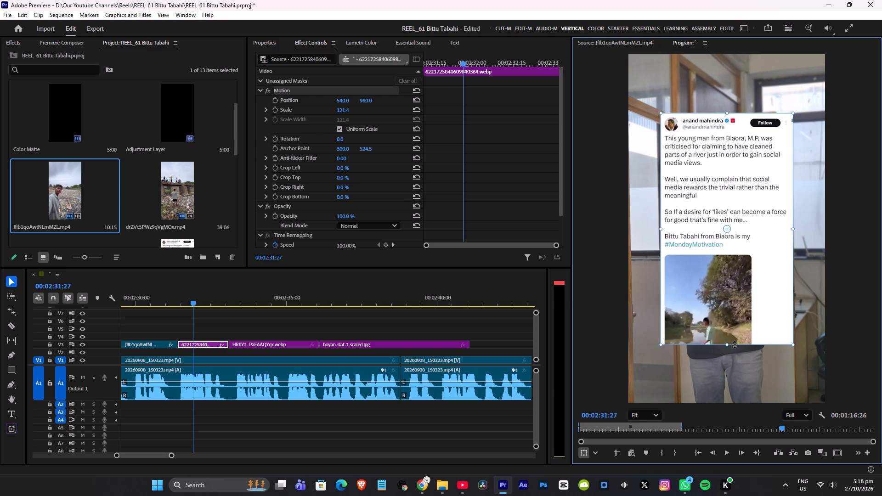
left_click_drag(735, 344, 732, 343)
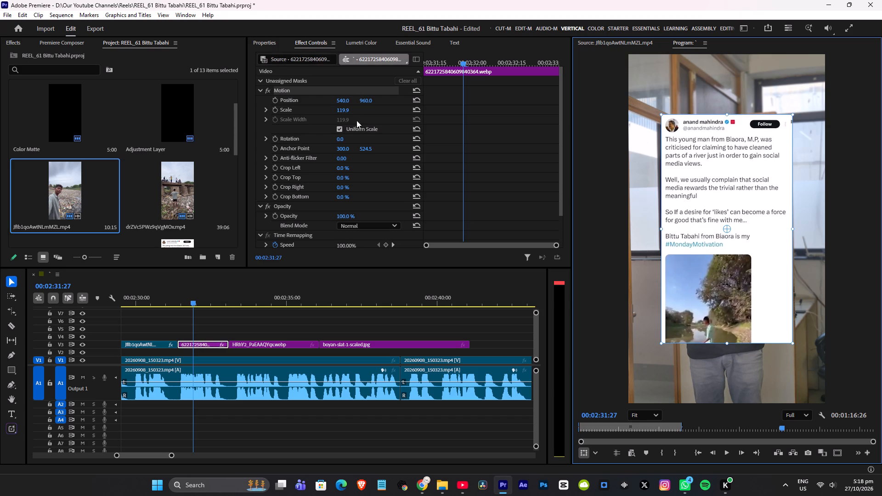
left_click(729, 343)
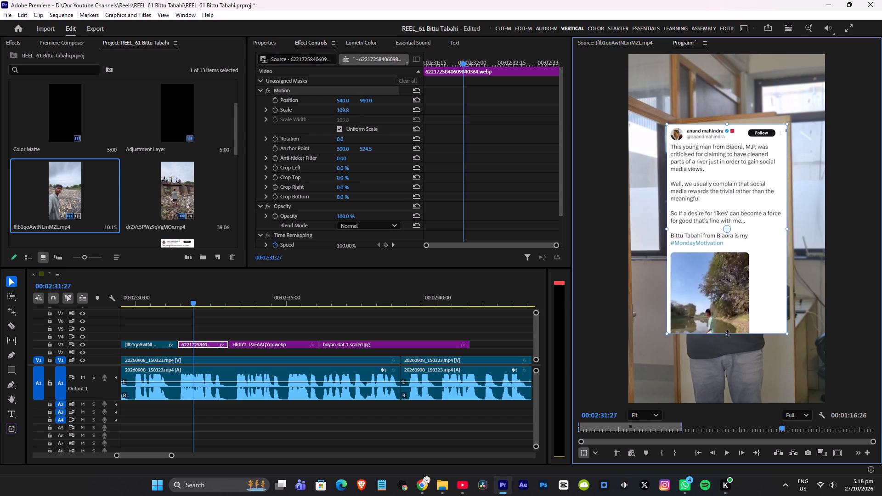
left_click(341, 111)
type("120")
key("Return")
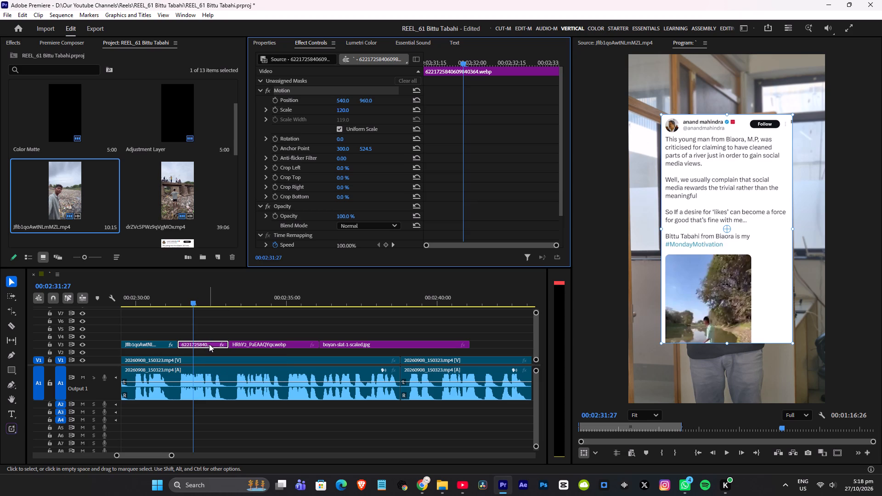
Duplicate the tweet image clip from V3 onto V2 directly beneath it, keeping the same start time.
left_click_drag(209, 344, 232, 422, "alt")
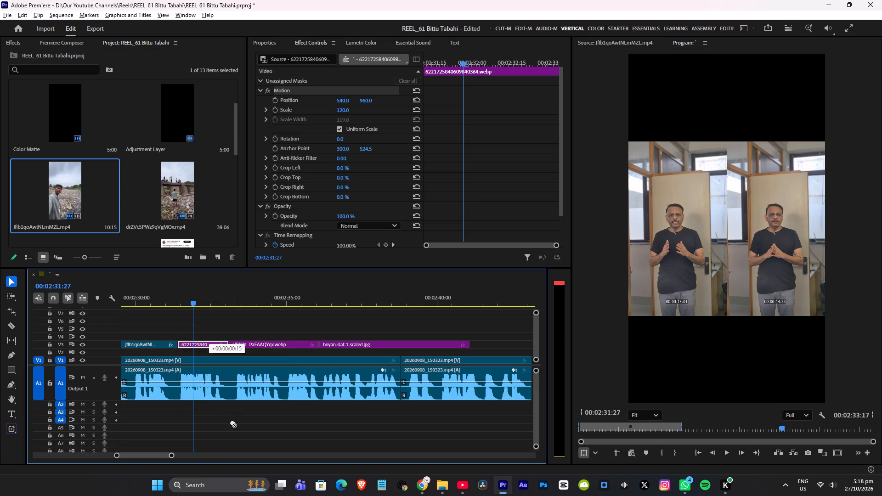
left_click_drag(232, 422, 212, 387, "alt")
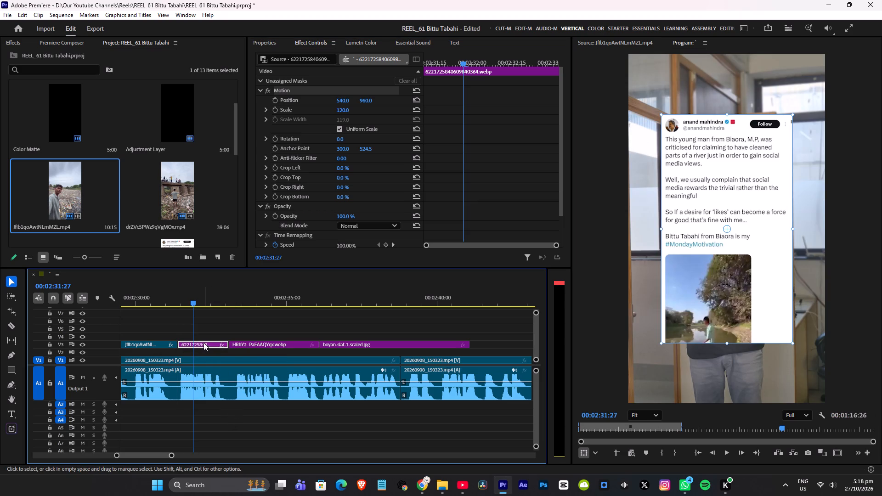
left_click_drag(204, 343, 204, 349)
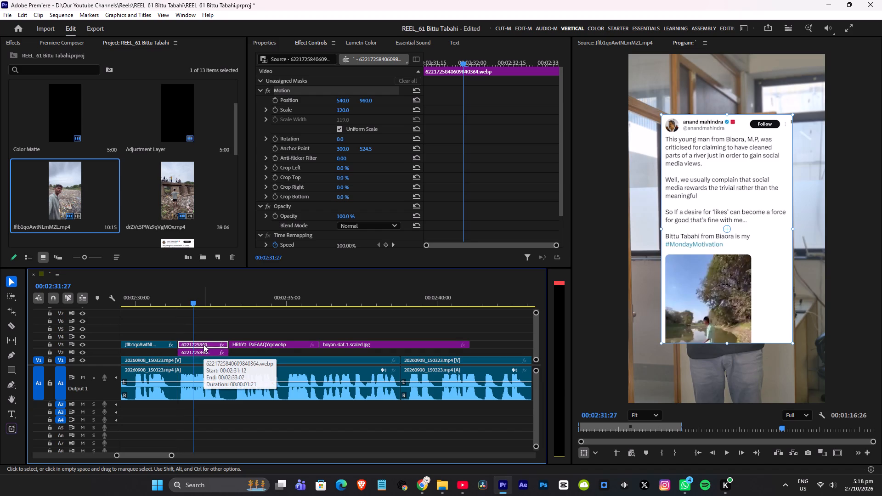
Enlarge the tweet copy on V2 to a uniform scale of 249 so it fills the frame behind the V3 tweet.
left_click(201, 352)
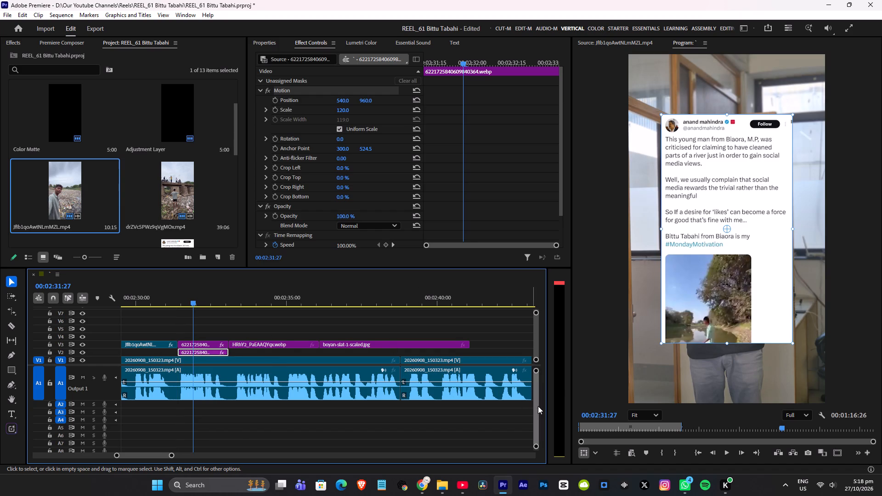
left_click(323, 107)
left_click(345, 107)
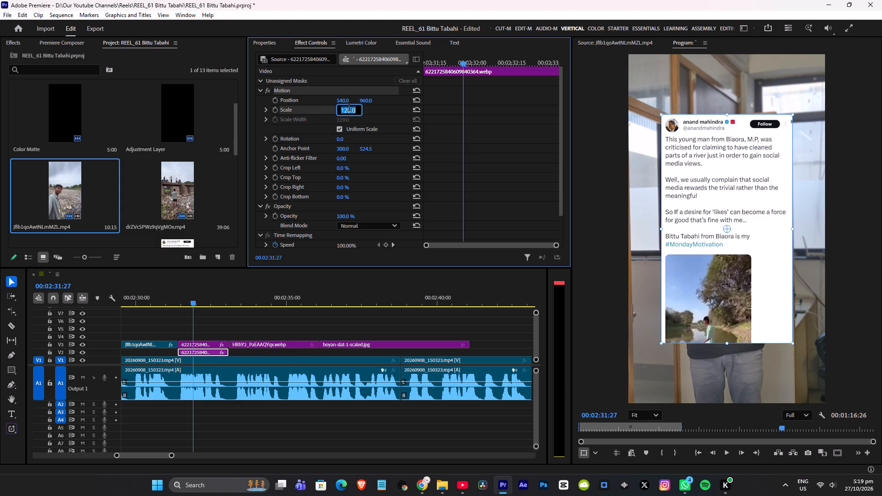
scroll(349, 108, "down", 1)
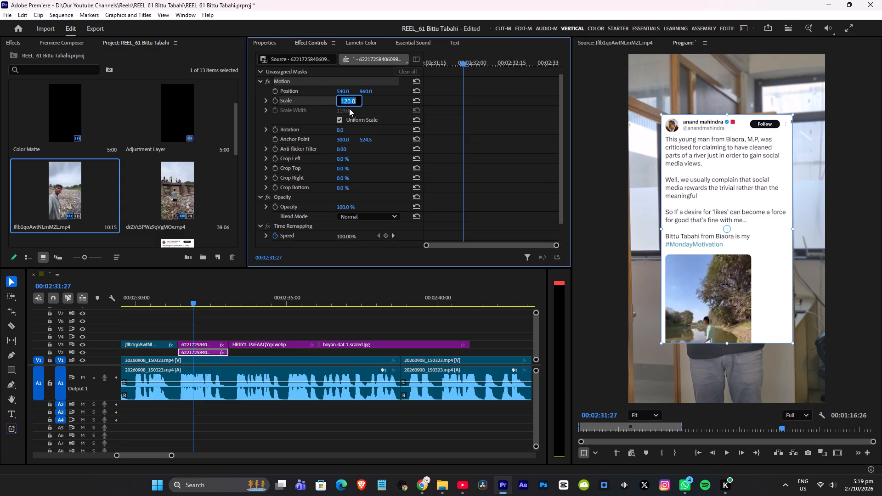
left_click(433, 96)
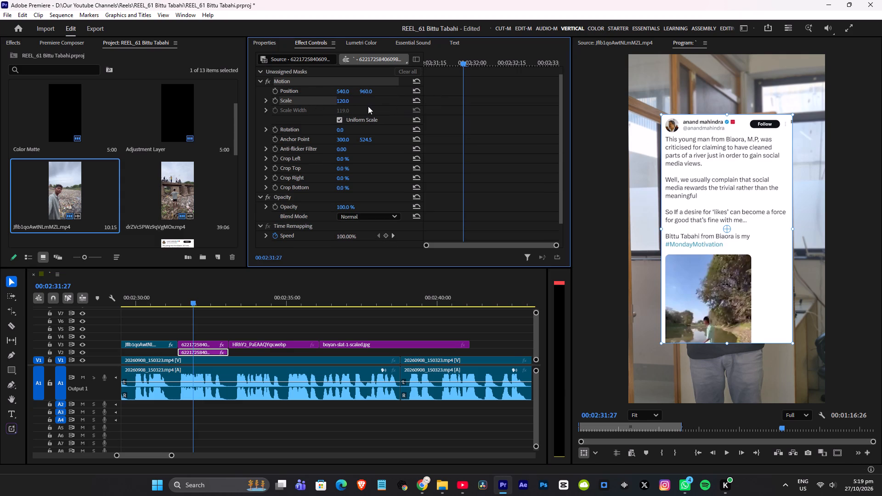
left_click(345, 103)
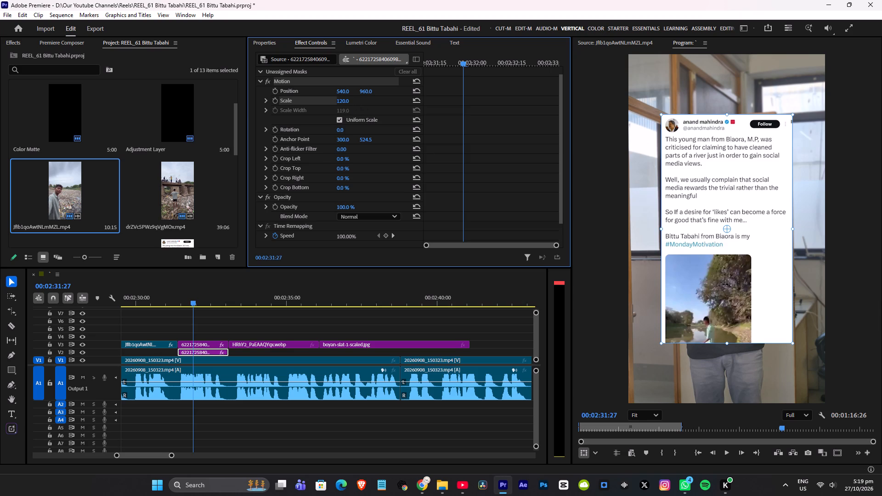
left_click(349, 99)
left_click(399, 108)
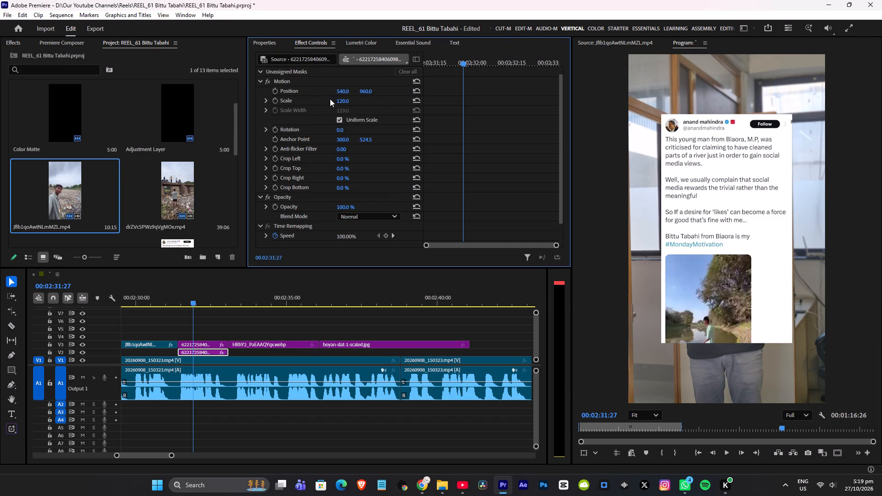
left_click_drag(340, 101, 348, 101)
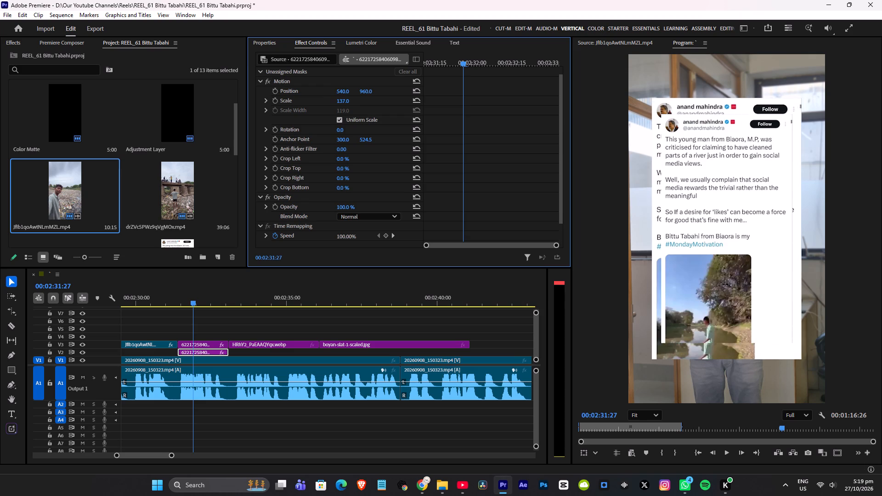
left_click_drag(348, 101, 381, 94)
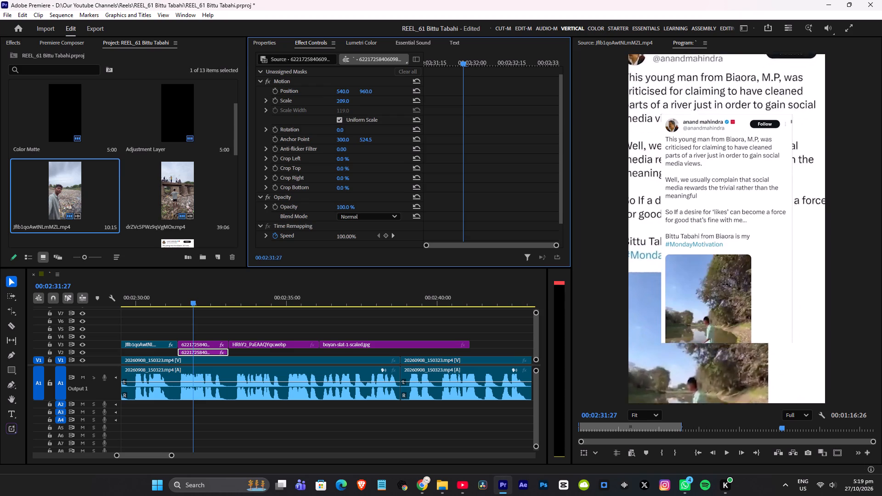
left_click_drag(381, 94, 364, 99)
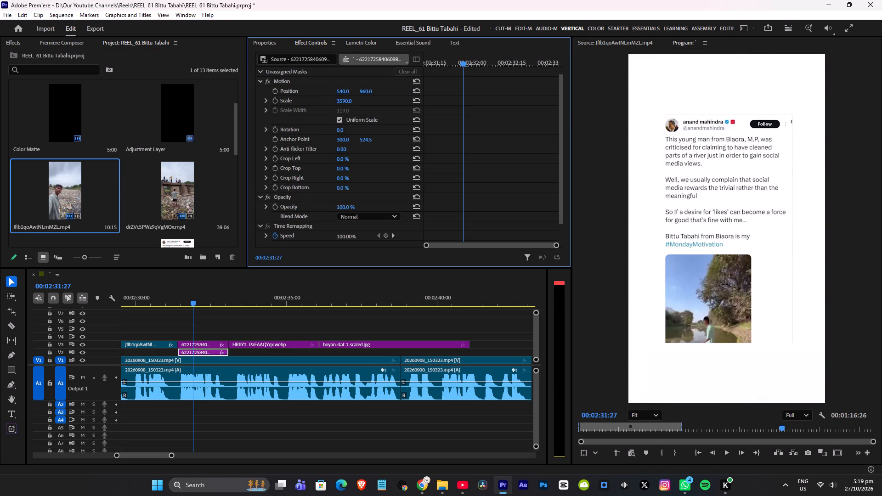
left_click_drag(364, 99, 317, 102)
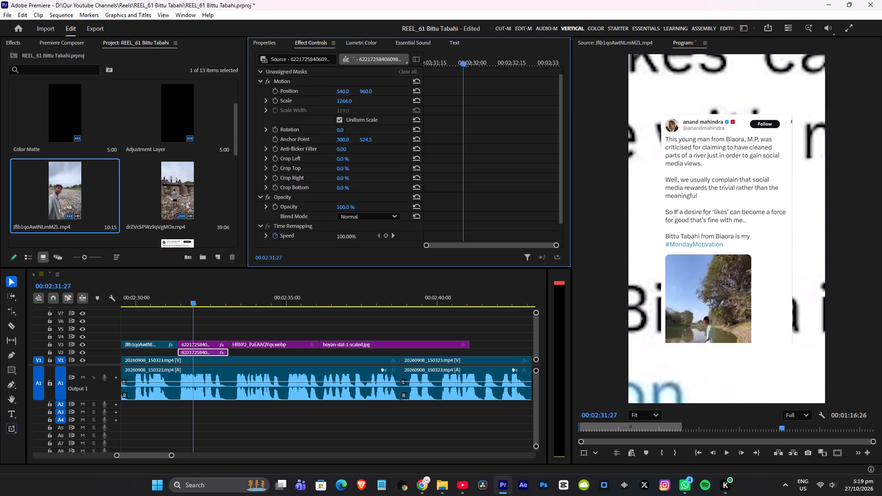
left_click_drag(317, 102, 213, 113)
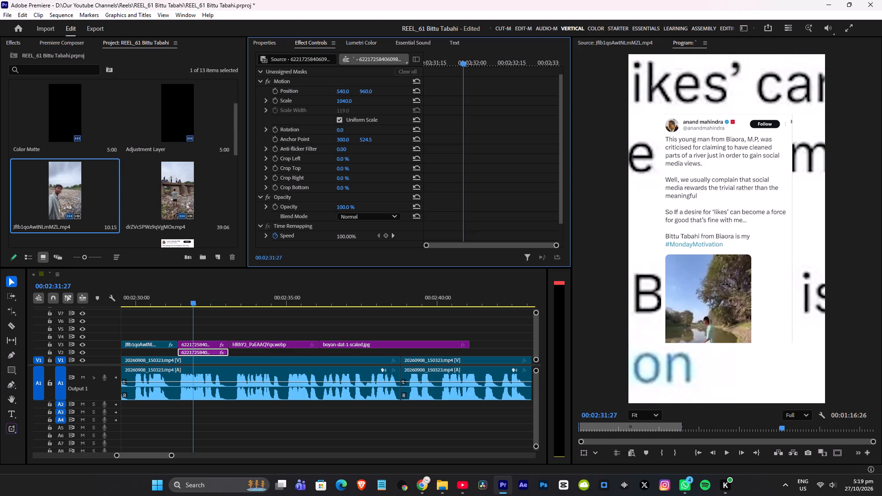
left_click_drag(213, 113, 214, 114)
left_click_drag(214, 114, 188, 122)
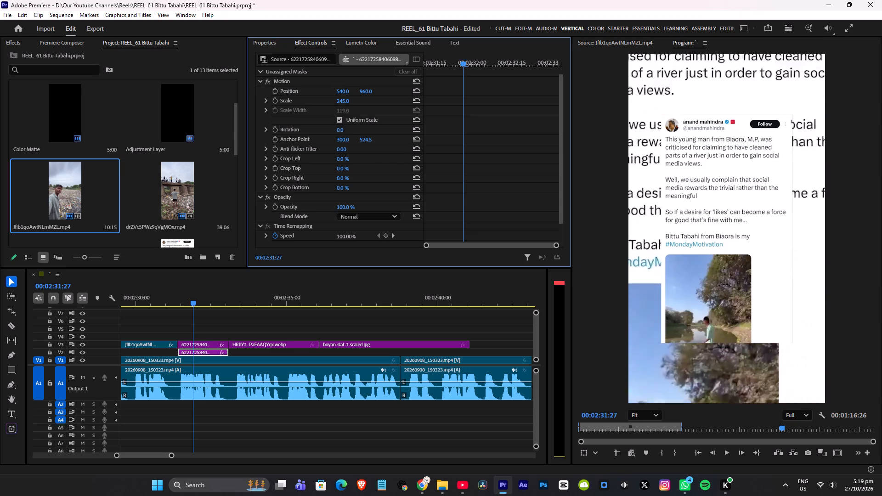
left_click_drag(188, 122, 143, 143)
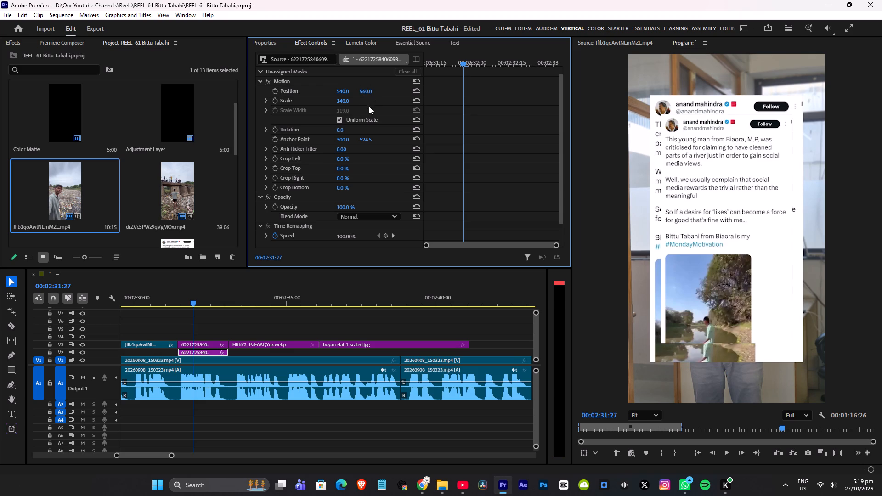
left_click_drag(352, 101, 356, 101)
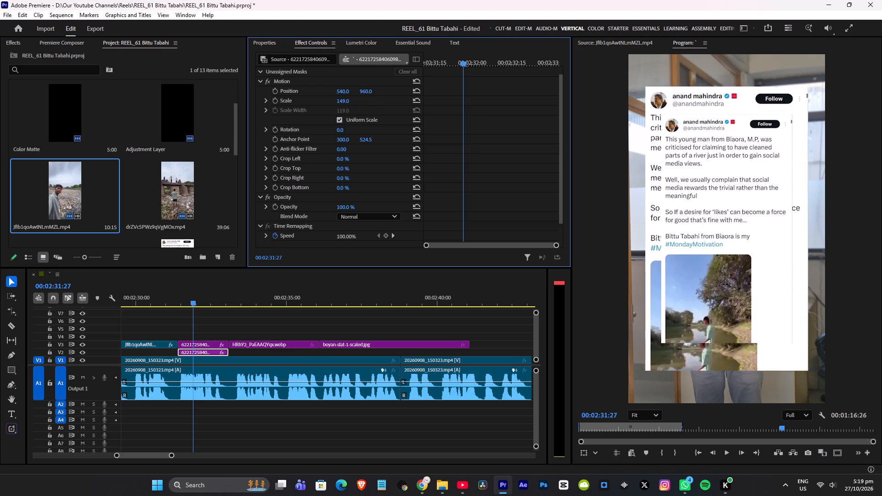
left_click_drag(356, 101, 379, 96)
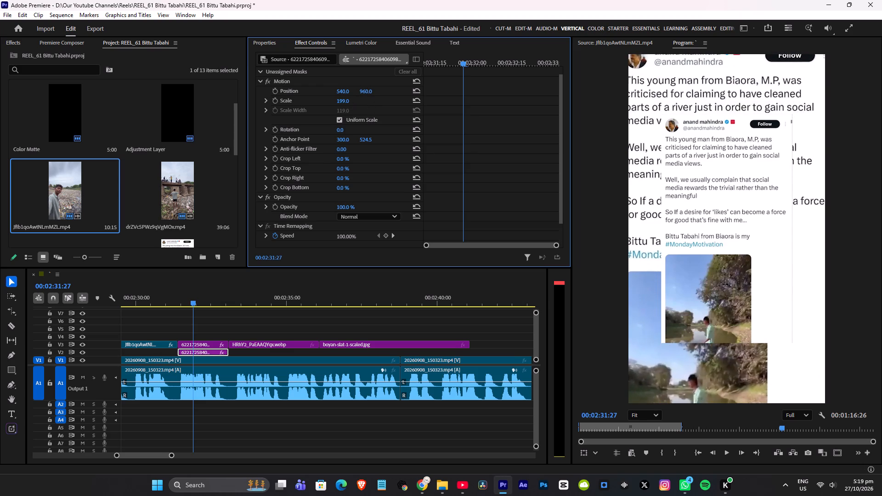
left_click_drag(379, 96, 401, 90)
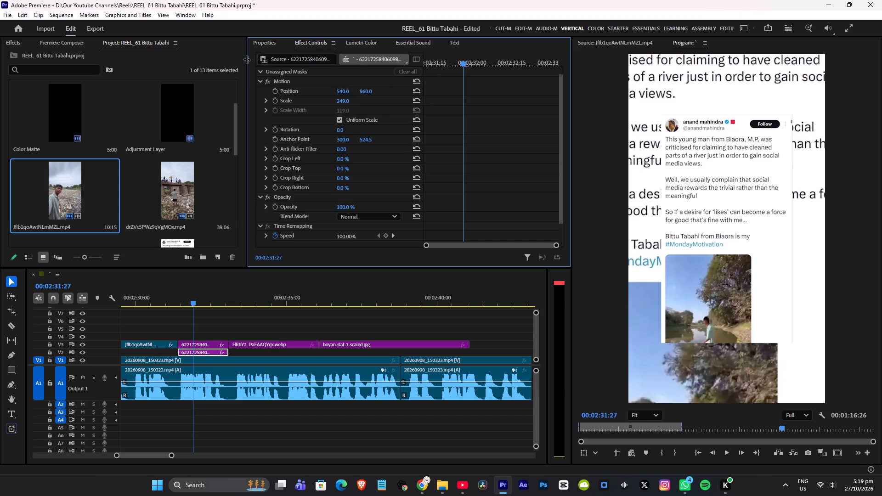
Find the Gaussian Blur effect by searching for blur and apply it to the tweet copy on V2.
left_click(7, 43)
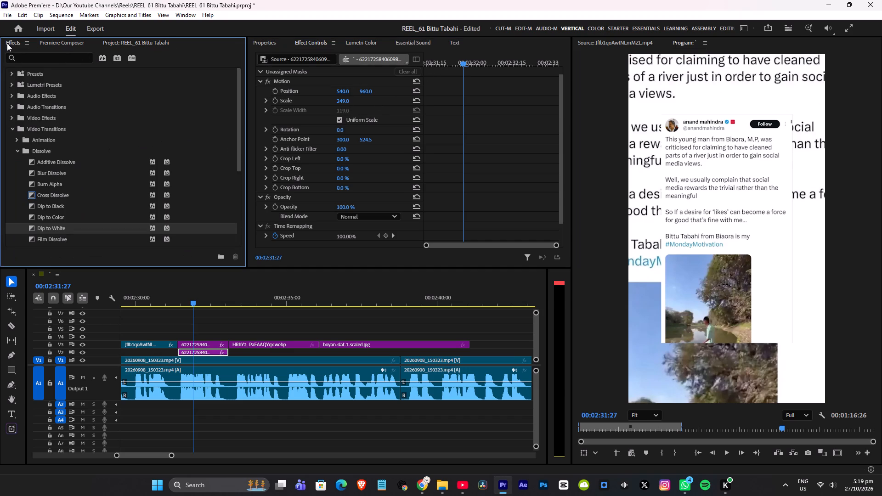
left_click(36, 57)
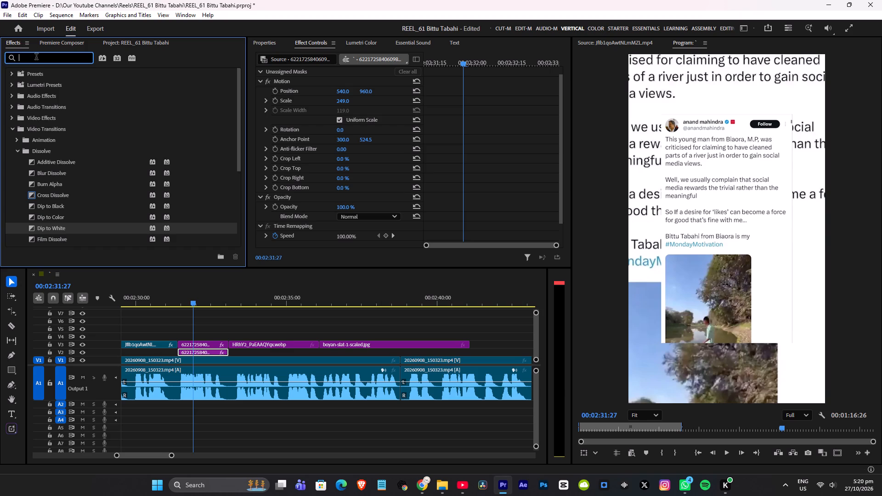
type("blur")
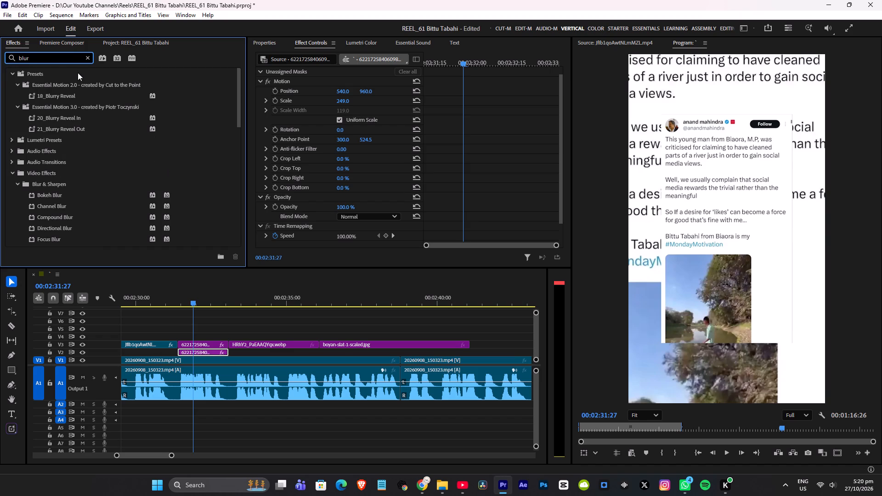
scroll(80, 160, "down", 1)
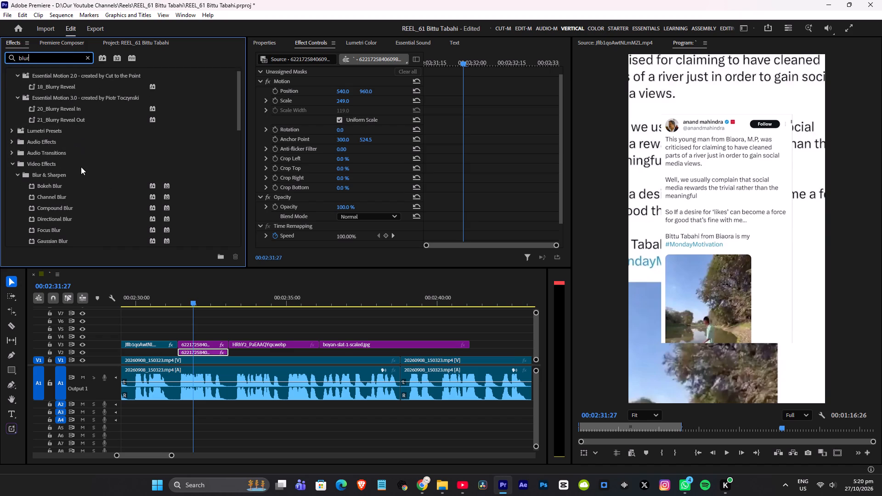
scroll(81, 167, "down", 1)
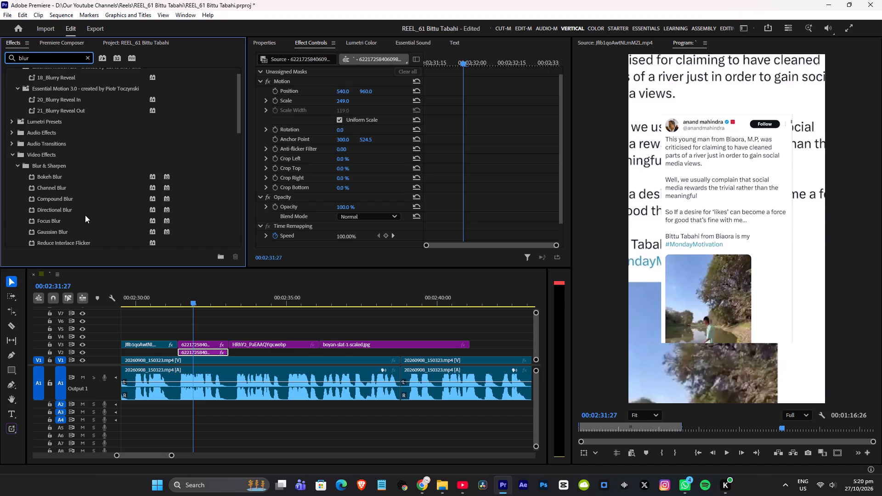
left_click(68, 231)
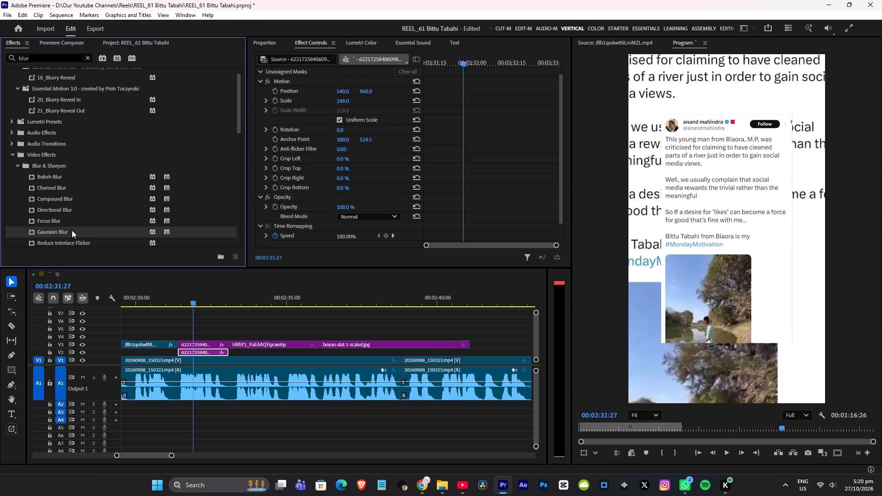
left_click_drag(70, 227, 68, 218)
left_click_drag(65, 208, 67, 216)
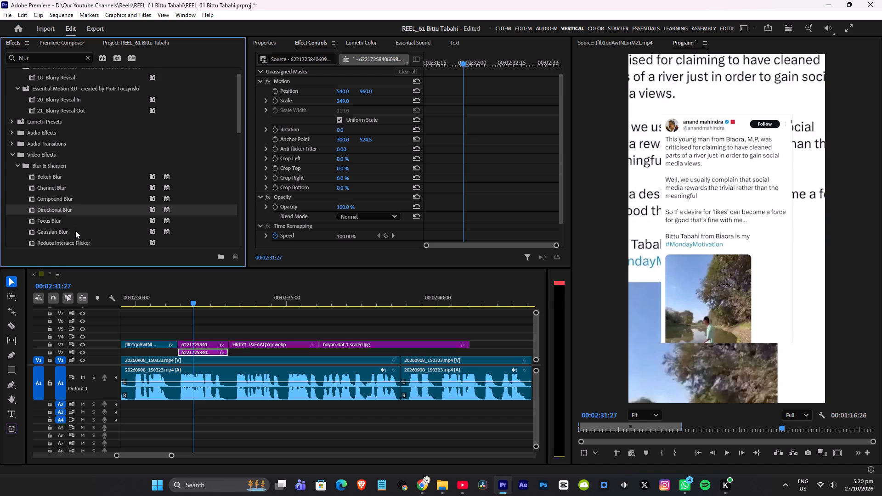
left_click(75, 231)
left_click_drag(75, 232, 71, 230)
left_click_drag(65, 224, 69, 233)
left_click(70, 237)
scroll(287, 202, "down", 3)
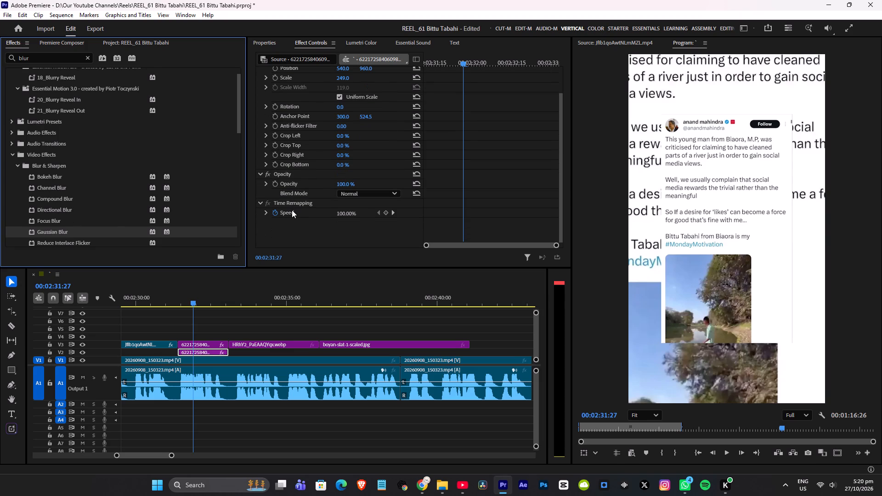
scroll(292, 210, "up", 2)
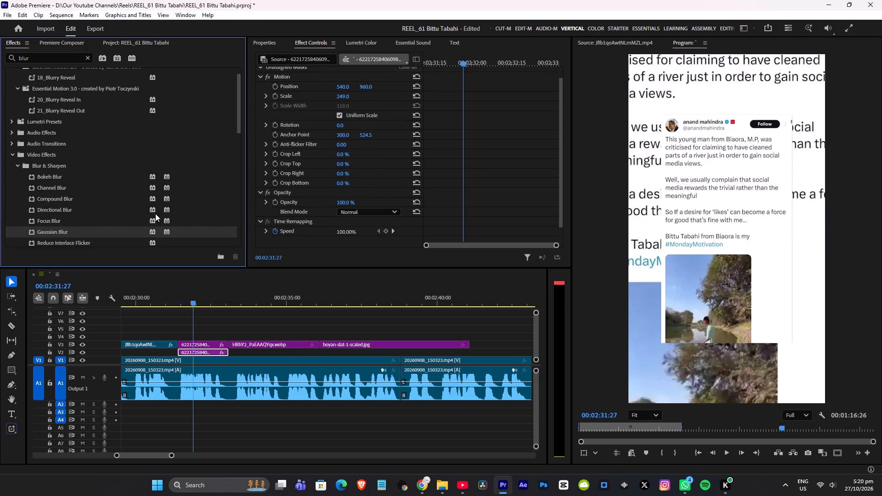
left_click_drag(109, 231, 109, 236)
left_click(109, 236)
double_click(137, 229)
scroll(330, 202, "down", 2)
scroll(330, 202, "up", 1)
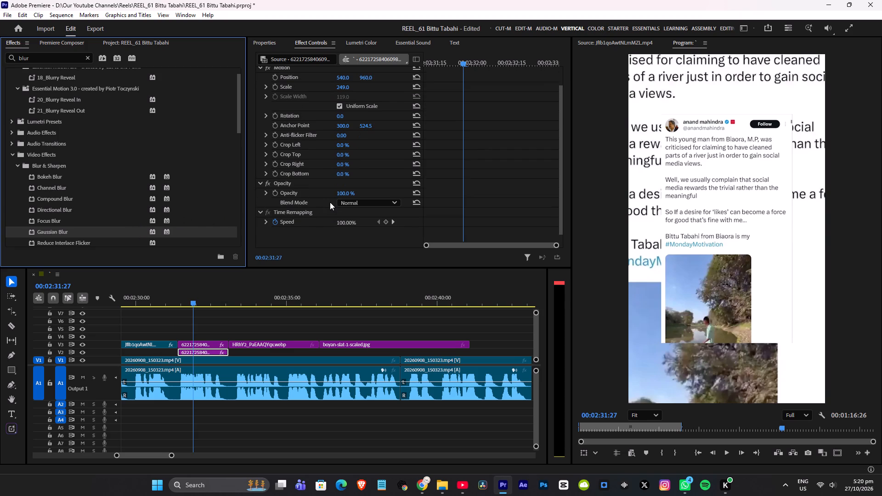
scroll(330, 202, "up", 1)
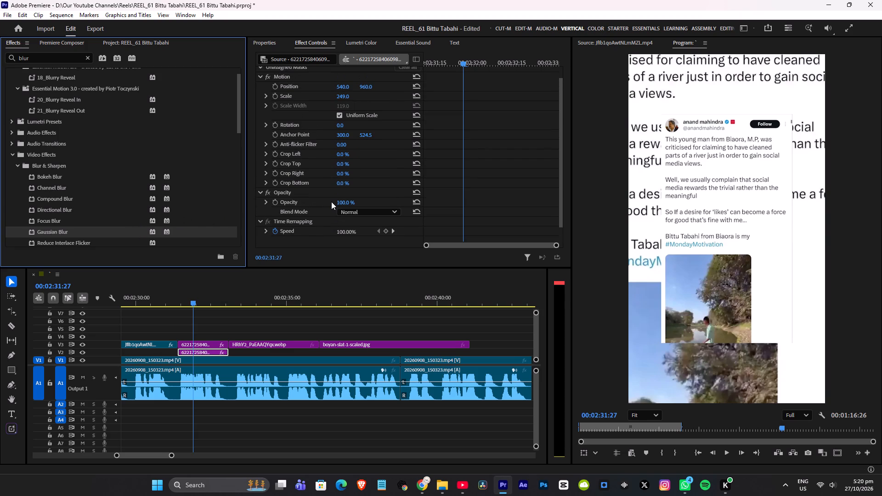
left_click(48, 233)
left_click_drag(47, 234, 50, 253)
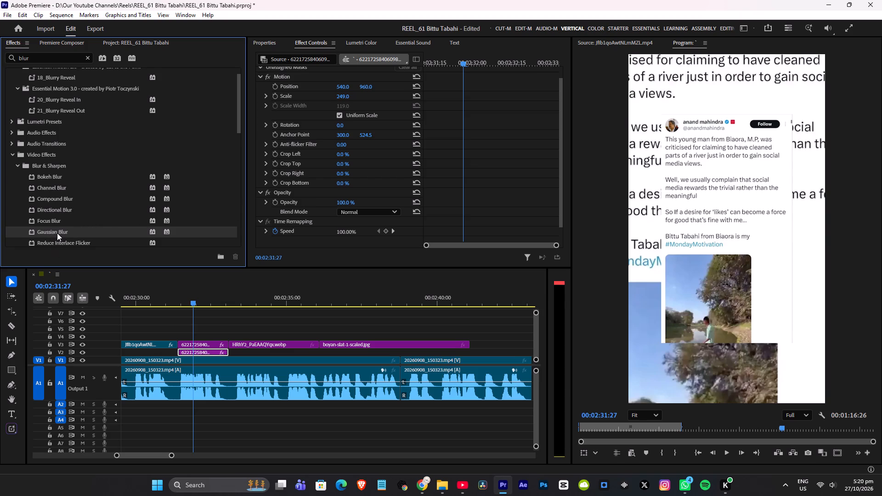
double_click(57, 233)
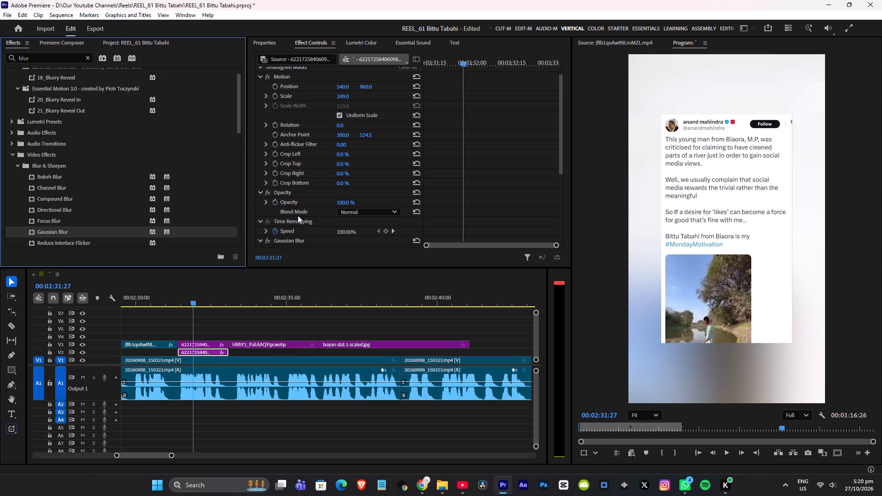
Lower the Gaussian Blur amount on the V2 tweet copy, trying 10 first and settling on 5.
scroll(298, 215, "down", 1)
scroll(298, 215, "up", 7)
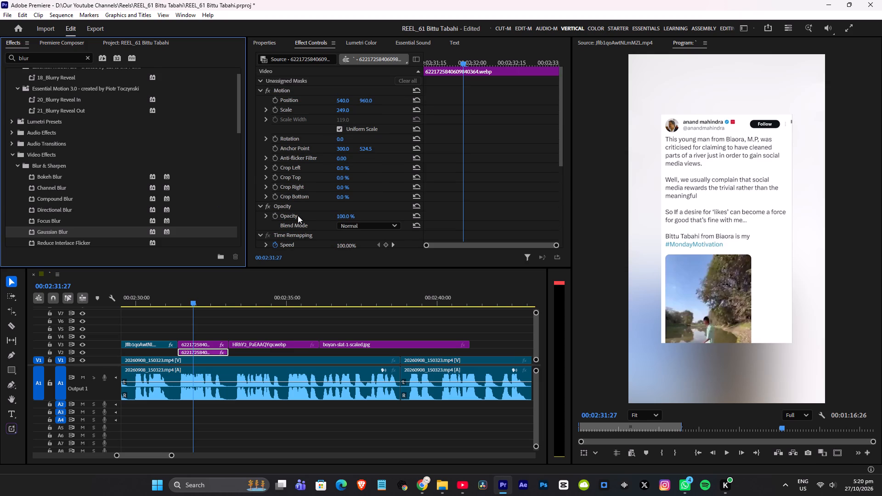
scroll(298, 215, "up", 5)
scroll(301, 219, "down", 9)
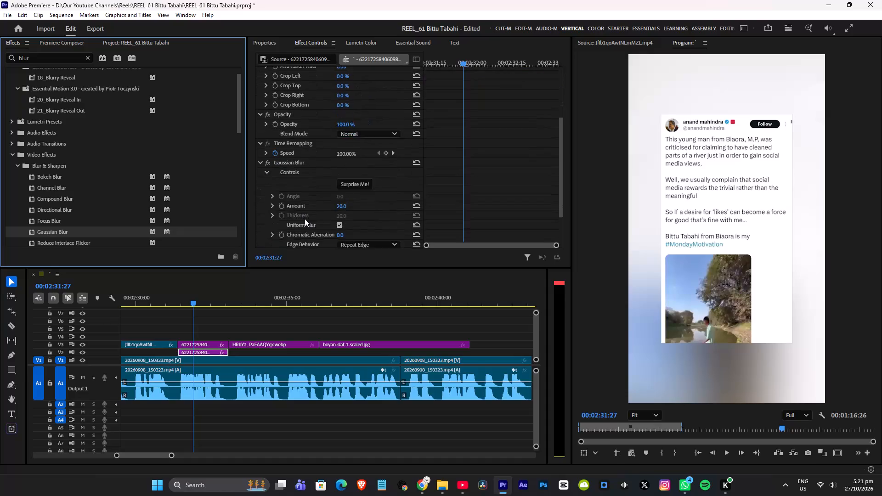
scroll(305, 219, "down", 11)
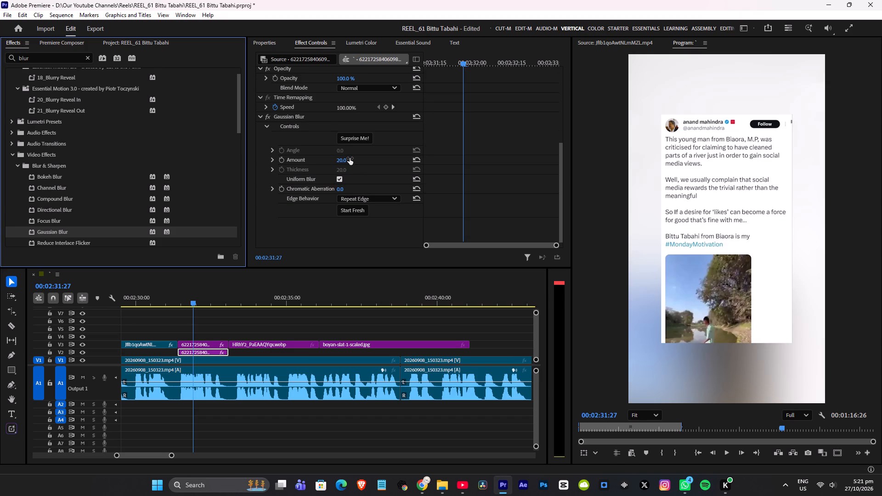
left_click(350, 158)
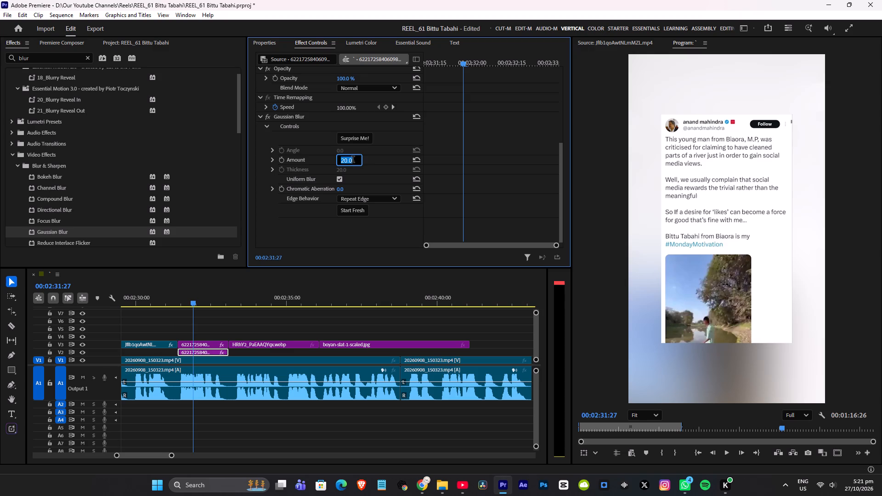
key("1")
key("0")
key("Return")
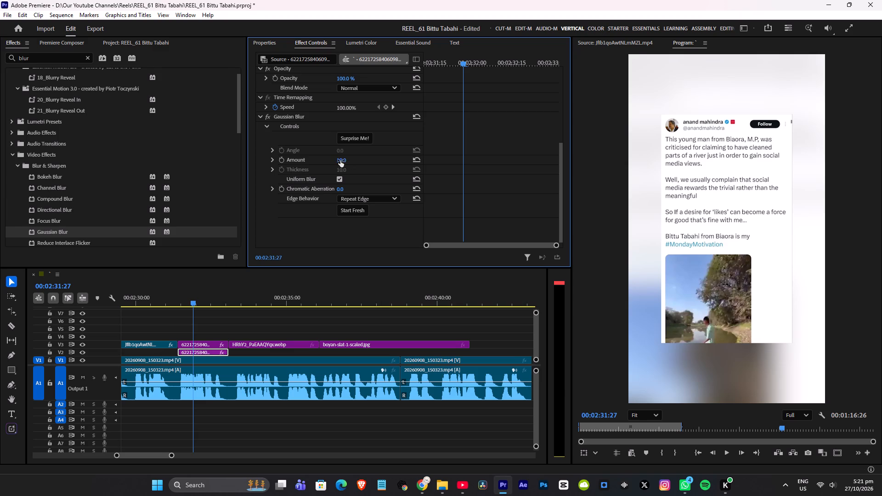
left_click(342, 158)
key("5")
key("Return")
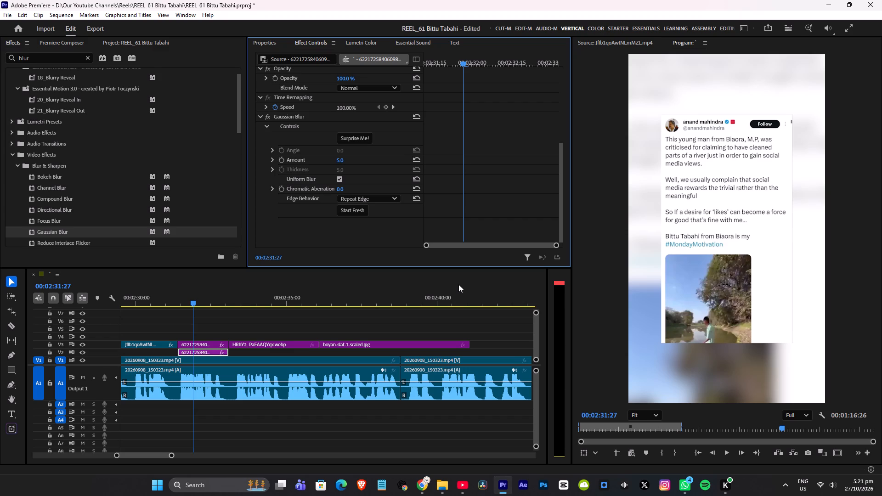
Darken the blurred tweet copy on V2 by lowering its Lumetri Color exposure to -2.0.
left_click(357, 40)
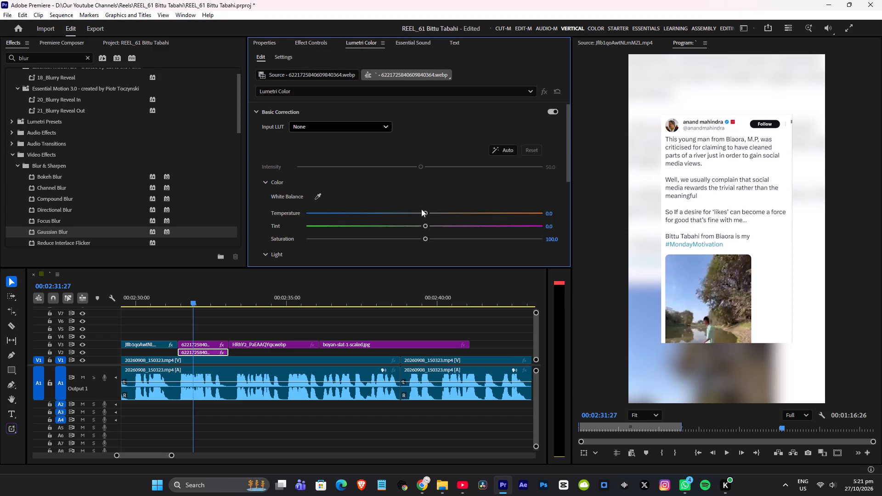
scroll(429, 182, "down", 9)
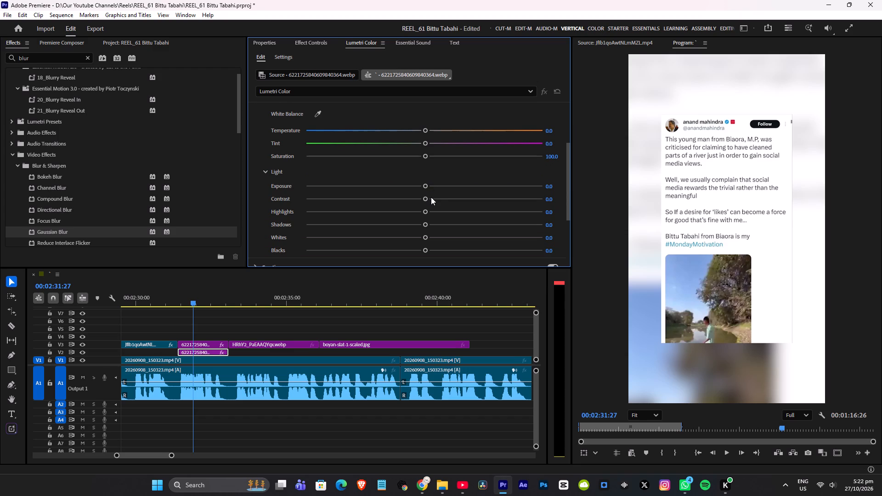
left_click_drag(427, 185, 420, 190)
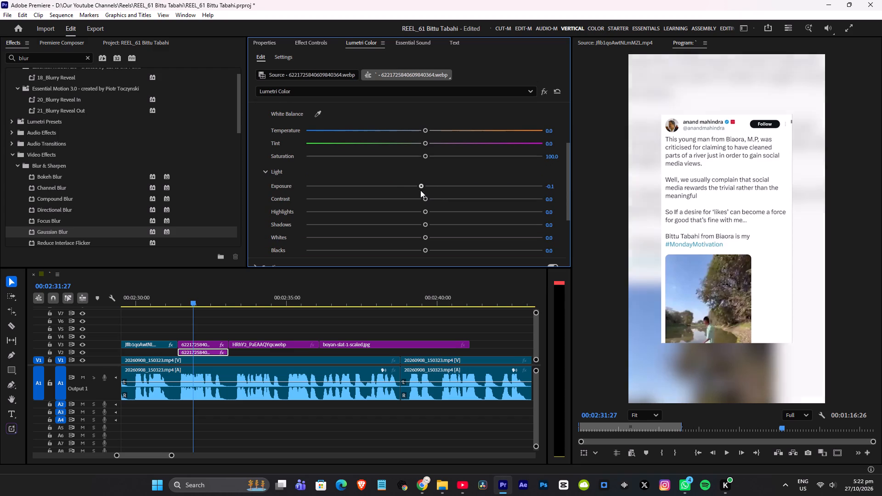
left_click_drag(420, 190, 386, 197)
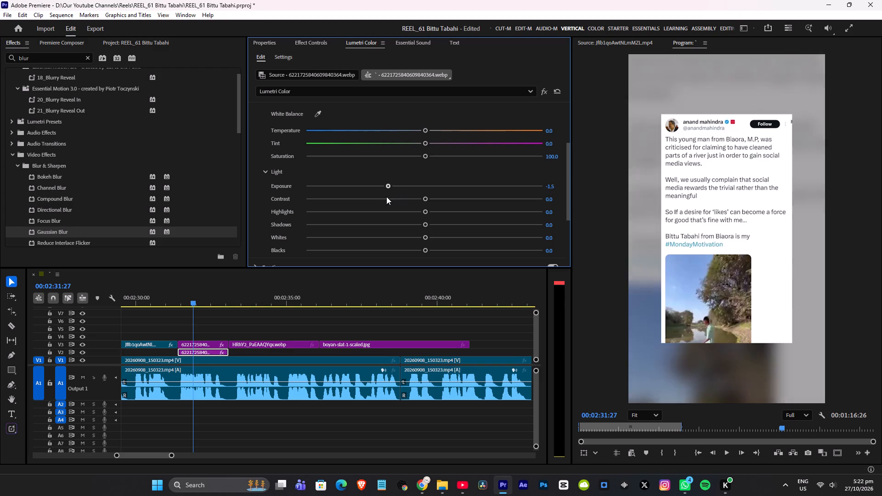
left_click_drag(386, 197, 377, 198)
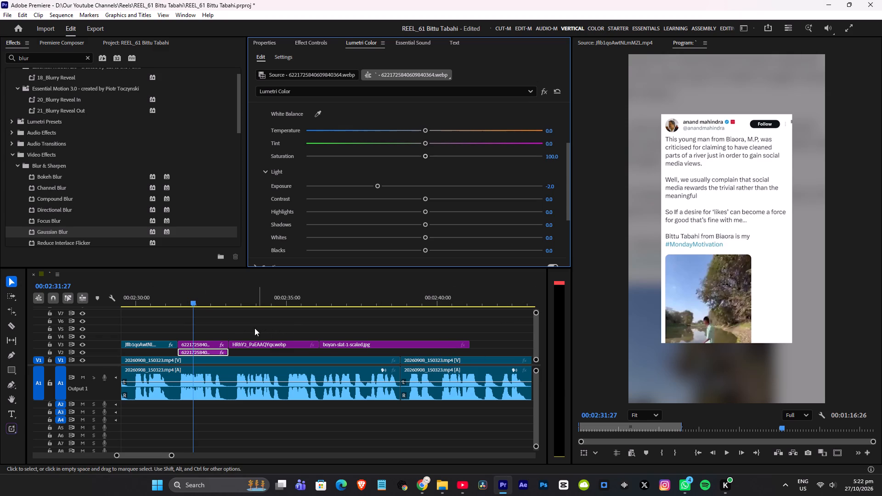
Play back the section from about 00:02:30 to 00:02:34 to review the tweet over its blurred, darkened background.
scroll(241, 330, "down", 3, "alt")
scroll(246, 331, "up", 4, "alt")
scroll(247, 331, "down", 5, "alt")
scroll(266, 349, "up", 6)
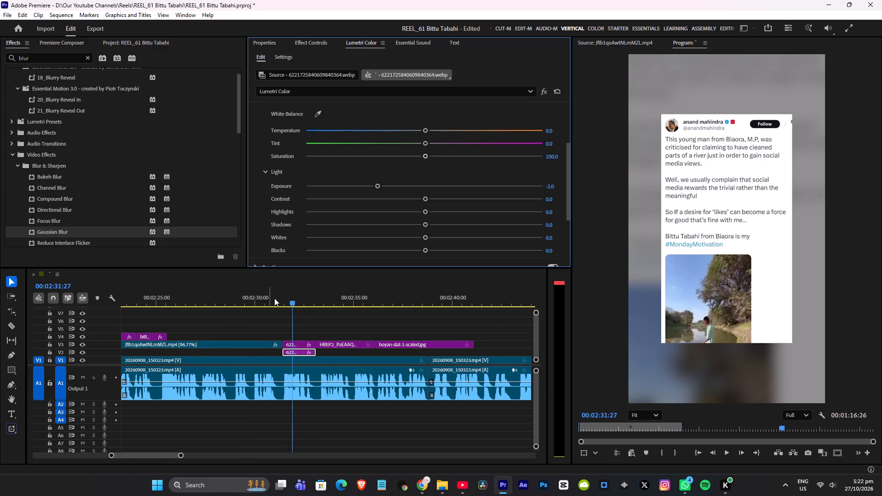
left_click(261, 298)
scroll(317, 321, "up", 3, "alt")
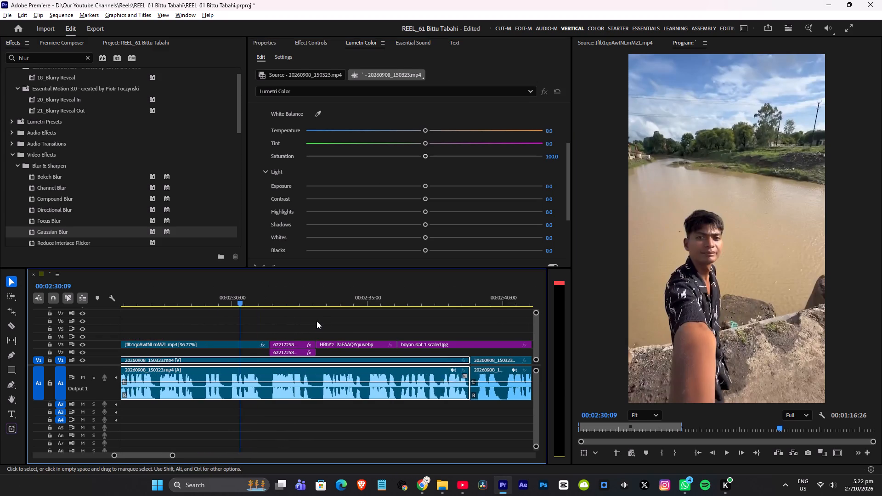
scroll(317, 321, "up", 1, "alt")
left_click(246, 300)
left_click(260, 317)
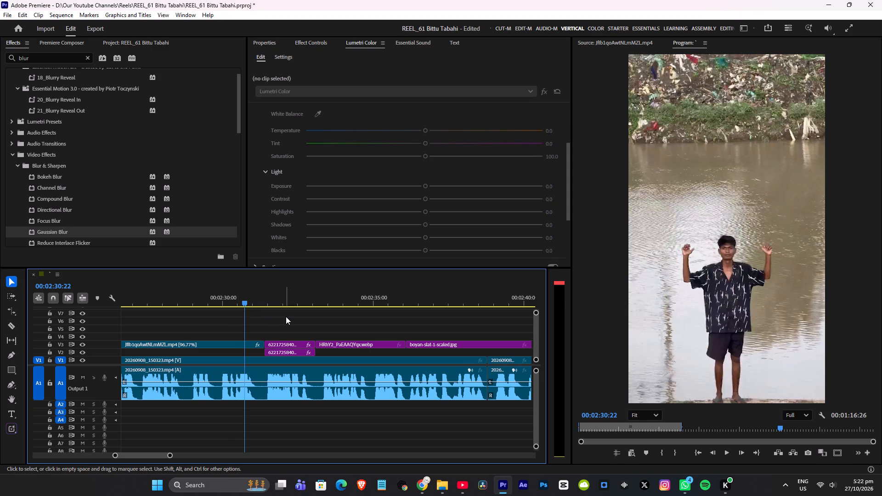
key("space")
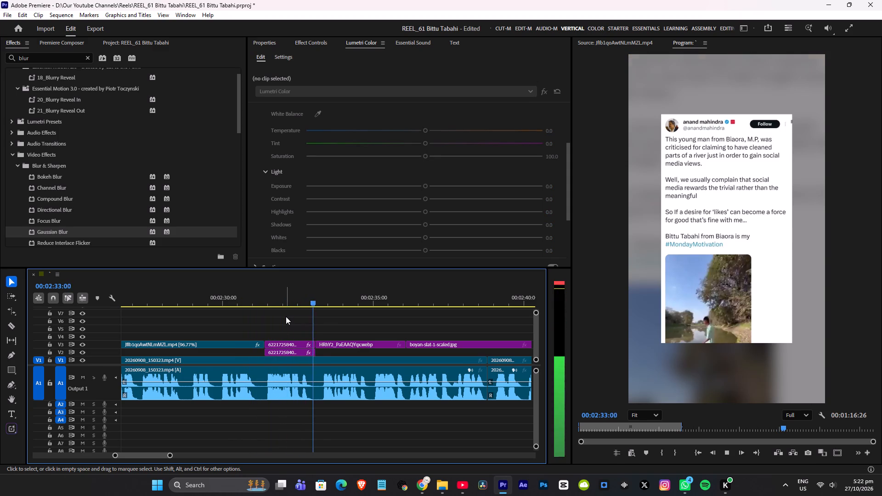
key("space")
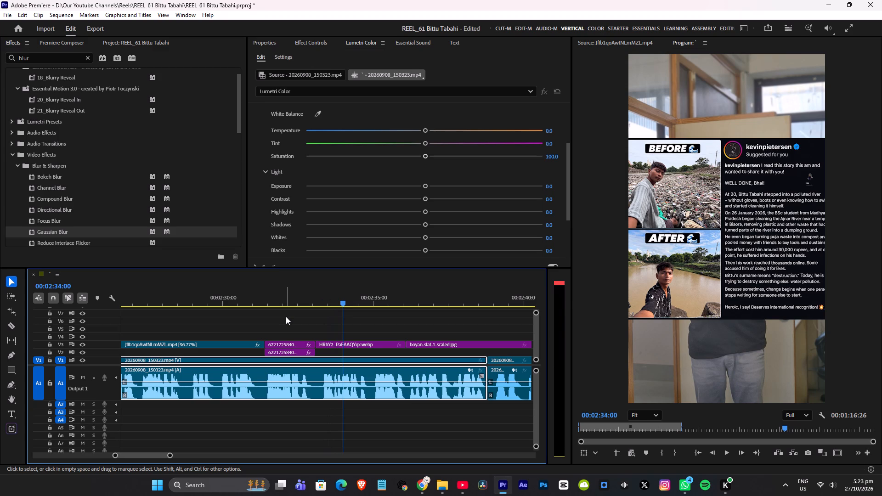
Scale the kevinpietersen before/after post image on V3 down to fit the frame width.
left_click(369, 344)
key("F1")
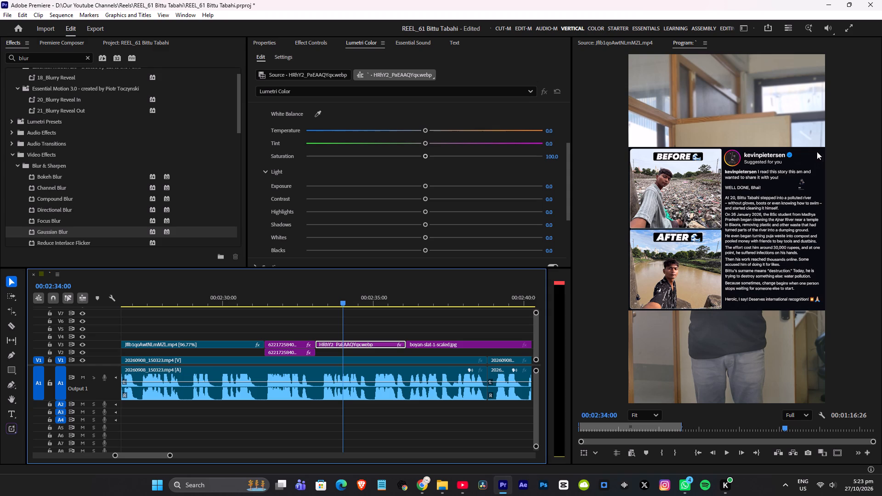
left_click(363, 320)
left_click(353, 345)
left_click(364, 330)
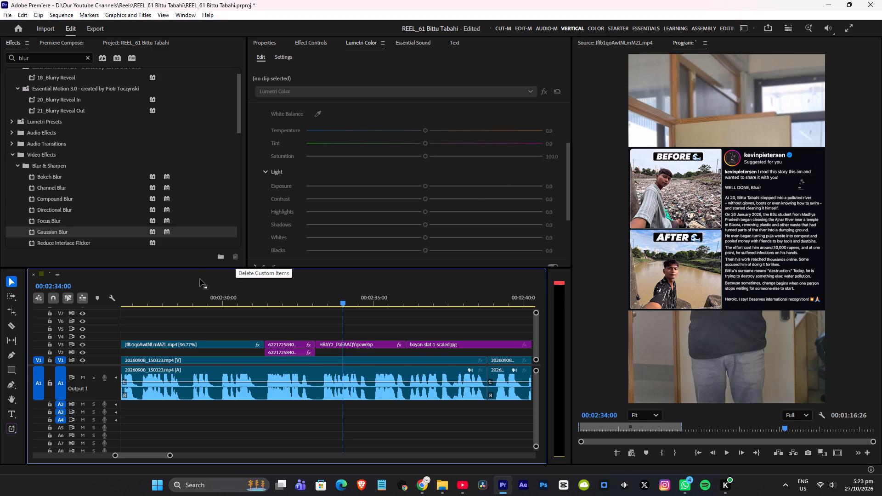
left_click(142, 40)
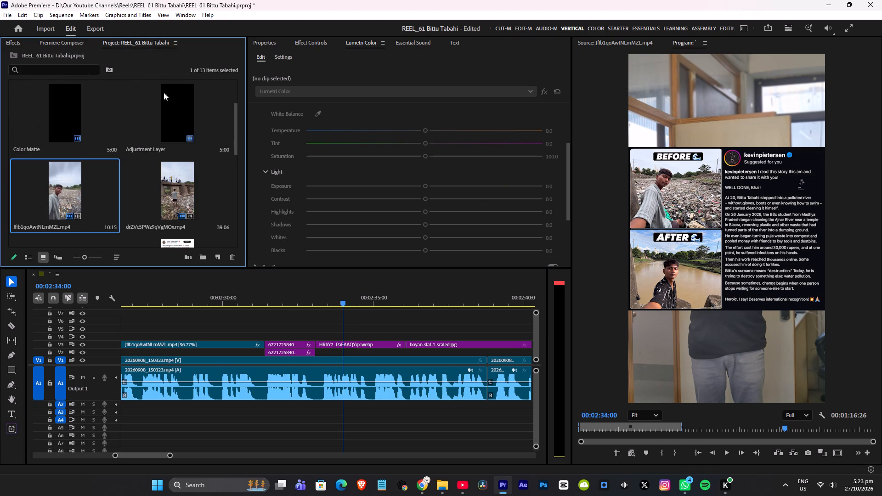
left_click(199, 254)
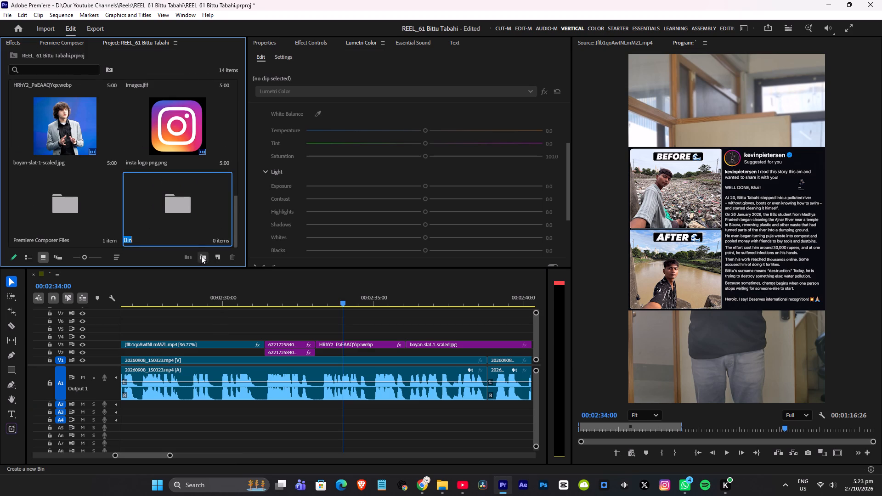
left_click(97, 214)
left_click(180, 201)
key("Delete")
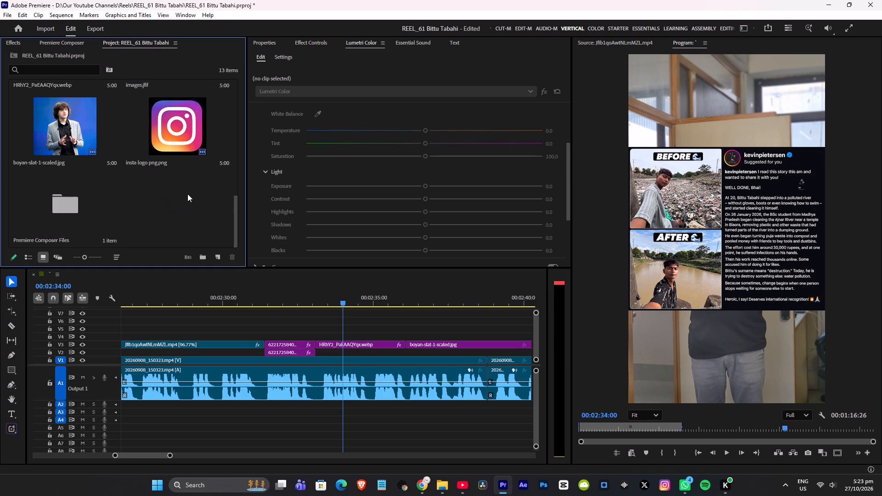
Create a 1080 x 1920 color matte at 30 fps in colour 090A11, sampled from the post image's dark background, keeping the name Color Matte.
left_click(217, 259)
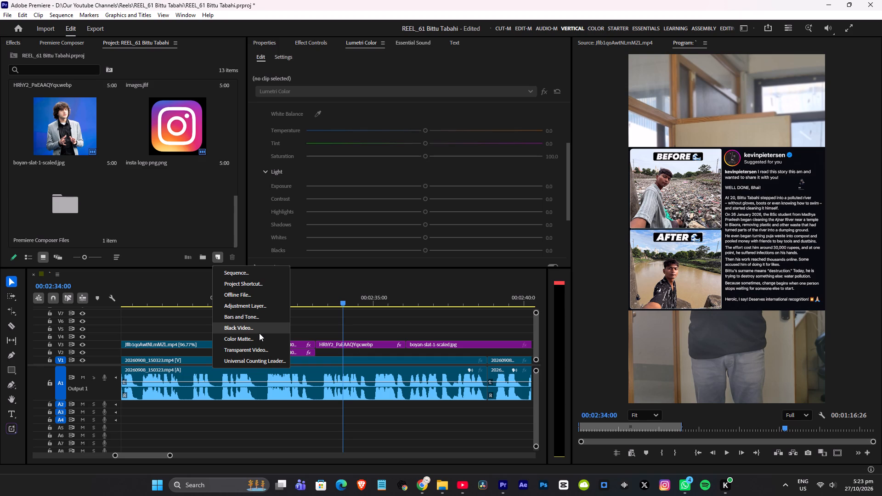
left_click(261, 341)
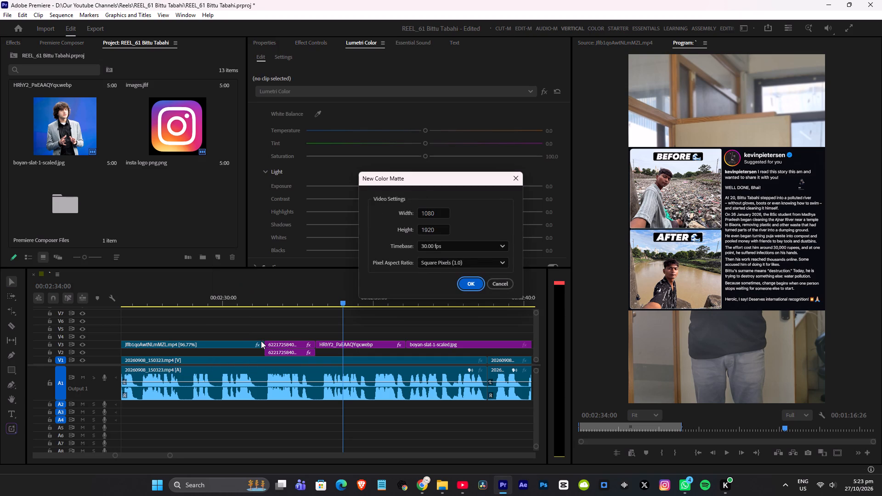
left_click(464, 282)
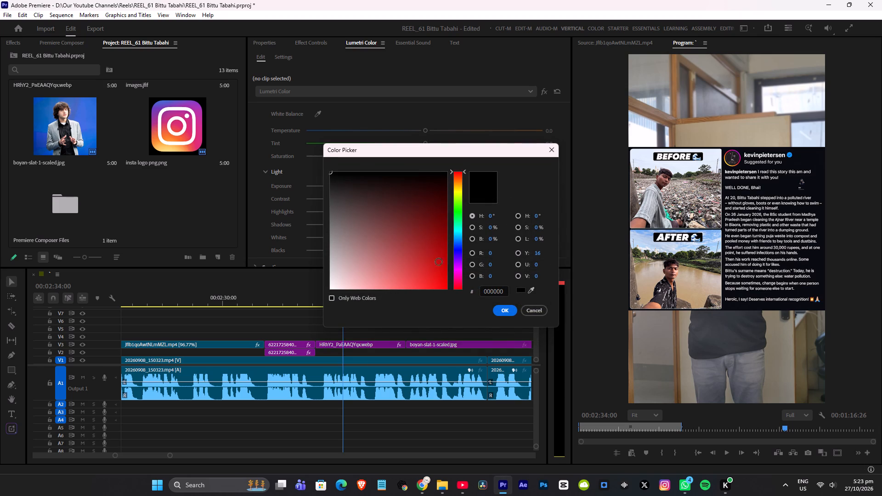
left_click_drag(532, 289, 430, 279)
left_click(523, 287)
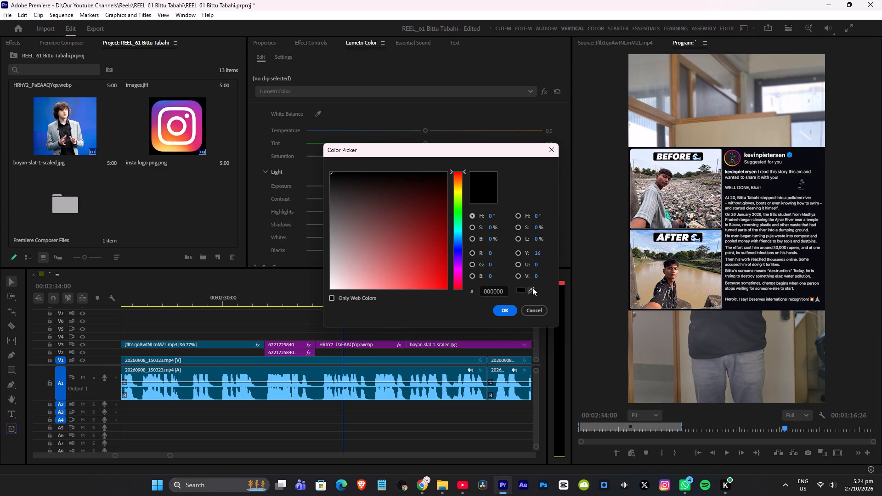
left_click(535, 288)
left_click(533, 289)
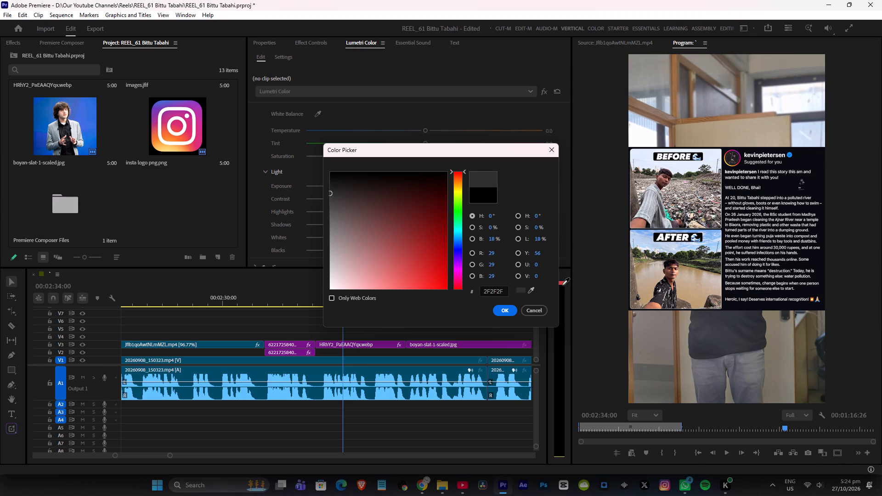
left_click(803, 162)
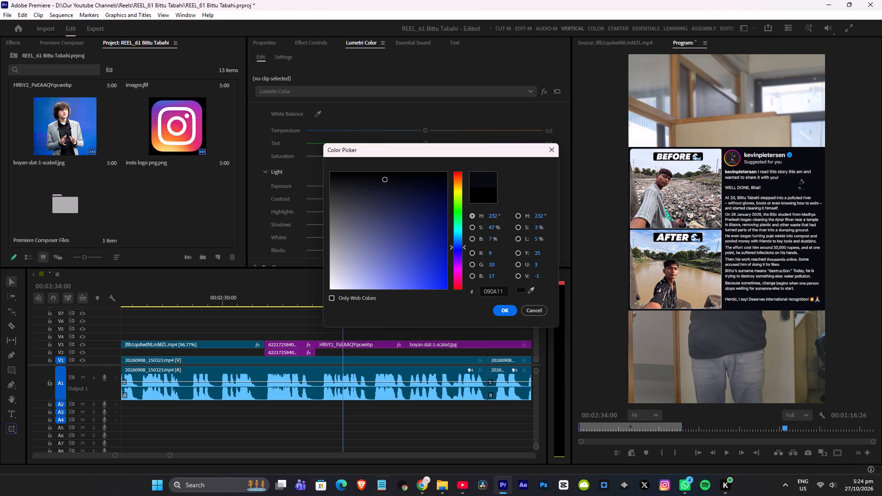
left_click(496, 306)
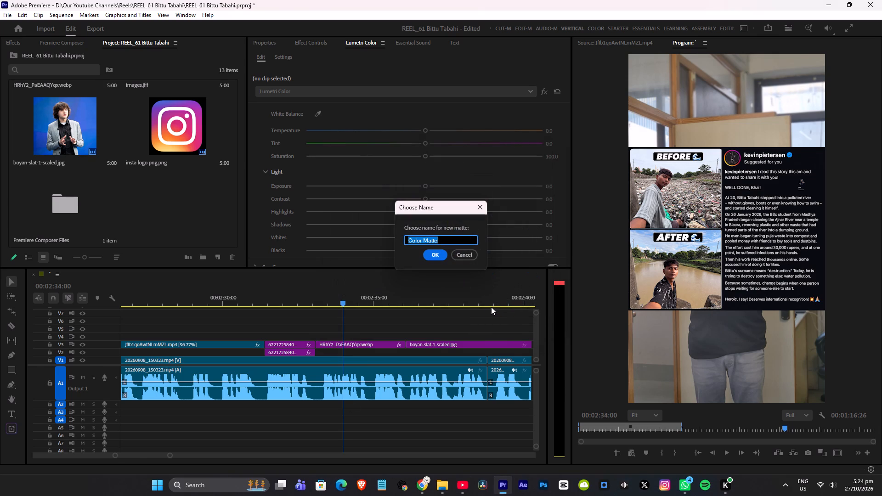
left_click(440, 253)
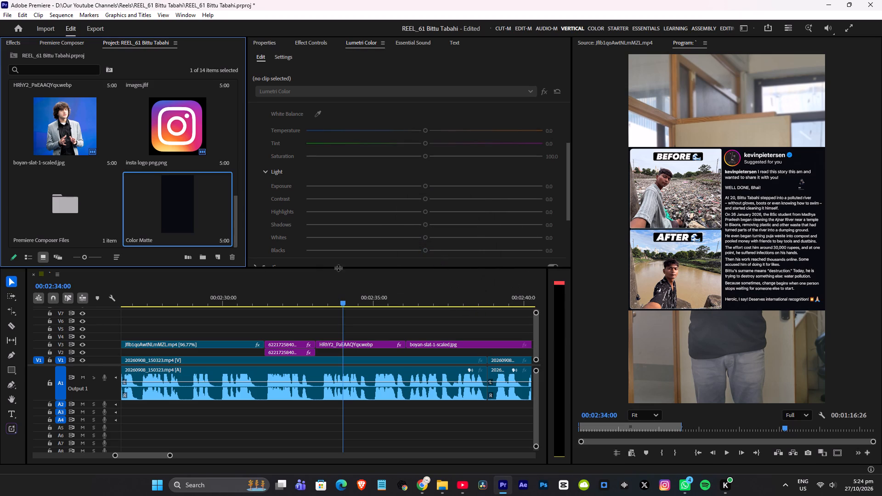
Place the new color matte on V2 beneath the before/after post image and trim its end to match that image's end.
left_click_drag(176, 185, 183, 193)
left_click_drag(183, 193, 326, 302)
left_click_drag(326, 302, 320, 350)
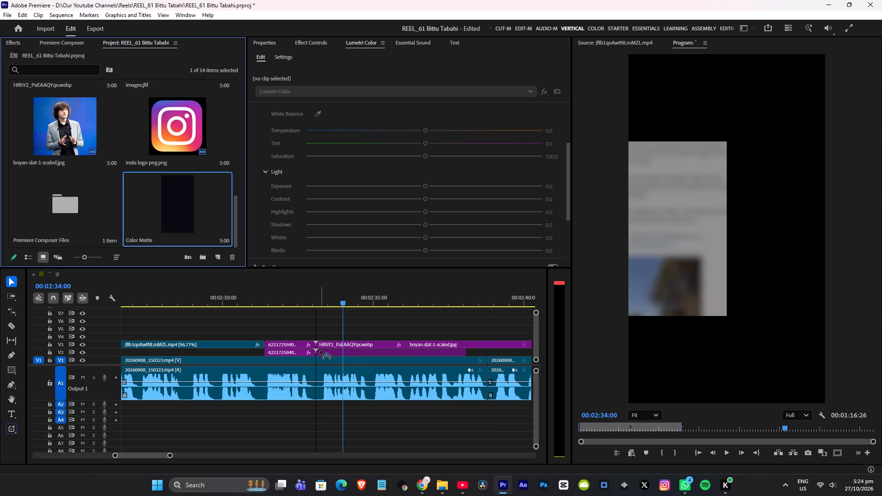
left_click_drag(320, 350, 318, 350)
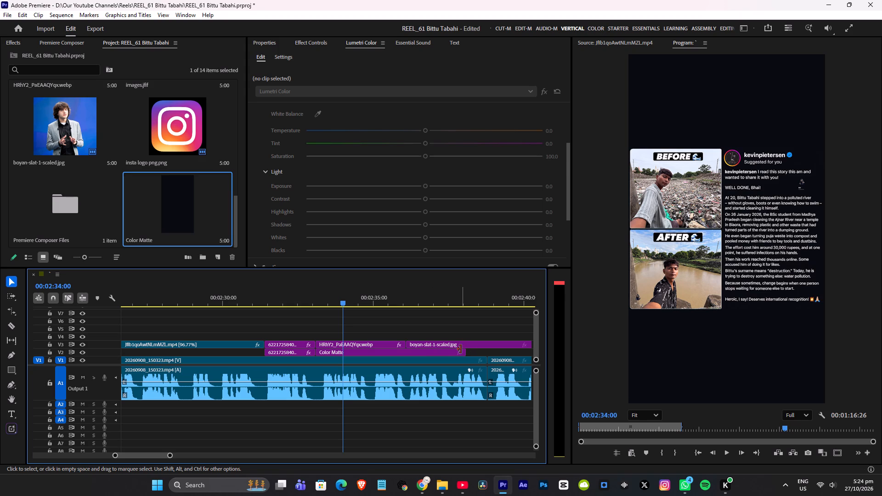
left_click_drag(465, 351, 423, 355)
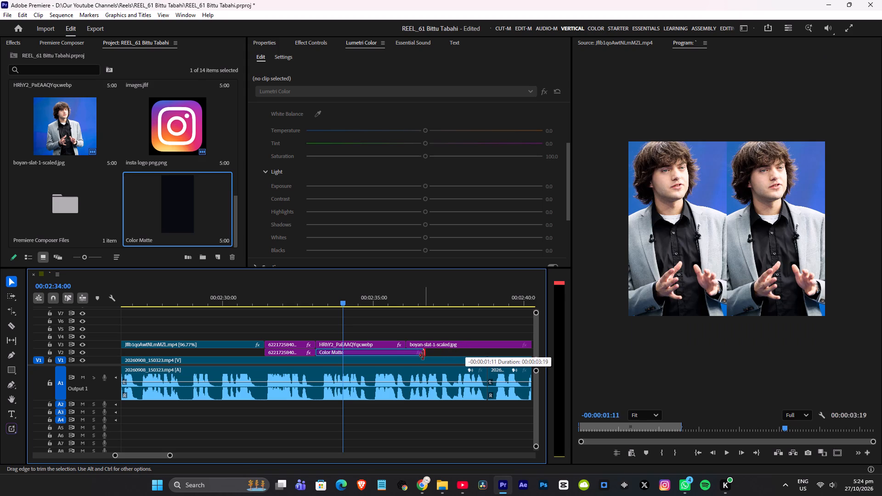
left_click_drag(423, 355, 407, 357)
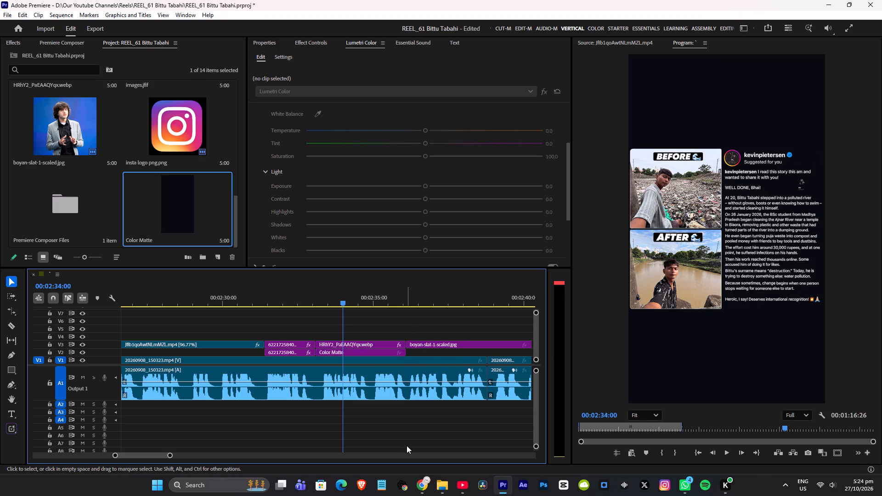
Play on past the boyan-slat-1-scaled.jpg clip and extend its end on V3 to 00:02:41:15.
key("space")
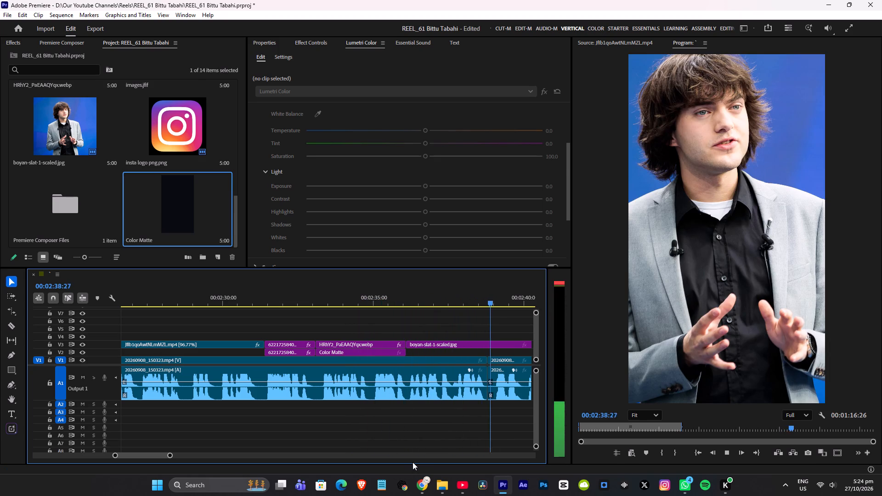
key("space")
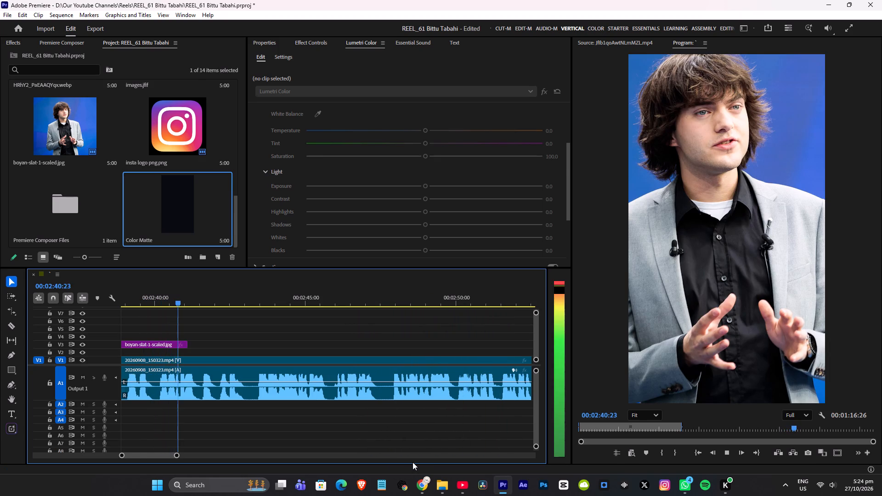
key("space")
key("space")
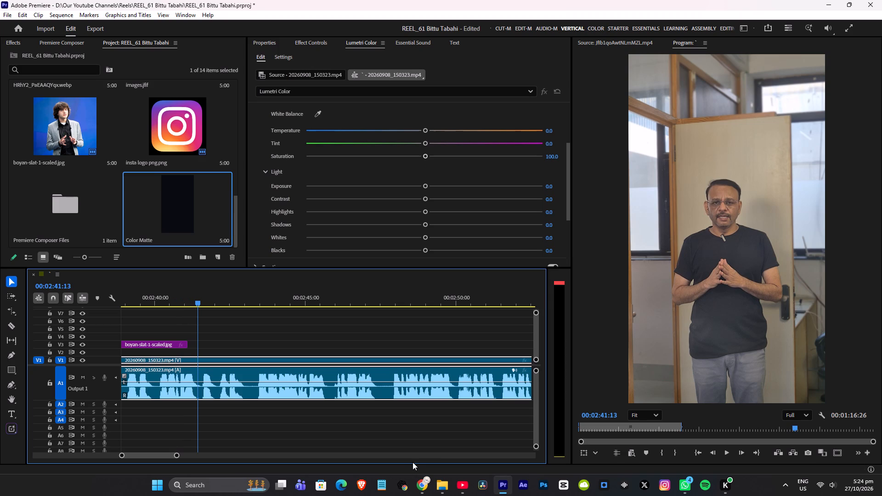
left_click(201, 301)
left_click_drag(190, 344, 201, 344)
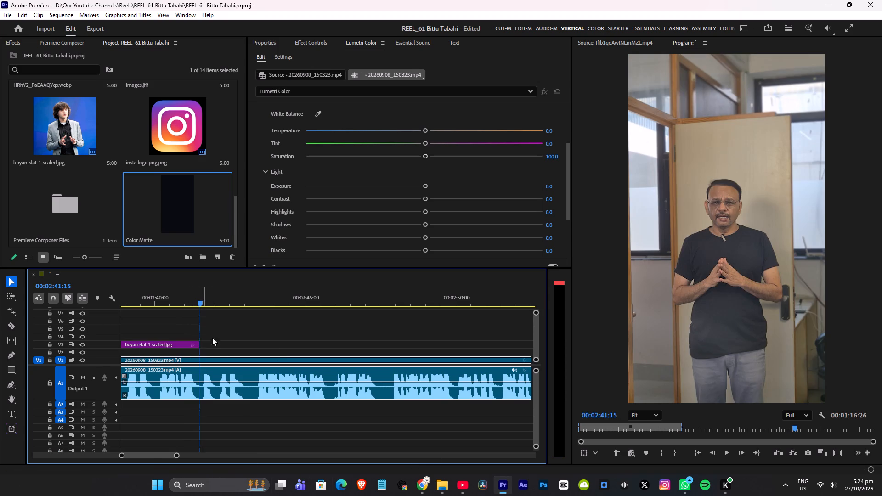
Add Scale keyframes of 100 to the boyan-slat-1-scaled.jpg clip at 00:02:40:24 and at its start, 00:02:36:03.
scroll(226, 342, "up", 12)
left_click(345, 303)
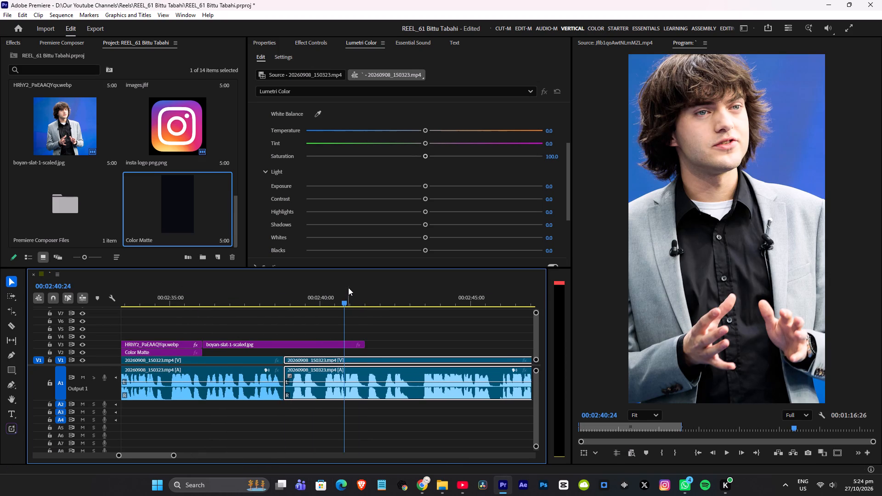
left_click(344, 344)
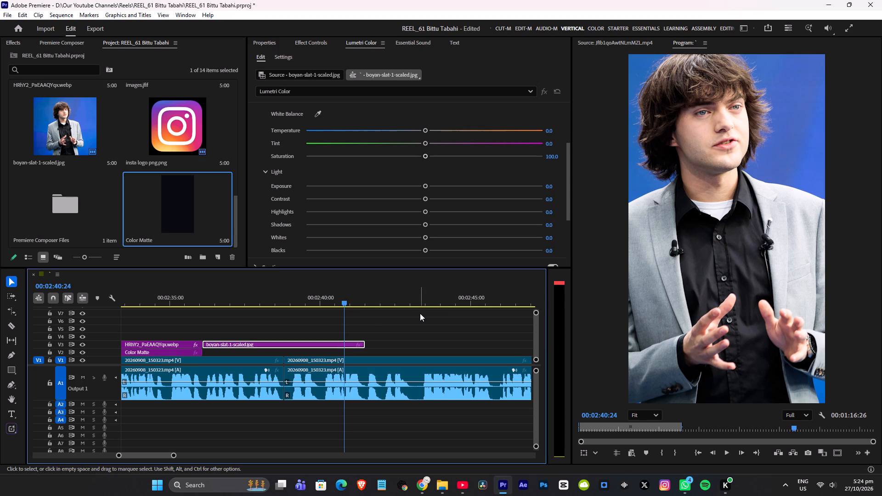
left_click(420, 313)
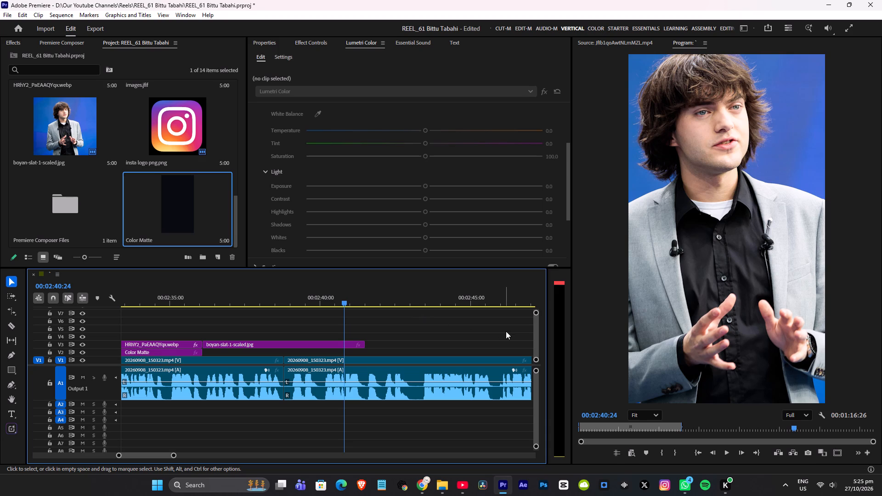
left_click(301, 343)
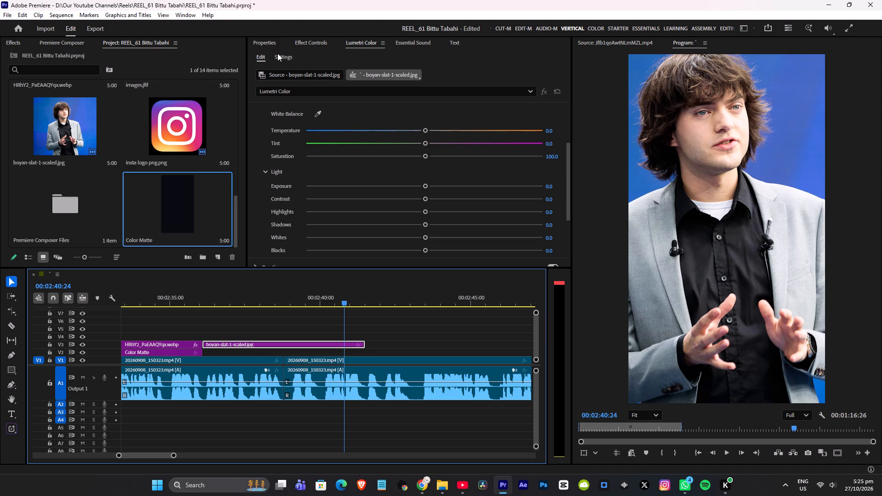
left_click(312, 44)
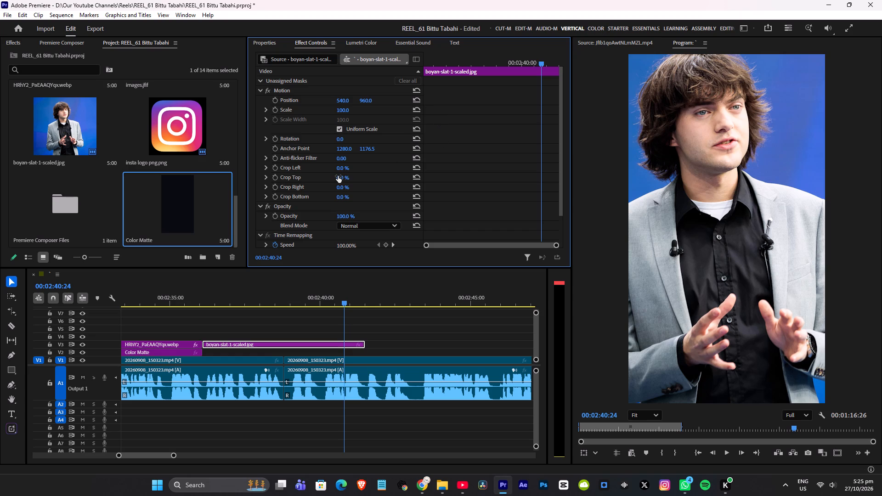
scroll(338, 176, "down", 1)
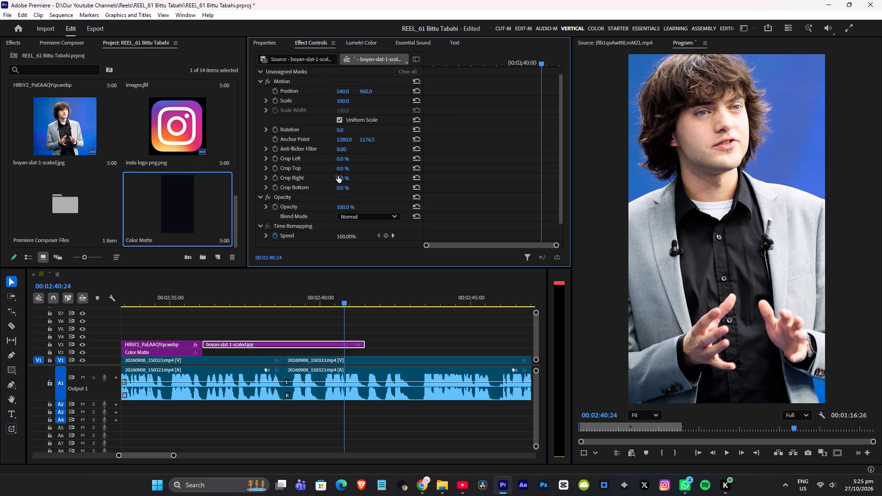
scroll(338, 176, "up", 1)
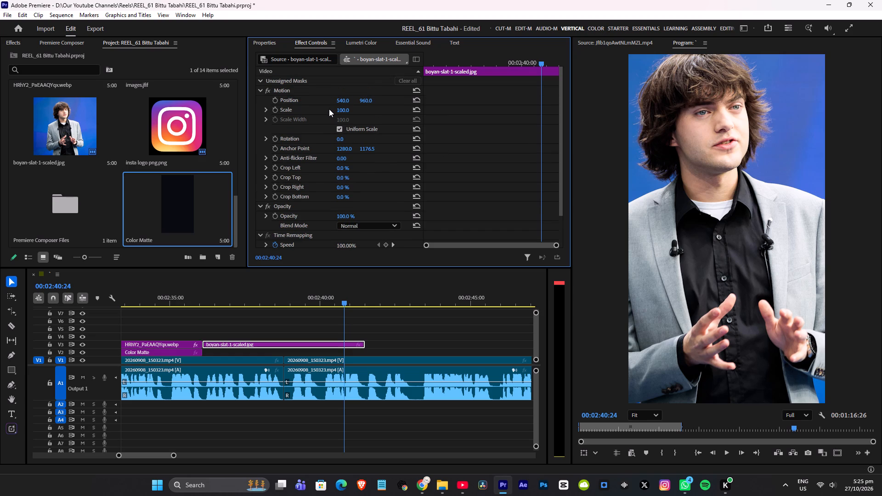
left_click(329, 108)
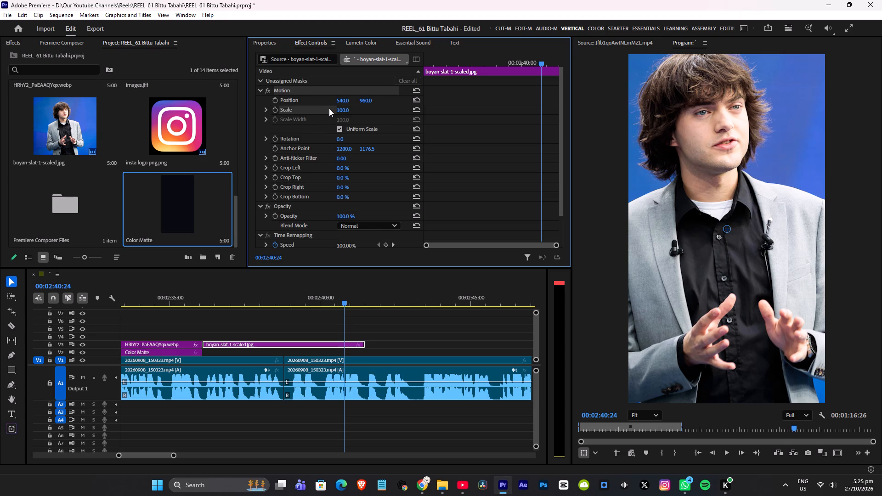
left_click(278, 107)
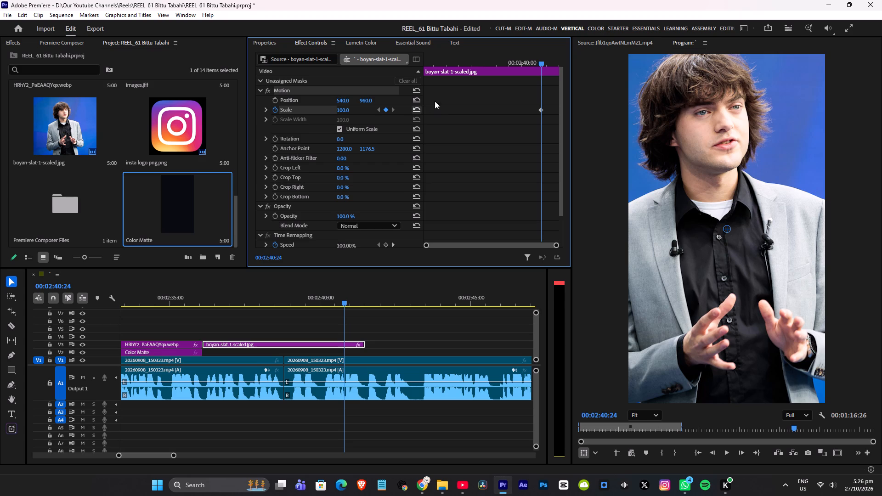
left_click_drag(541, 62, 422, 68)
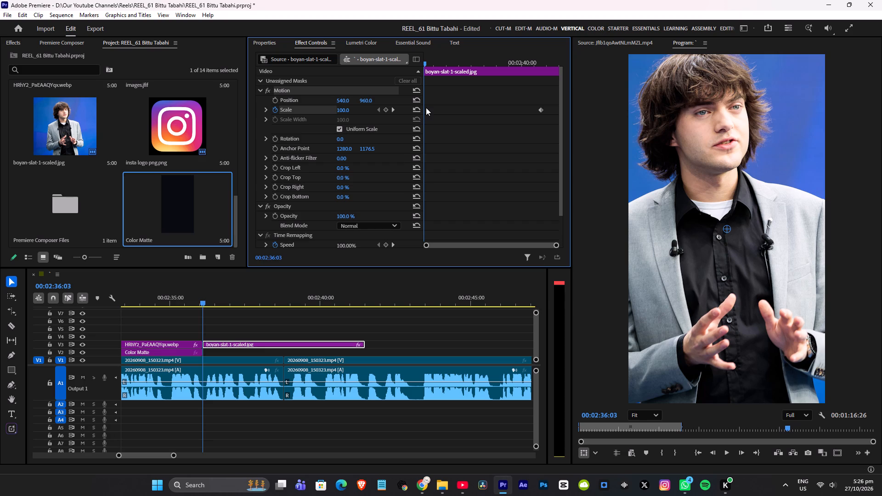
left_click(387, 109)
Play and scrub through the boyan-slat-1-scaled.jpg clip to review its framing between the Scale keyframes.
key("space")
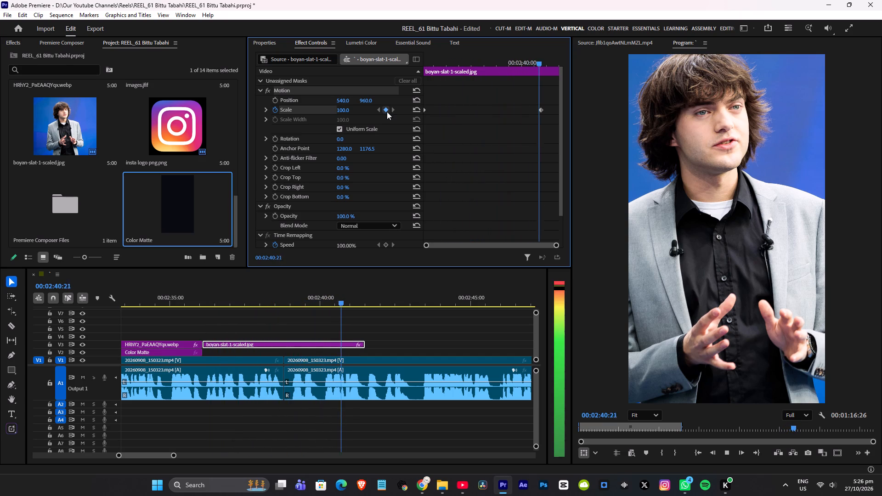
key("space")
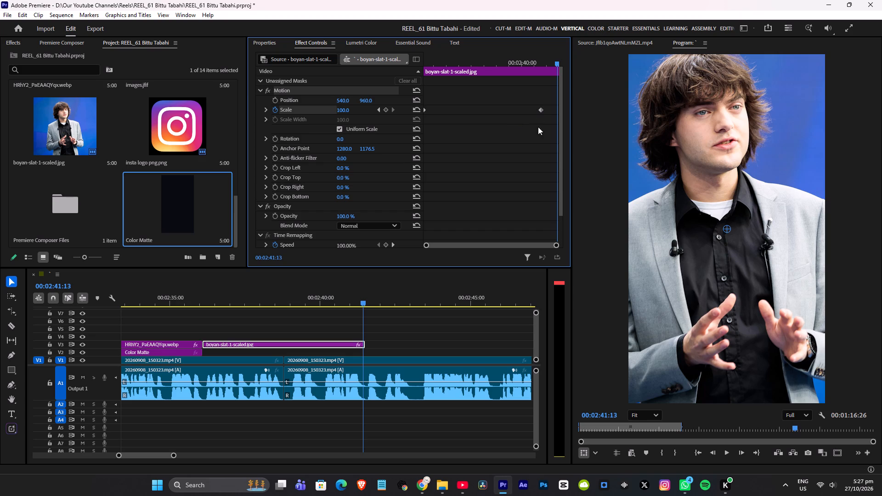
left_click_drag(470, 58, 418, 68)
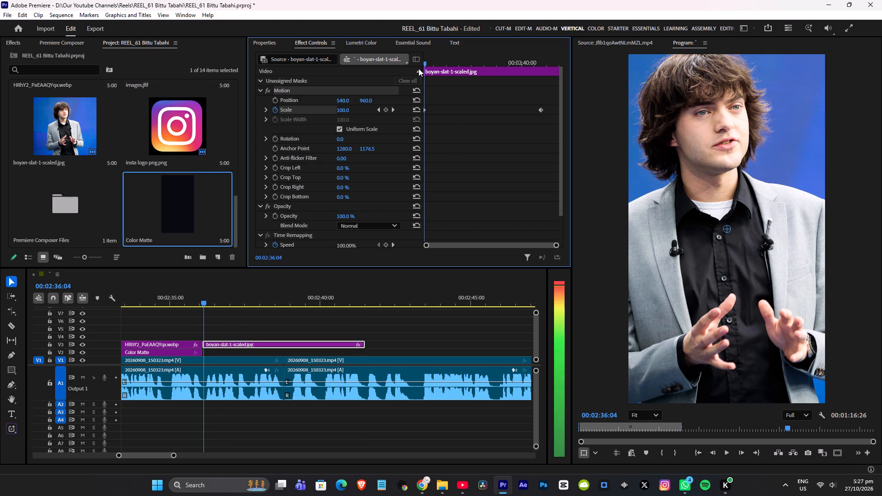
left_click_drag(418, 68, 415, 68)
left_click_drag(430, 61, 437, 62)
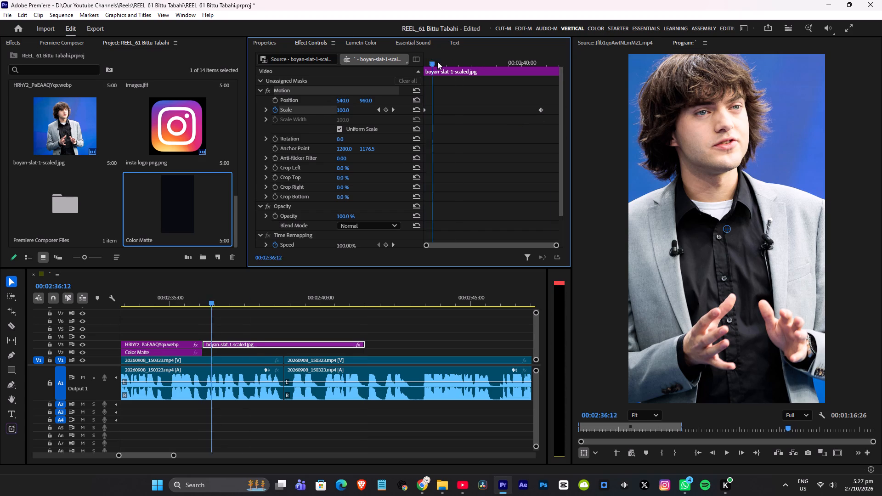
left_click_drag(437, 62, 517, 59)
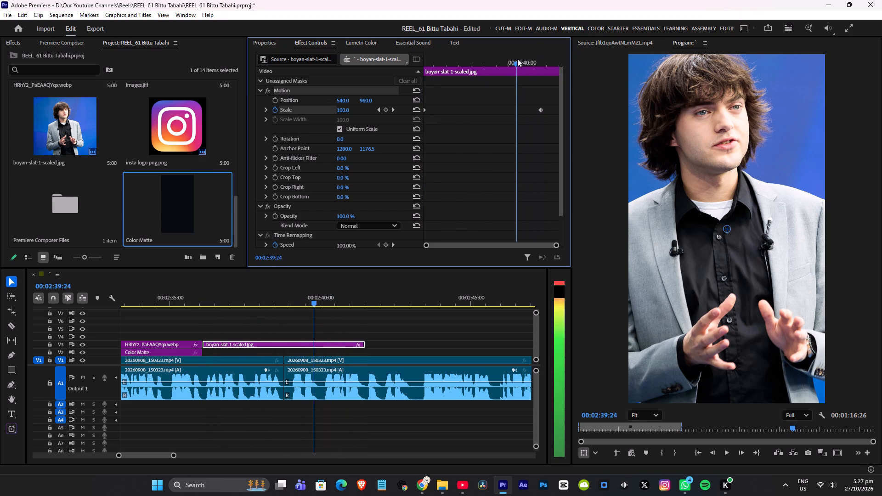
left_click_drag(517, 59, 397, 85)
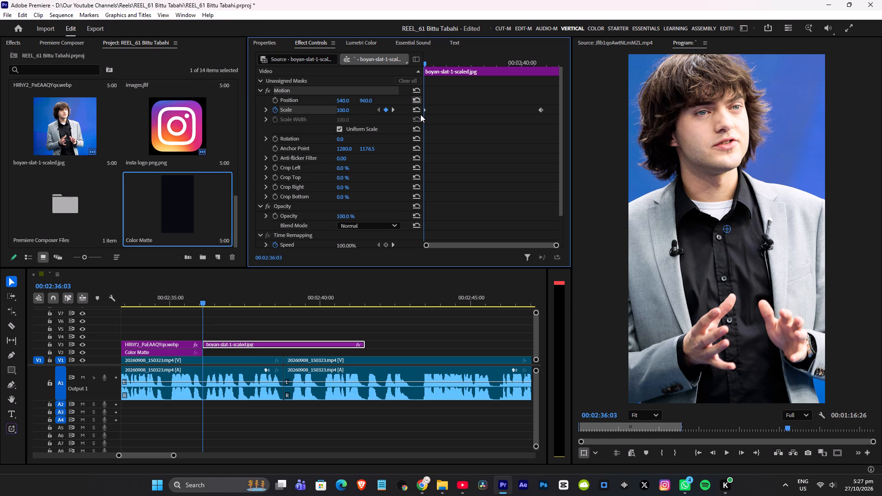
Set the boyan-slat-1-scaled.jpg clip's Scale keyframe at 00:02:40:24 to 110.
left_click(391, 109)
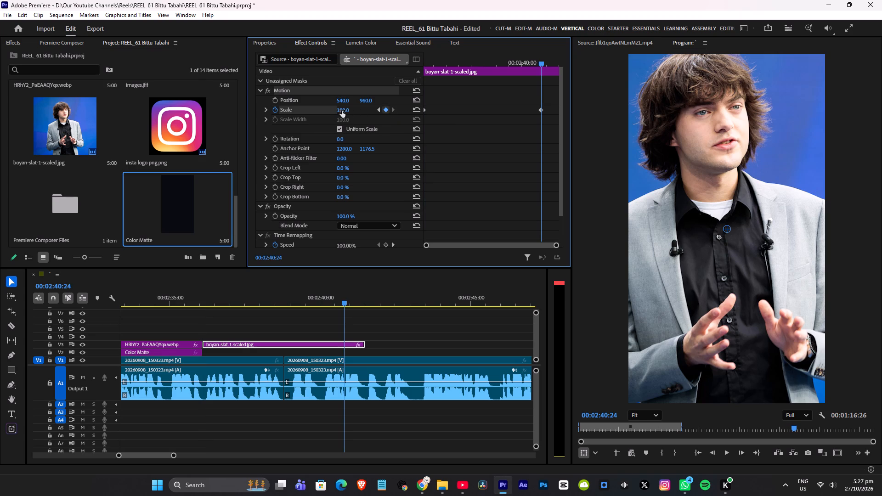
left_click_drag(342, 111, 353, 111)
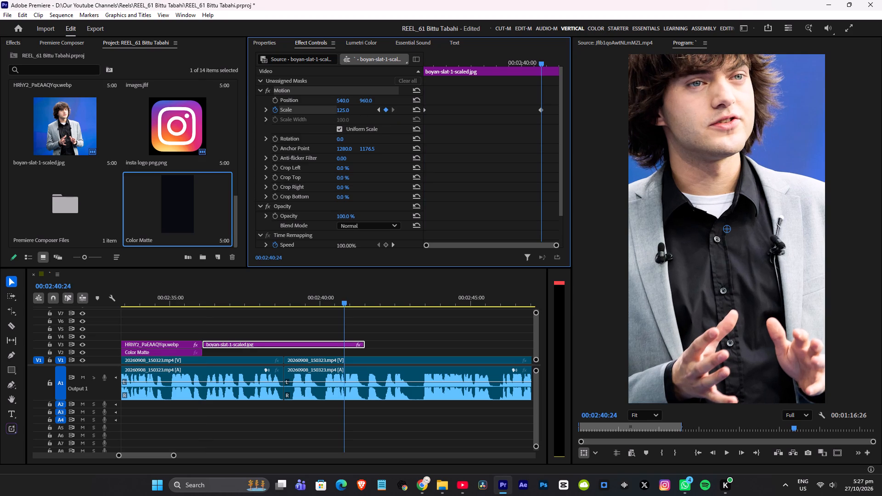
left_click_drag(353, 111, 360, 113)
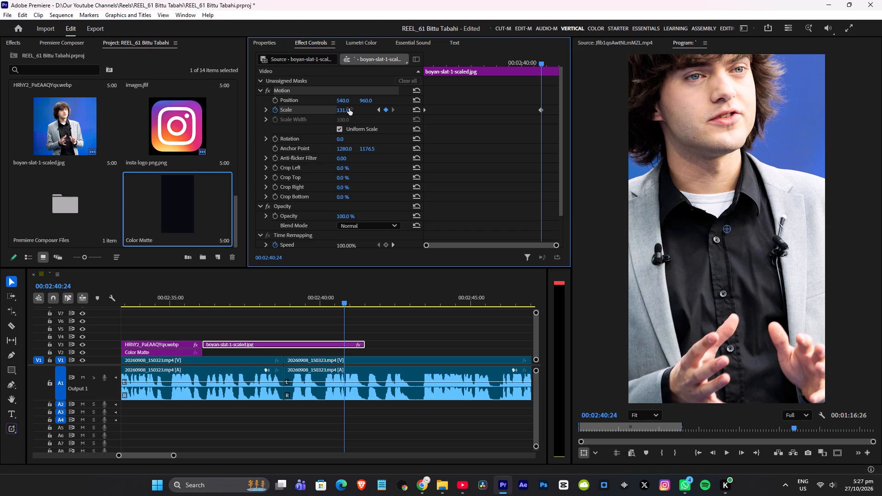
left_click(349, 108)
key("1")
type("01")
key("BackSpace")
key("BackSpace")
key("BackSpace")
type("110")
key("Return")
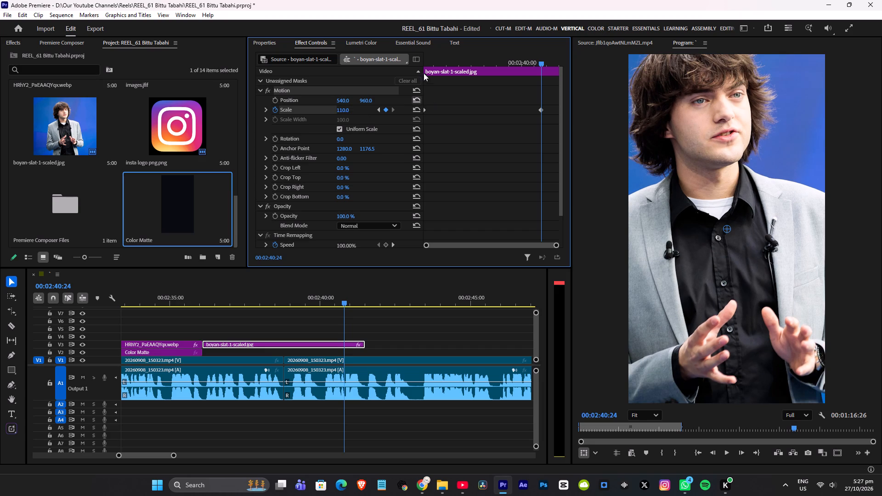
Move the 110 Scale keyframe to the end of the boyan-slat-1-scaled.jpg clip and play back the zoom from 00:02:35:27.
left_click(540, 109)
left_click_drag(542, 106, 553, 106)
left_click_drag(553, 106, 561, 109)
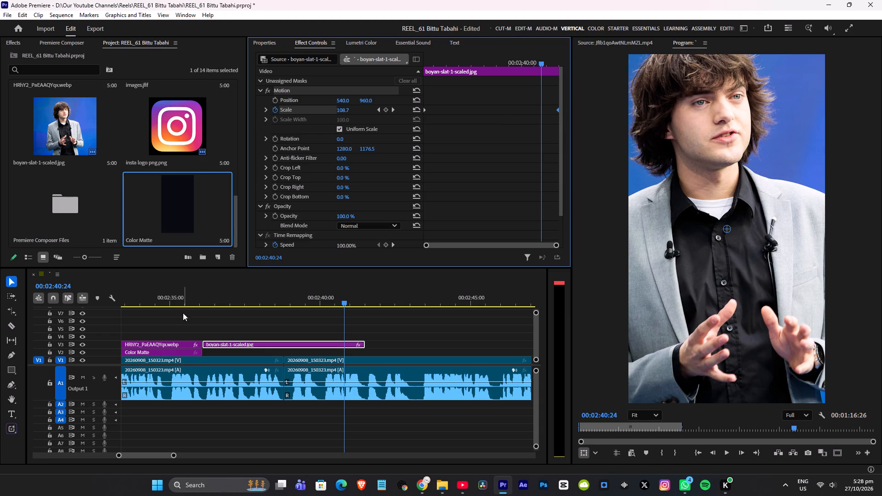
left_click(198, 301)
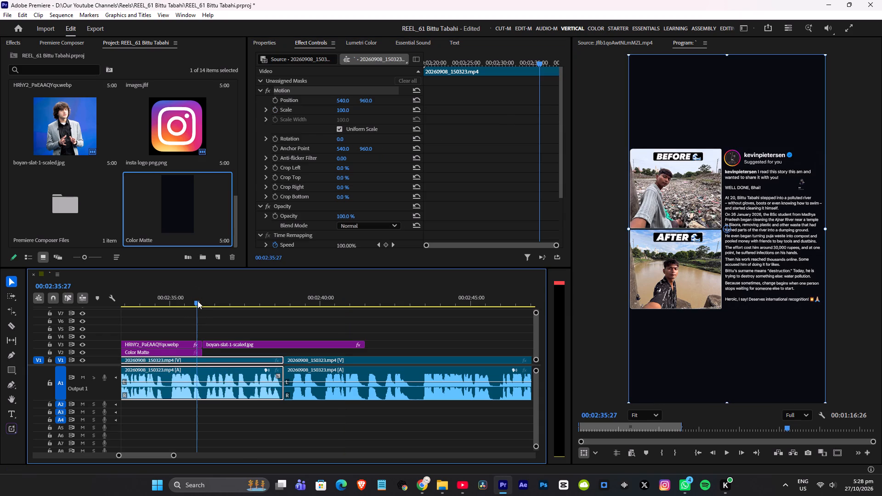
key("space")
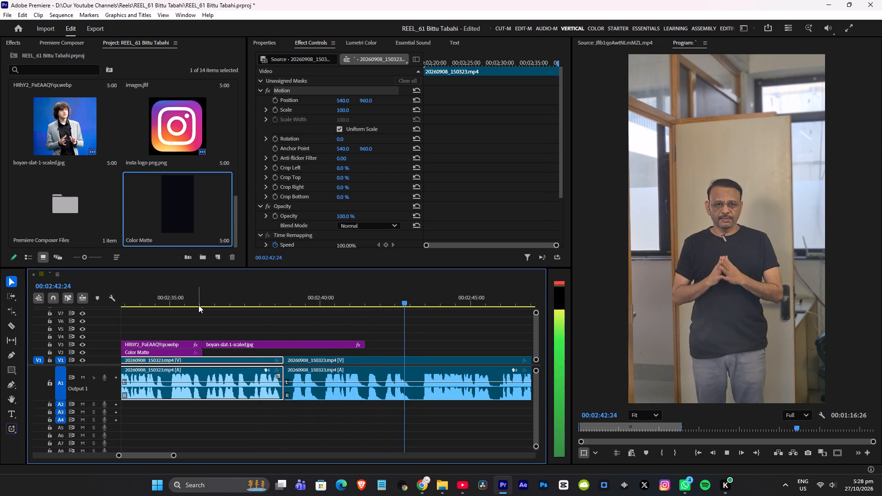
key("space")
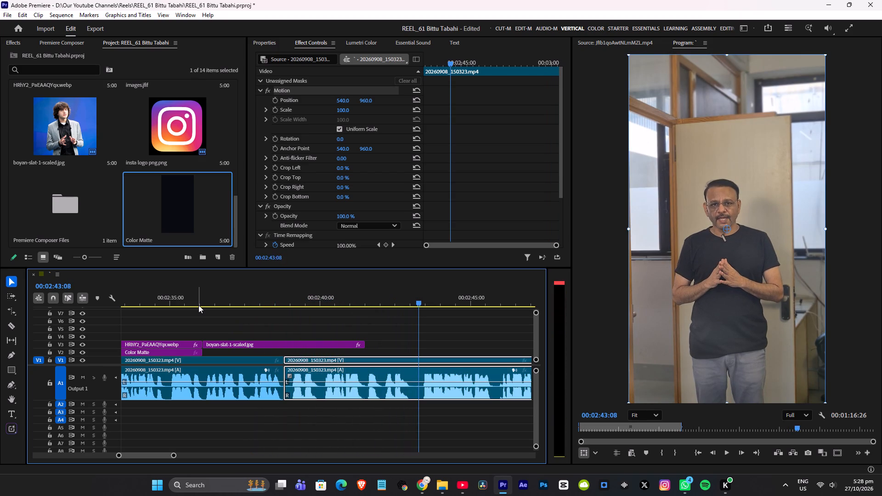
Preview 6221725840609840364.webp and images.jfif from the project media, and play the sequence from 00:02:41:15 to find where an image fits.
scroll(141, 184, "up", 3)
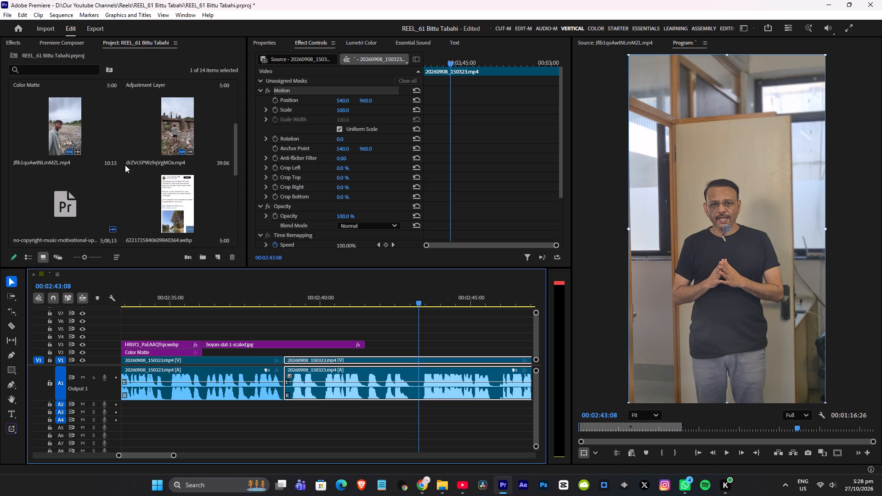
scroll(149, 130, "up", 5)
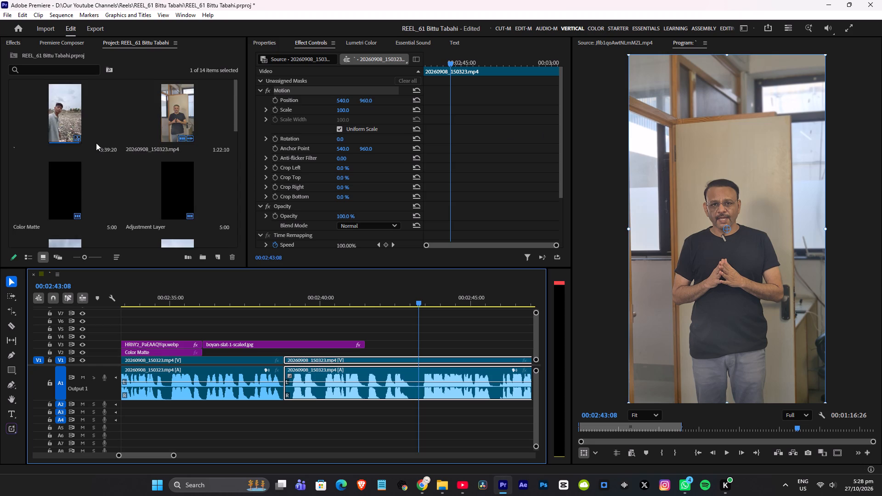
scroll(96, 145, "down", 1)
scroll(188, 152, "down", 1)
double_click(174, 180)
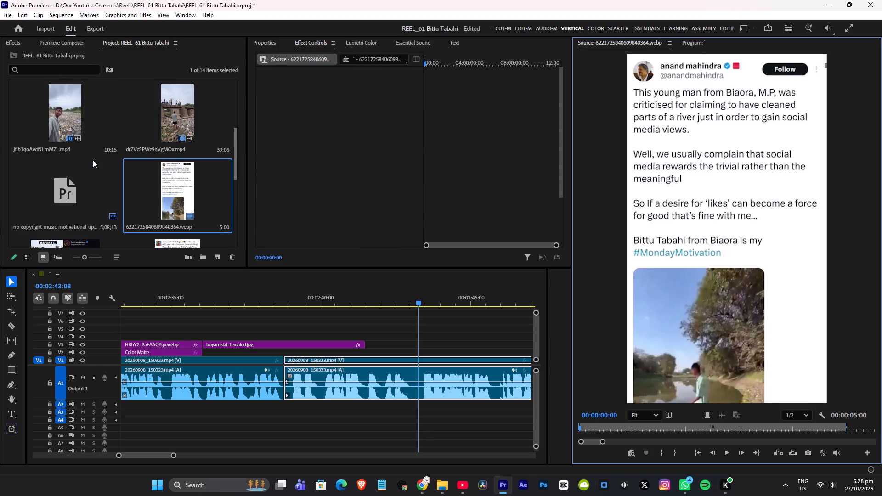
scroll(93, 160, "down", 2)
double_click(174, 112)
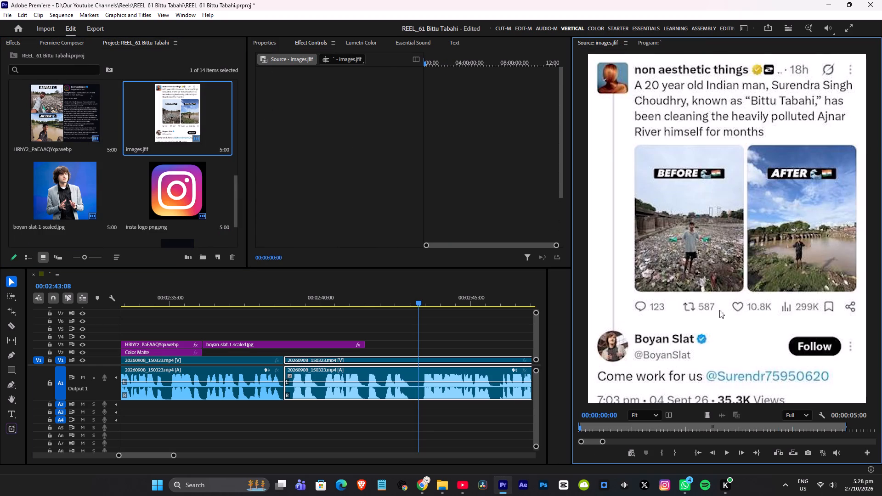
left_click(366, 303)
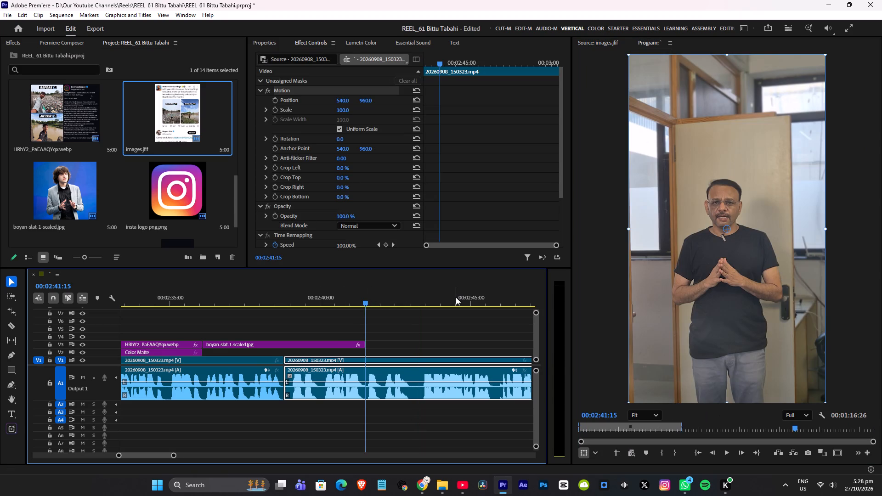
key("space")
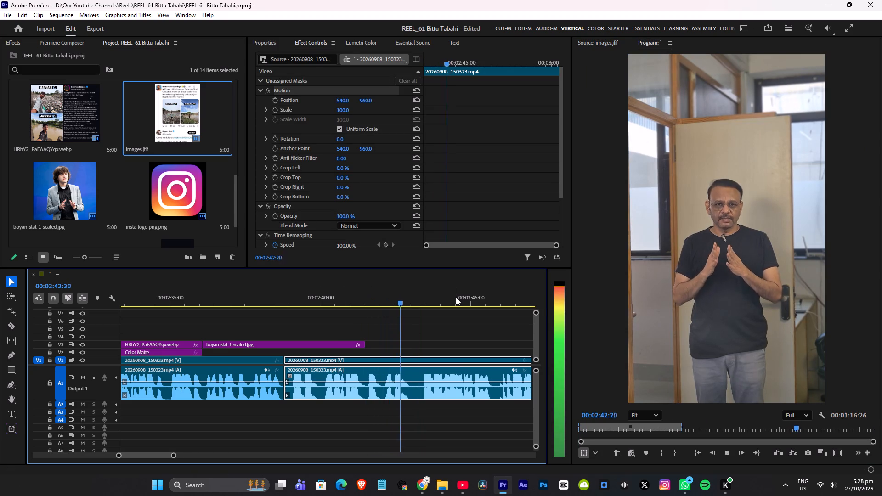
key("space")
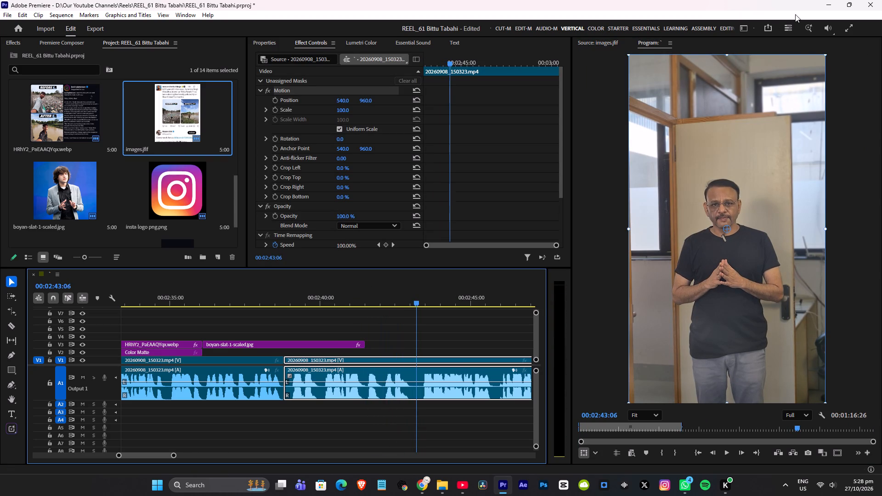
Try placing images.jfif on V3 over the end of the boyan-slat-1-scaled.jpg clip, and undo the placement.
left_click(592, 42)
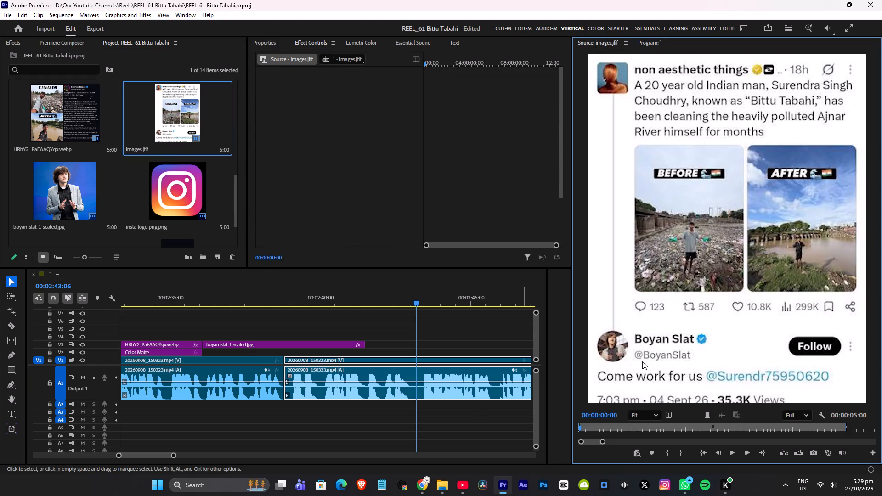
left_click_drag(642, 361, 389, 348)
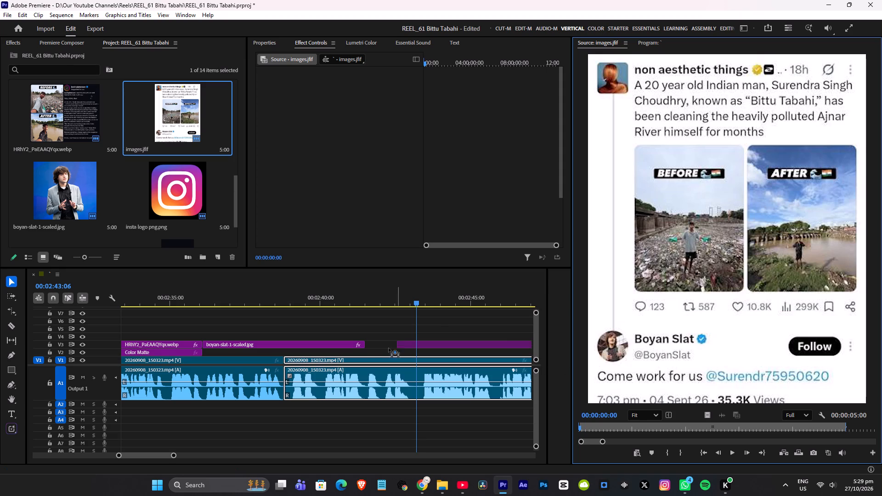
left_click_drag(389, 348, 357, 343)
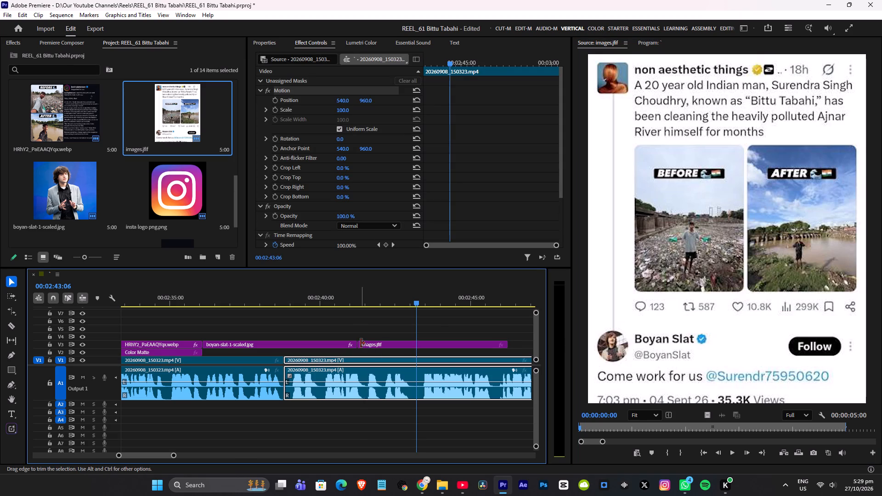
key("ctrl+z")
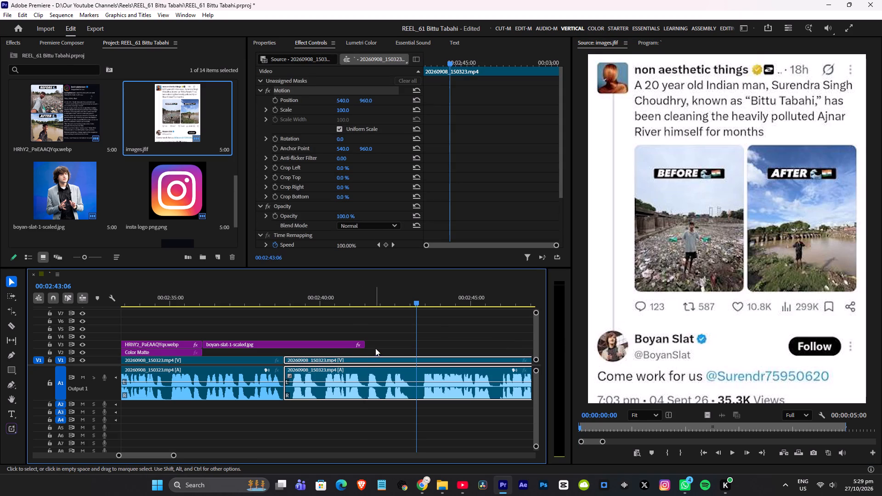
Place images.jfif on V3 directly after the boyan-slat-1-scaled.jpg clip and play across the cut to about 00:02:44:03.
left_click_drag(644, 356, 414, 345)
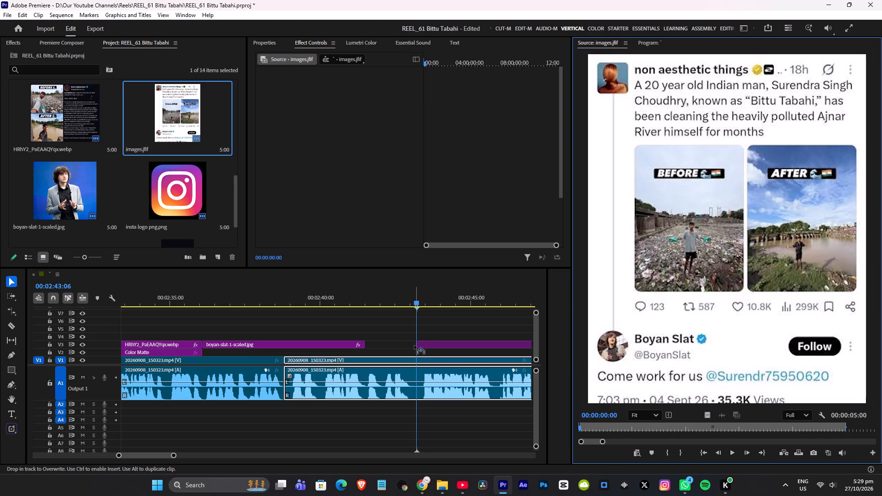
left_click_drag(414, 345, 378, 345)
left_click_drag(378, 345, 368, 347)
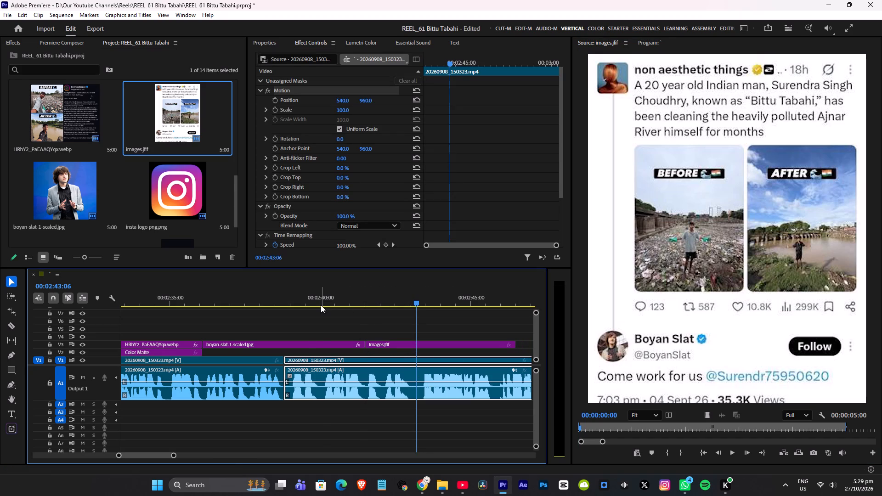
left_click_drag(320, 305, 325, 306)
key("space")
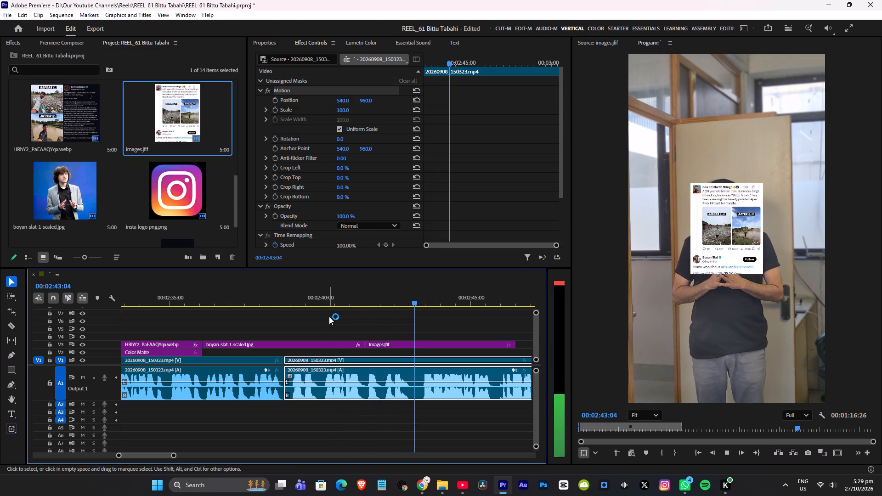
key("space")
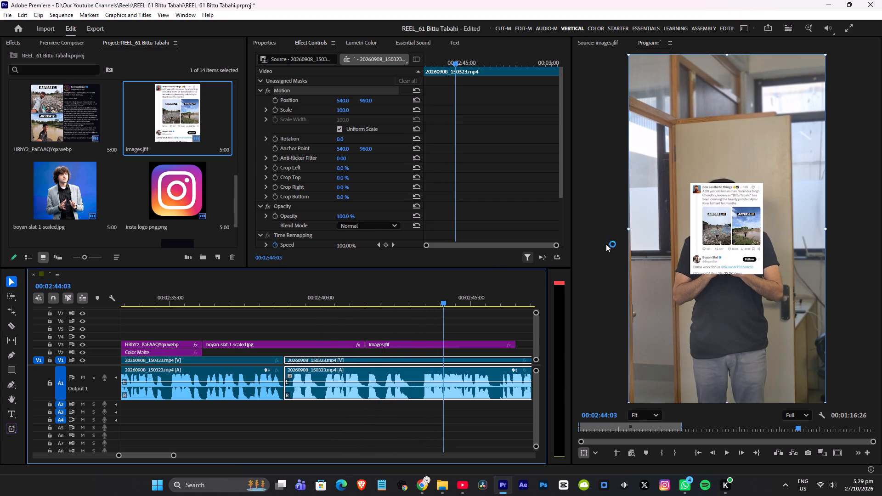
Enlarge the images.jfif clip on V3 in the frame until the tweet screenshot spans most of the frame's width.
left_click(581, 454)
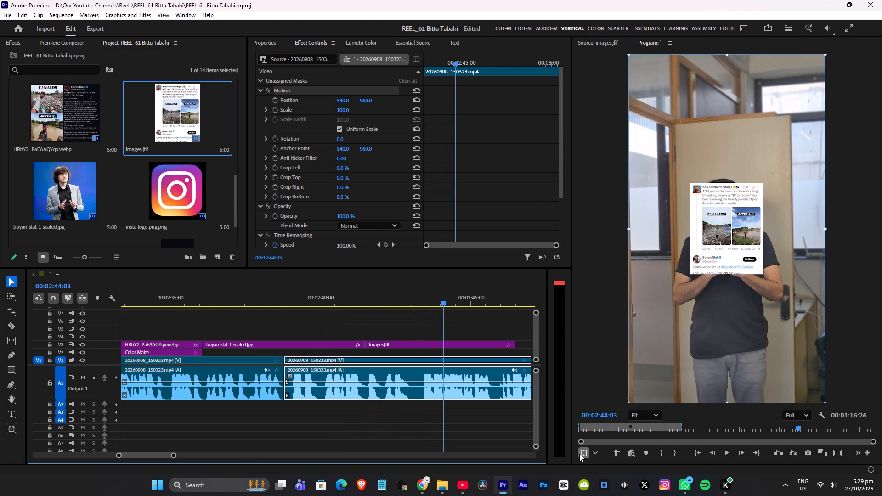
left_click(403, 344)
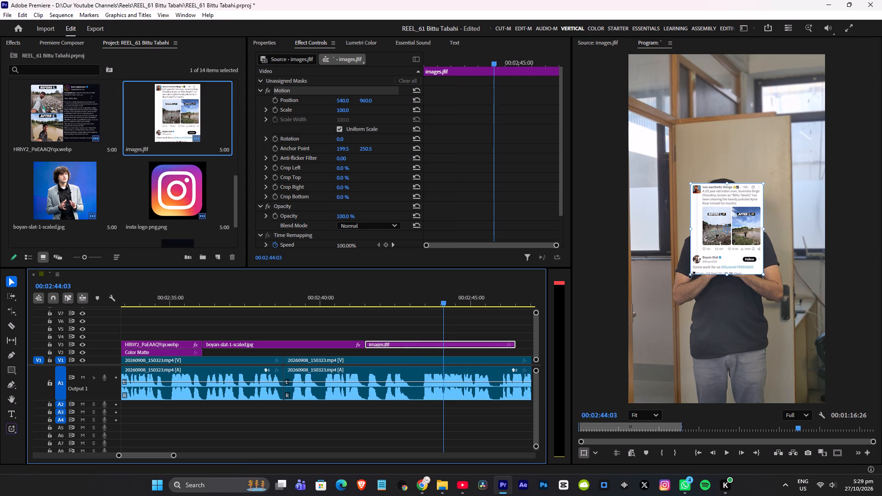
left_click_drag(692, 275, 679, 313)
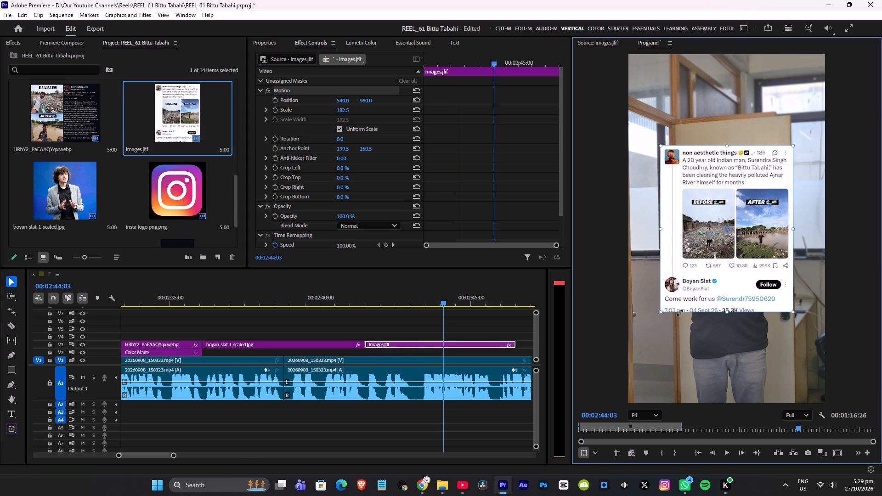
left_click_drag(679, 313, 679, 319)
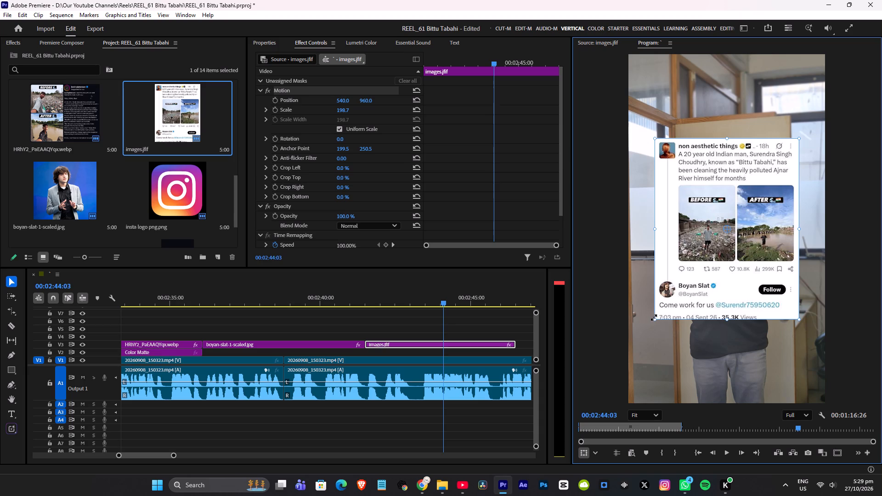
left_click_drag(654, 317, 658, 335)
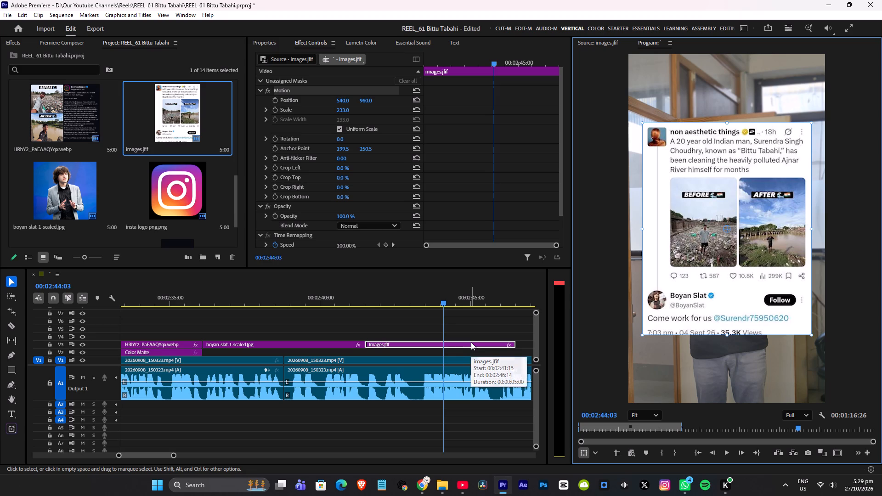
Duplicate the images.jfif clip from V3 onto V2 directly beneath it, keeping the same start and end.
left_click_drag(471, 342, 471, 349, "alt")
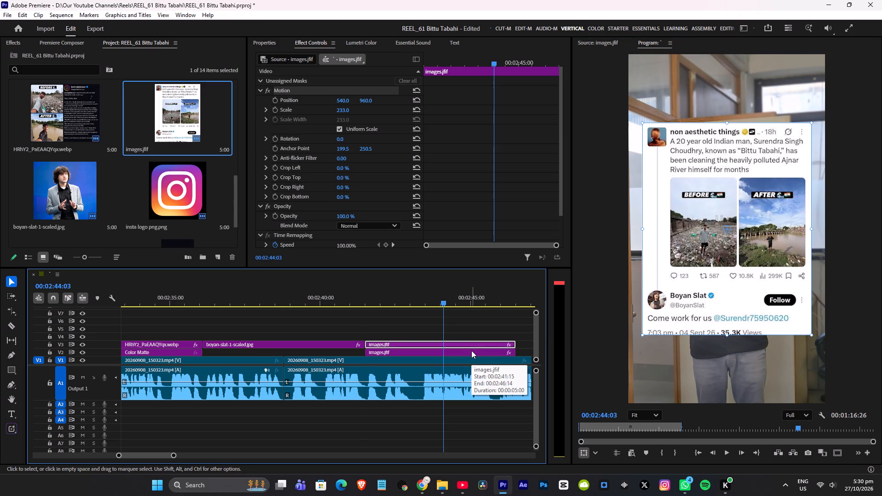
Enlarge the images.jfif copy on V2 to a scale of about 408 so it fills the whole vertical frame.
left_click(471, 350)
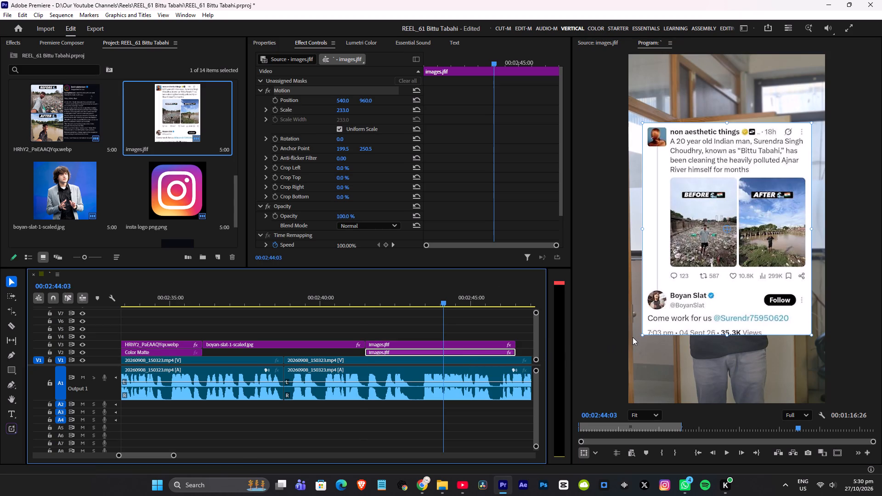
left_click_drag(644, 333, 643, 342)
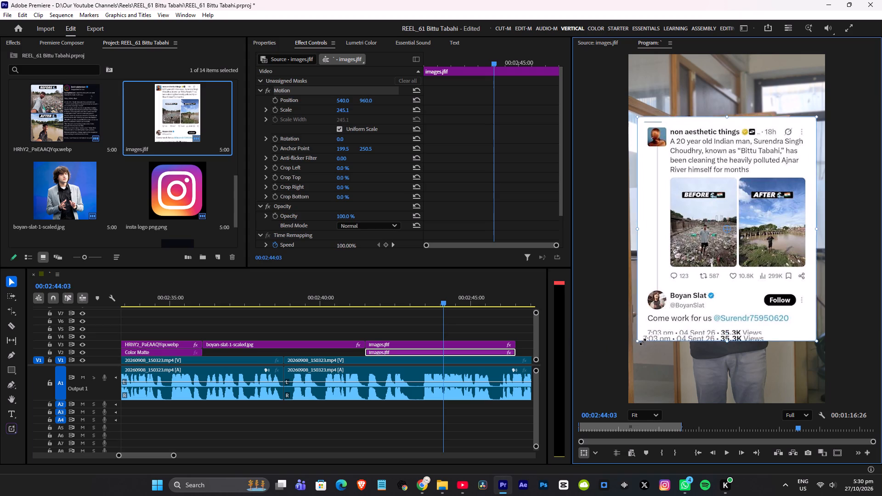
left_click_drag(643, 342, 652, 399)
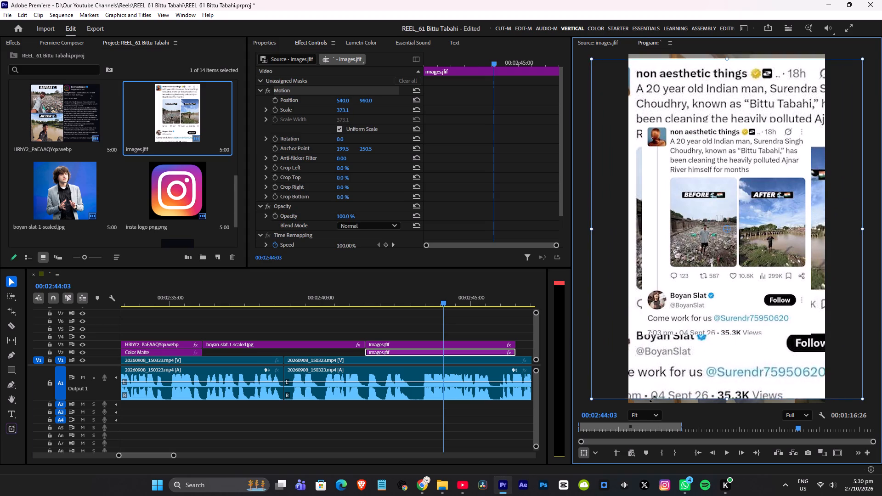
left_click_drag(652, 399, 655, 415)
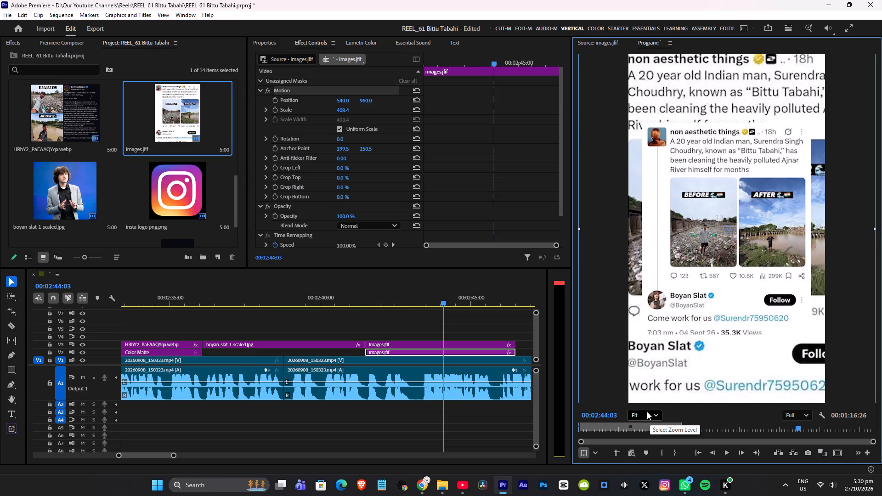
Apply the Gaussian Blur effect to the enlarged images.jfif copy on V2.
left_click(19, 40)
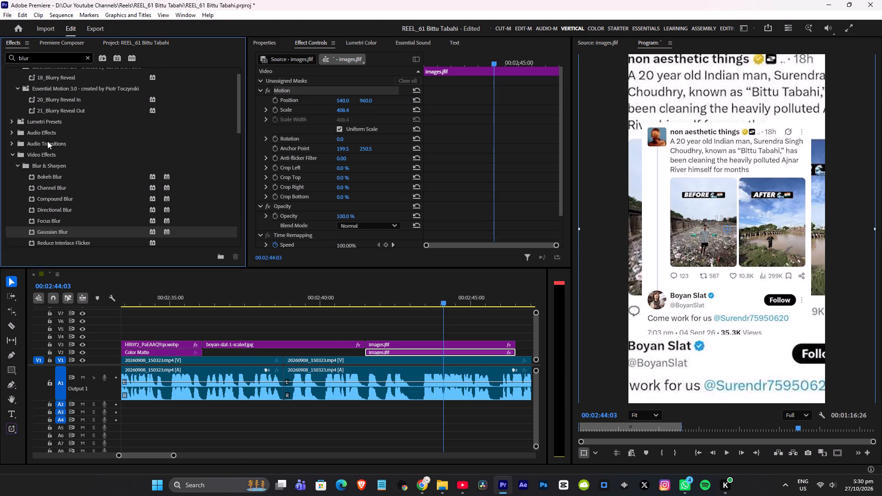
double_click(47, 231)
Apply the Gaussian Blur effect to the enlarged images.jfif background copy on V2.
scroll(284, 209, "down", 2)
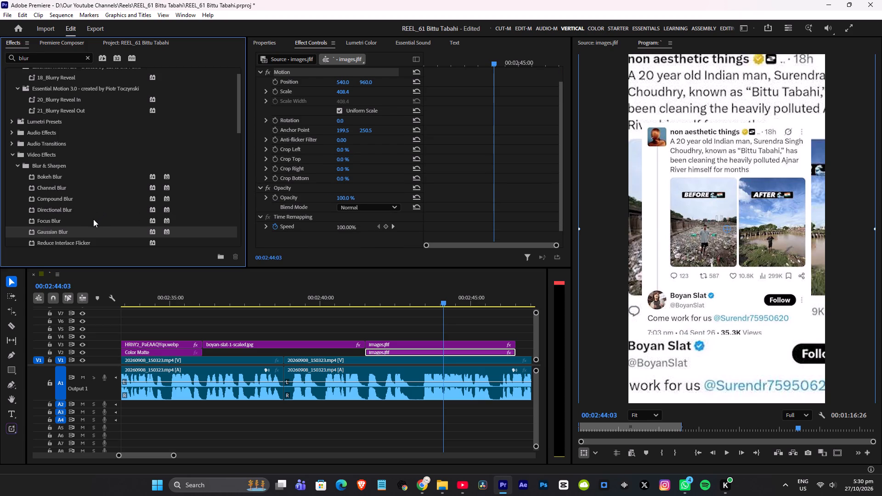
double_click(60, 229)
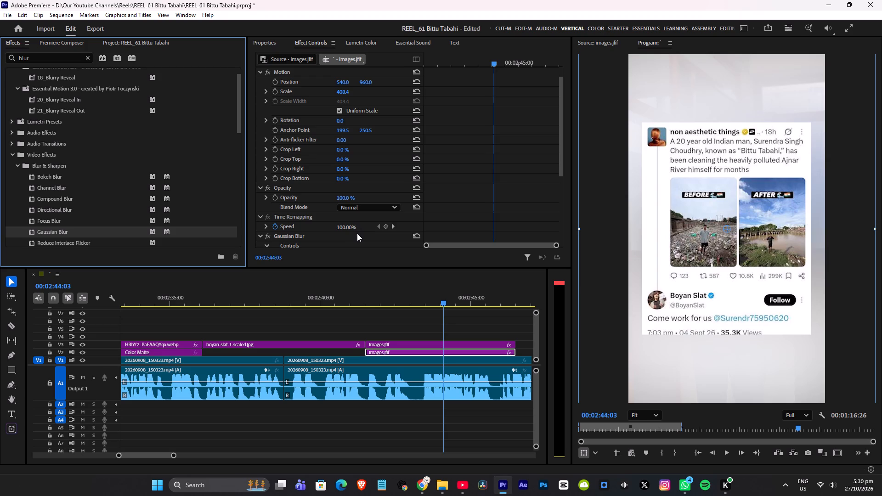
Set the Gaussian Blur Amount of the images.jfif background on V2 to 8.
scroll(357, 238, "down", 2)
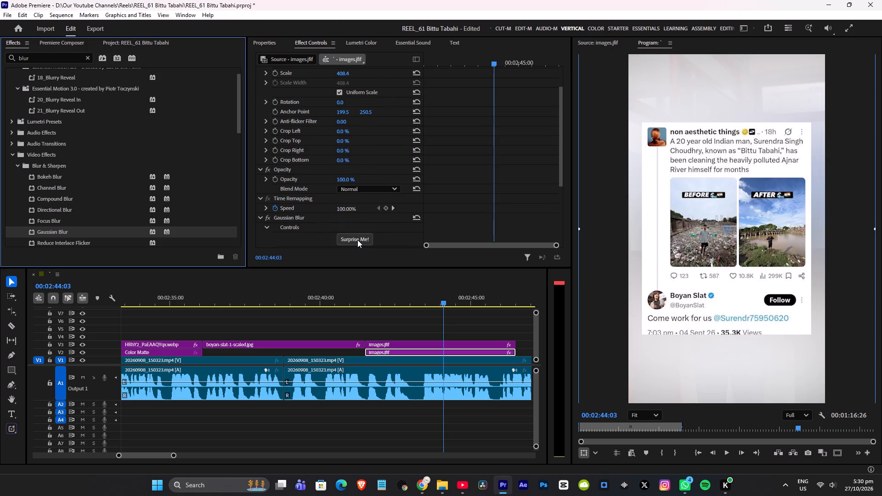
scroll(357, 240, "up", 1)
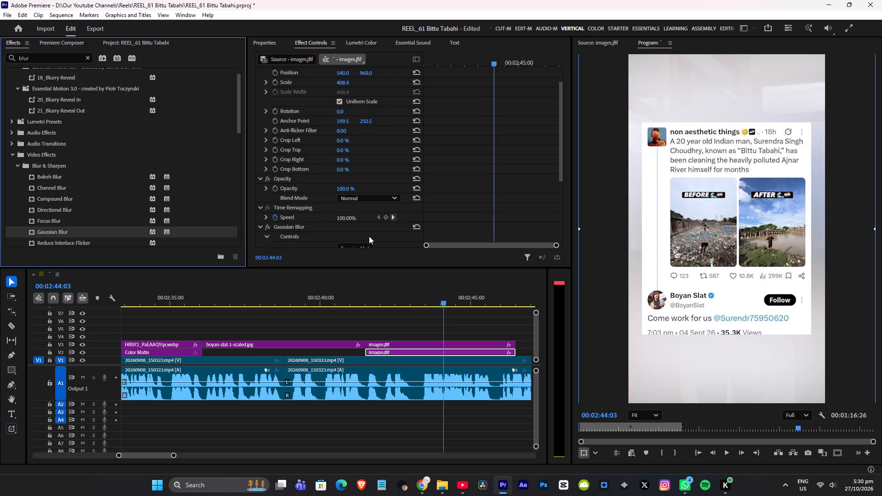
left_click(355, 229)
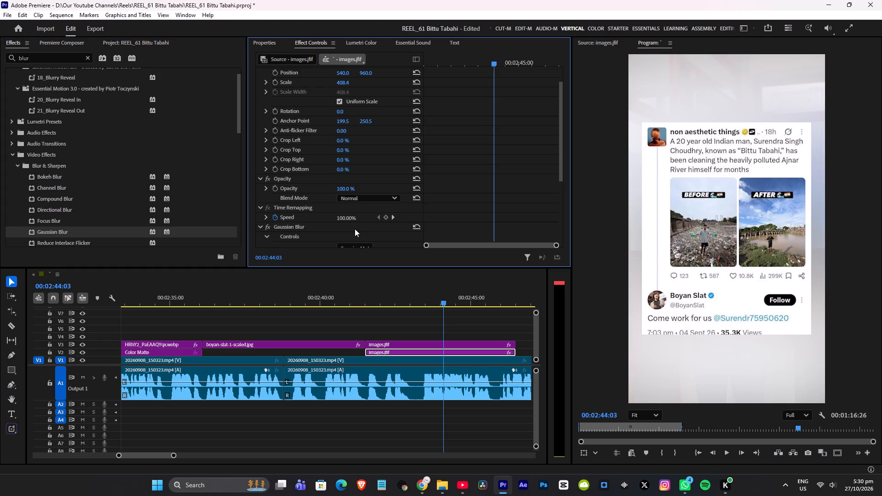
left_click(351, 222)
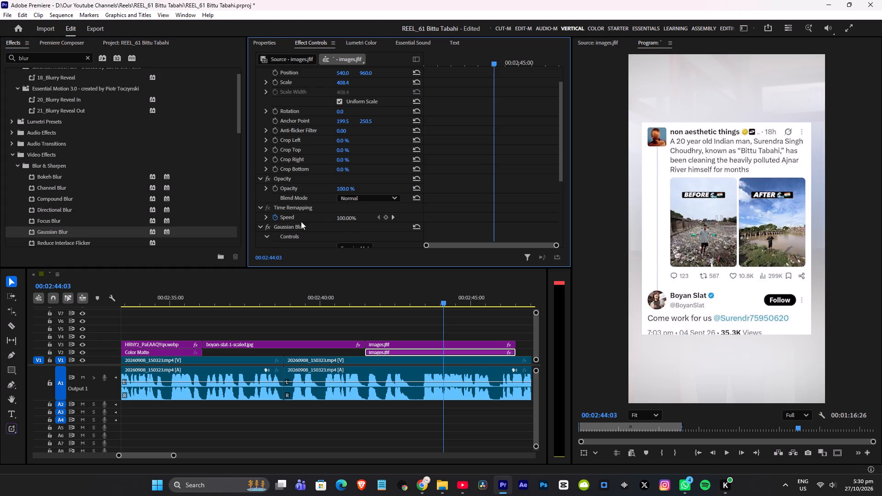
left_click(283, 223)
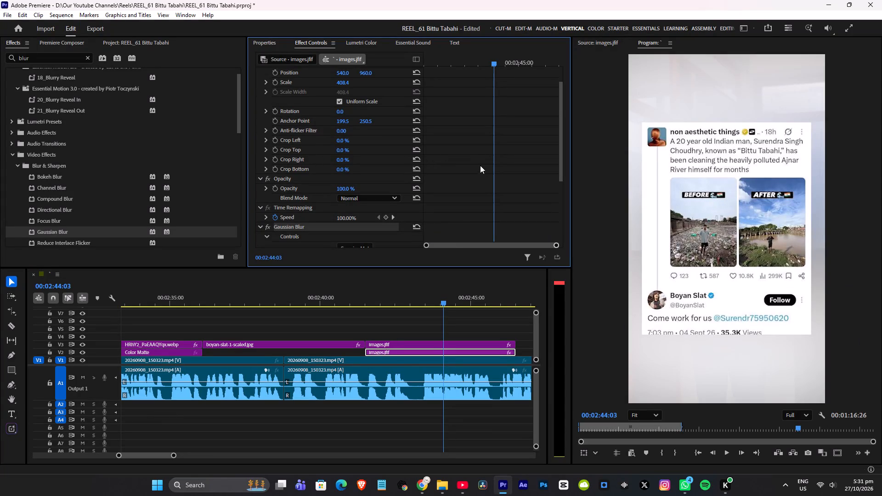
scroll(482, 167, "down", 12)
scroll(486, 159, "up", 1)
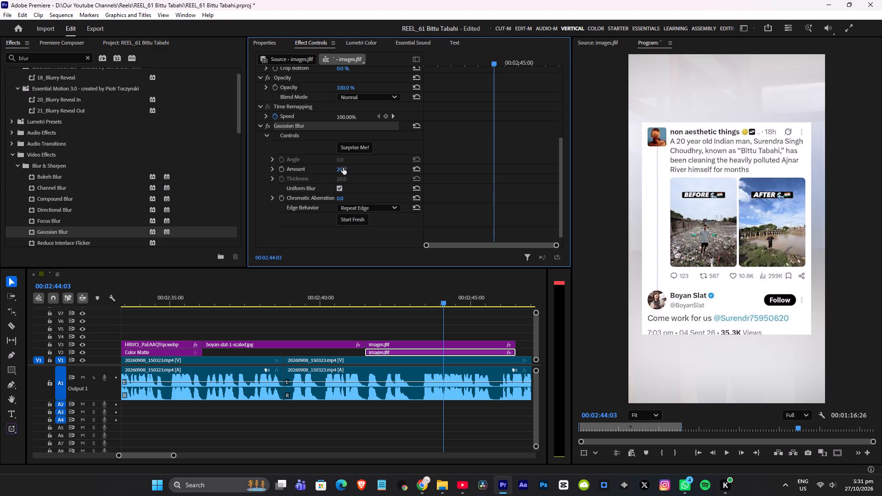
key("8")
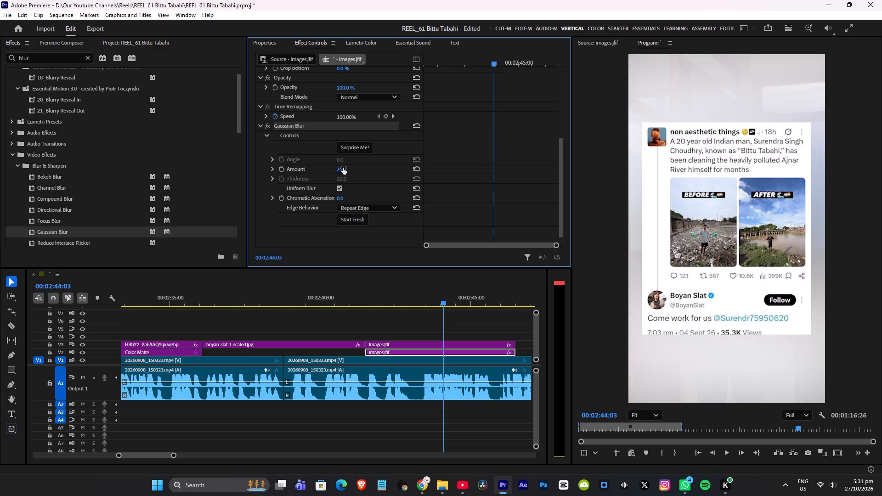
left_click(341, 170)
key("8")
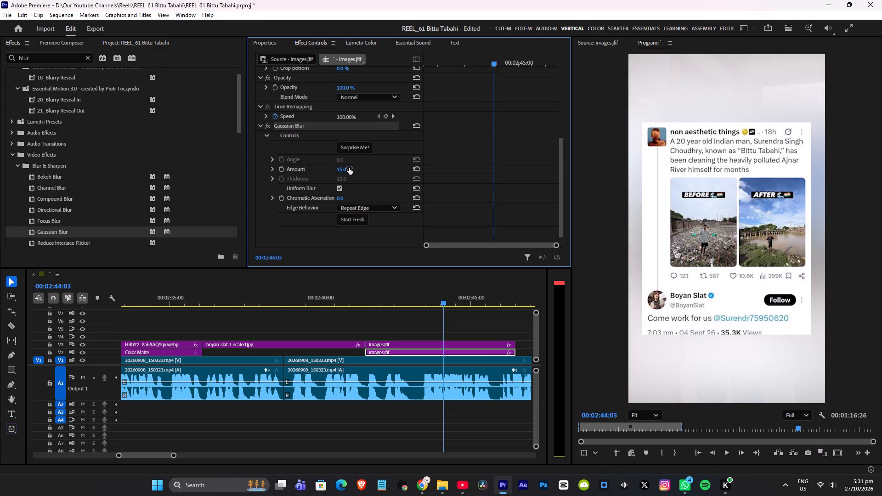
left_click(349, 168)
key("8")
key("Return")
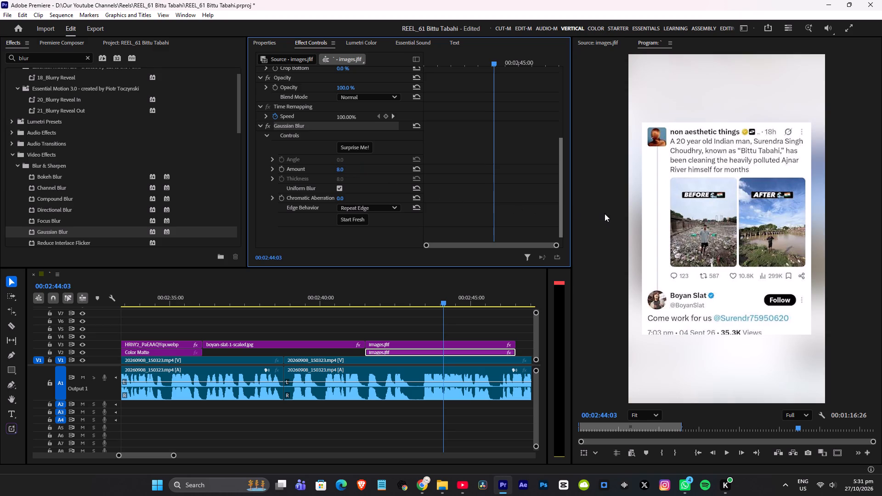
Set the Gaussian Blur Amount of the images.jfif background on V2 to 5.
left_click(343, 167)
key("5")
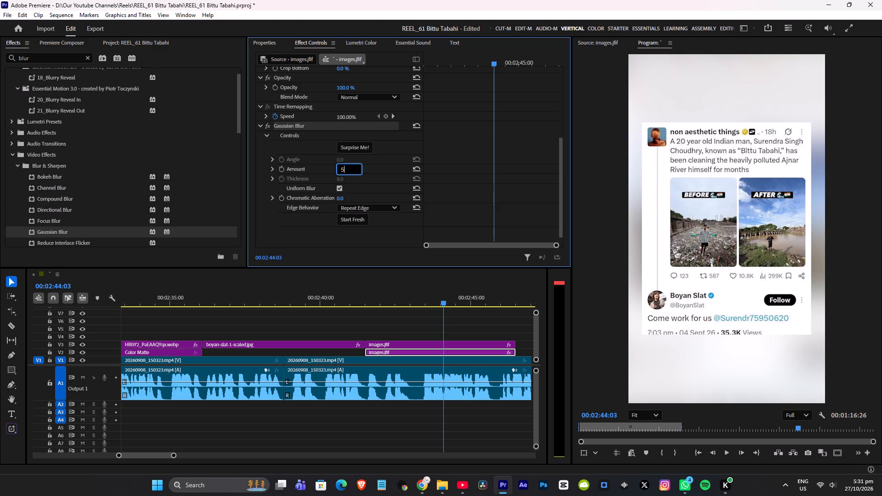
key("Return")
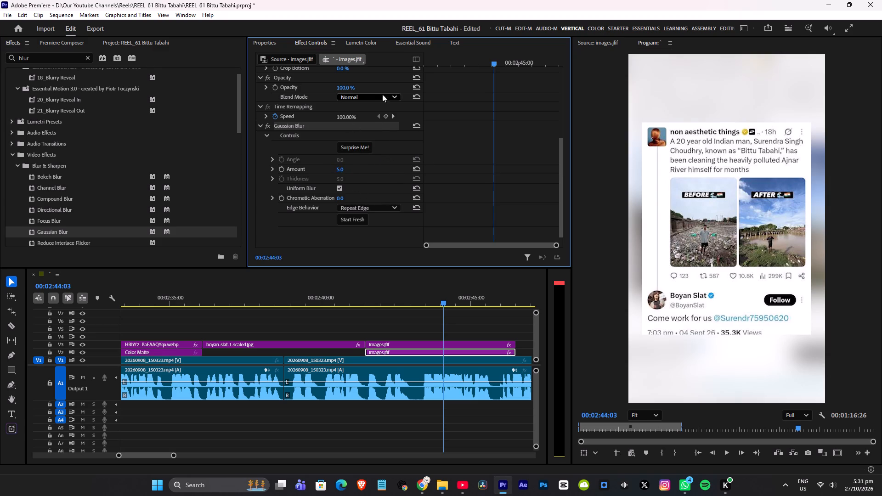
Darken the blurred images.jfif background on V2 by lowering its Lumetri Color Exposure to -2.3.
left_click(362, 40)
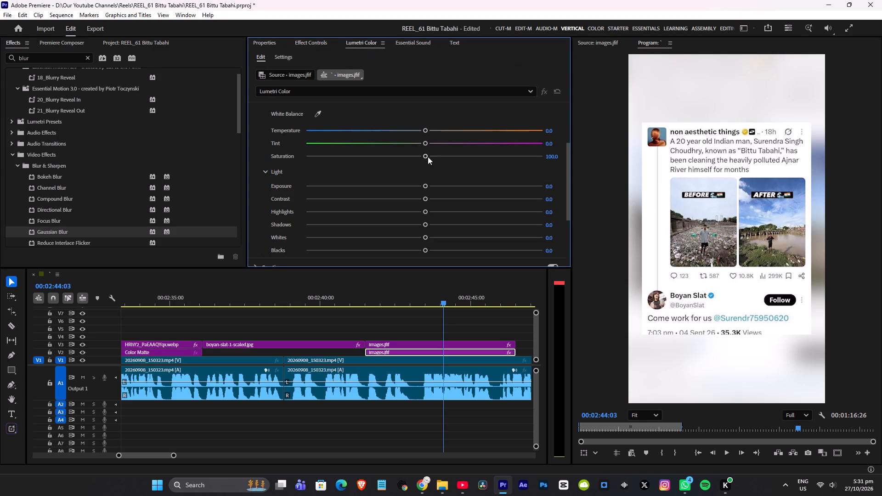
scroll(433, 160, "down", 7)
scroll(435, 163, "up", 2)
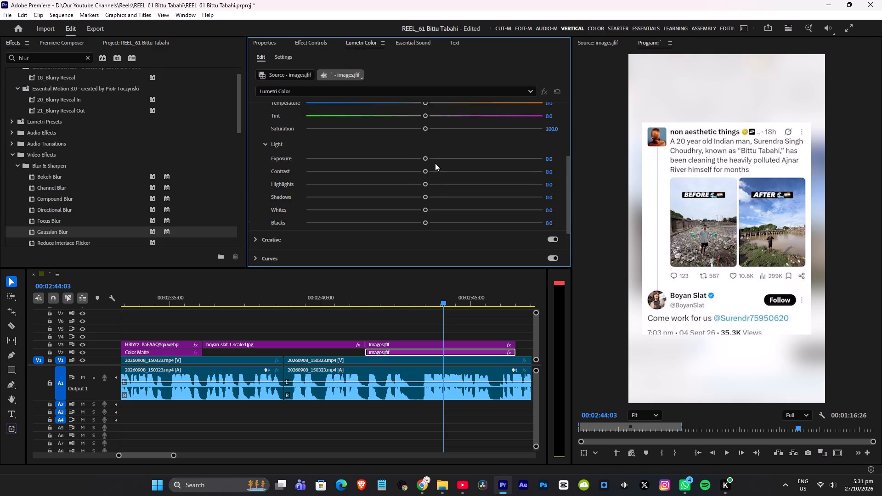
scroll(435, 163, "up", 5)
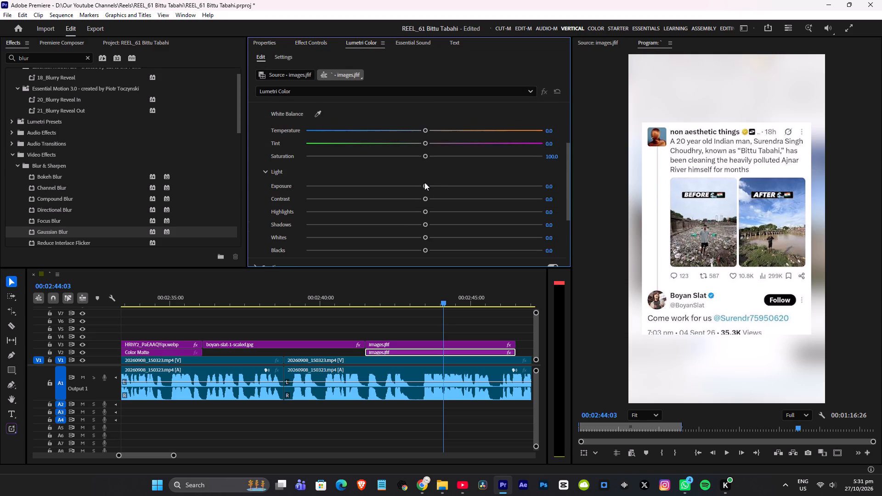
left_click_drag(424, 182, 392, 186)
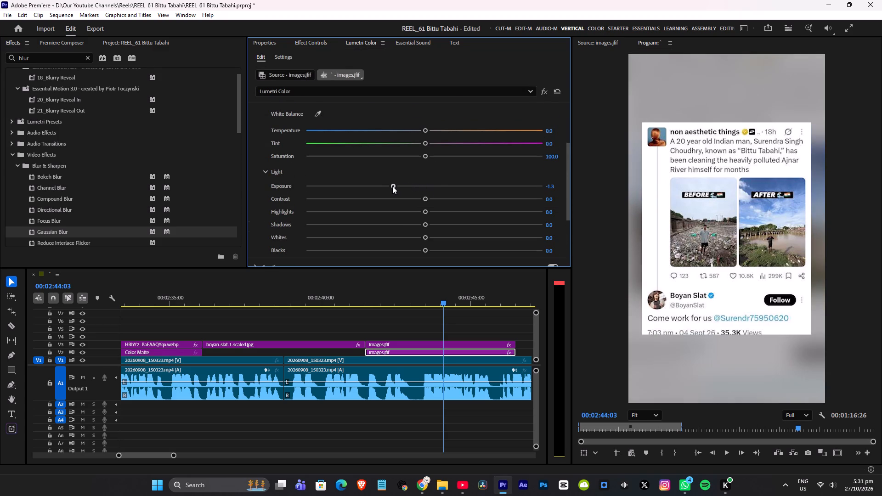
left_click_drag(392, 186, 380, 190)
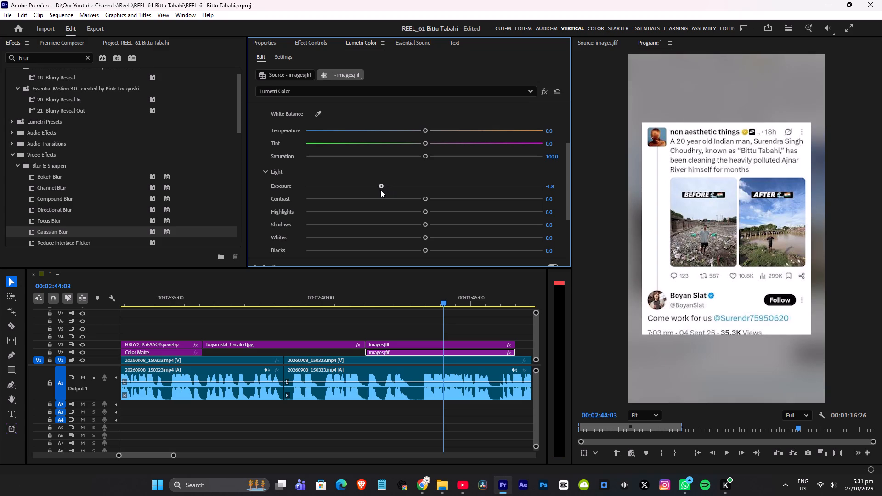
left_click_drag(380, 190, 368, 195)
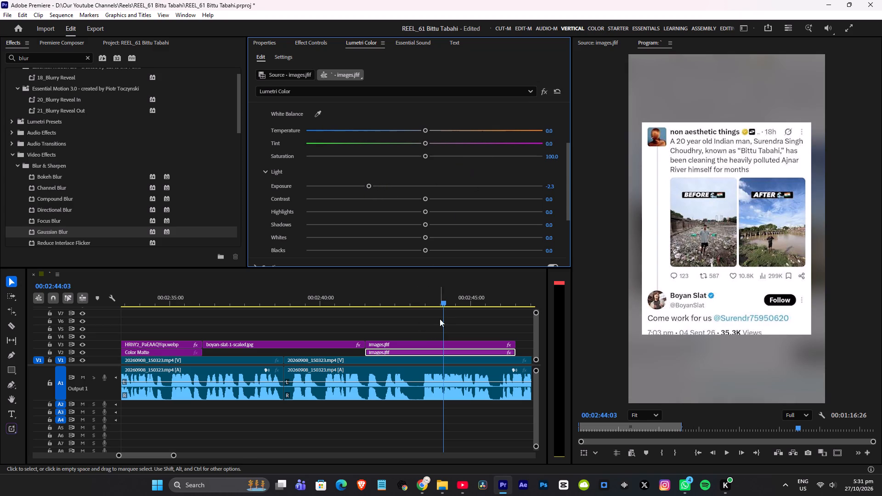
Start Position keyframing on the V3 images.jfif clip with a keyframe at 00:02:42:03.
left_click(381, 299)
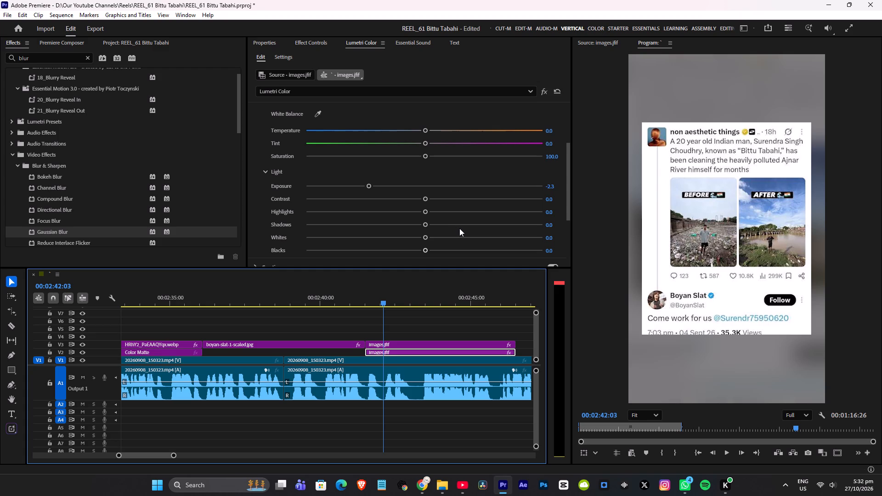
left_click(414, 344)
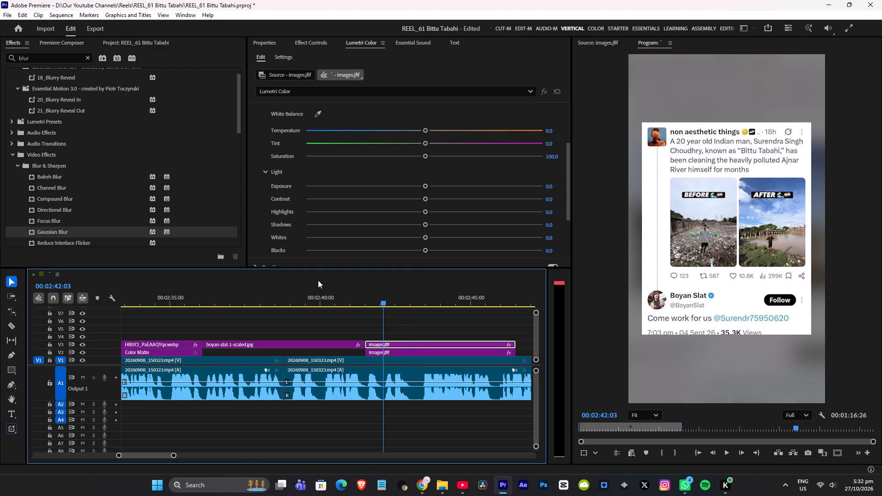
left_click(324, 39)
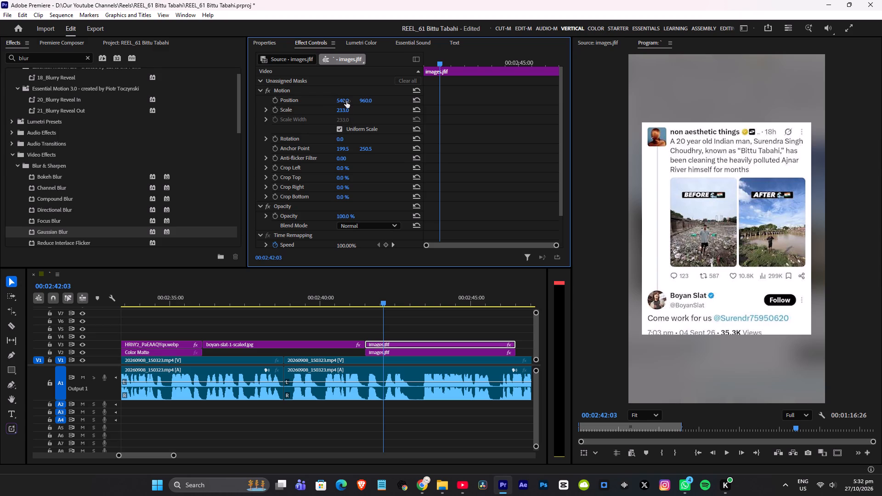
left_click(346, 101)
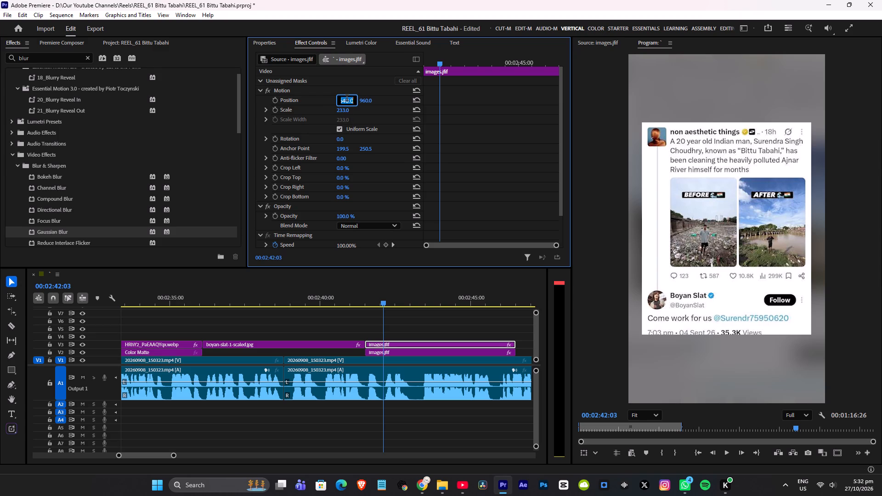
left_click(276, 99)
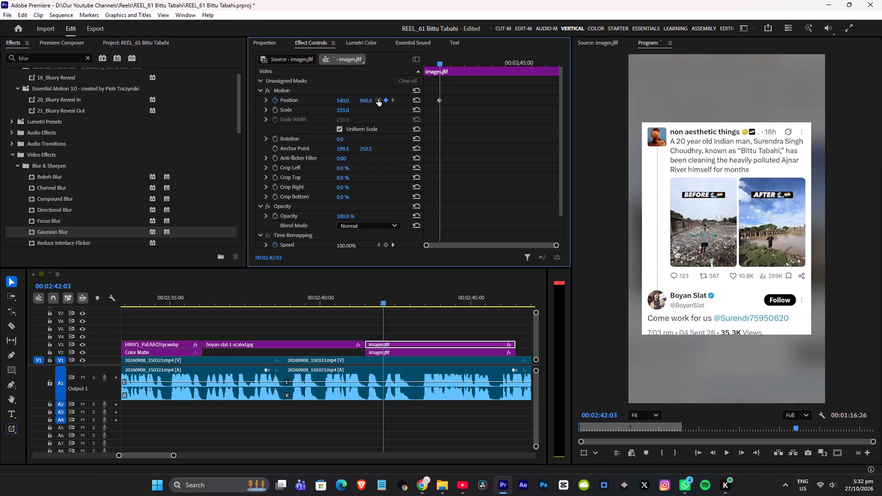
Set the first Position keyframe of the V3 images.jfif clip to 544, 918.
left_click(348, 101)
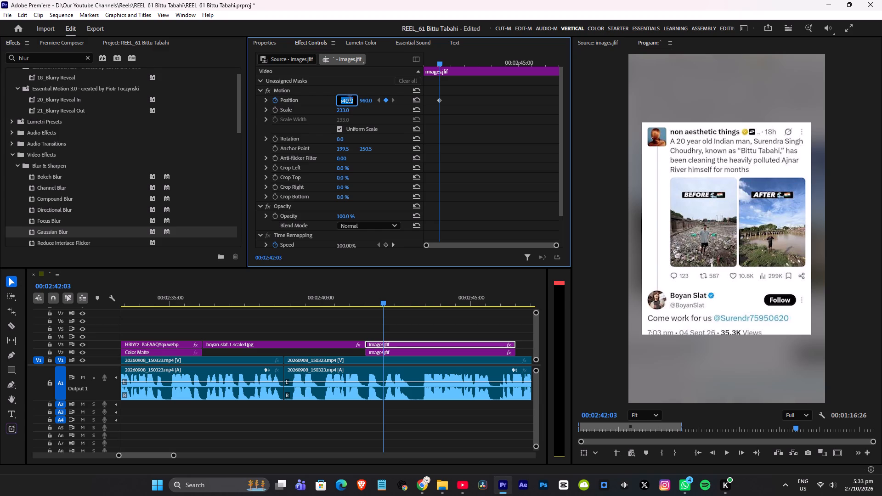
left_click(356, 107)
left_click_drag(346, 100, 351, 100)
left_click_drag(351, 100, 370, 107)
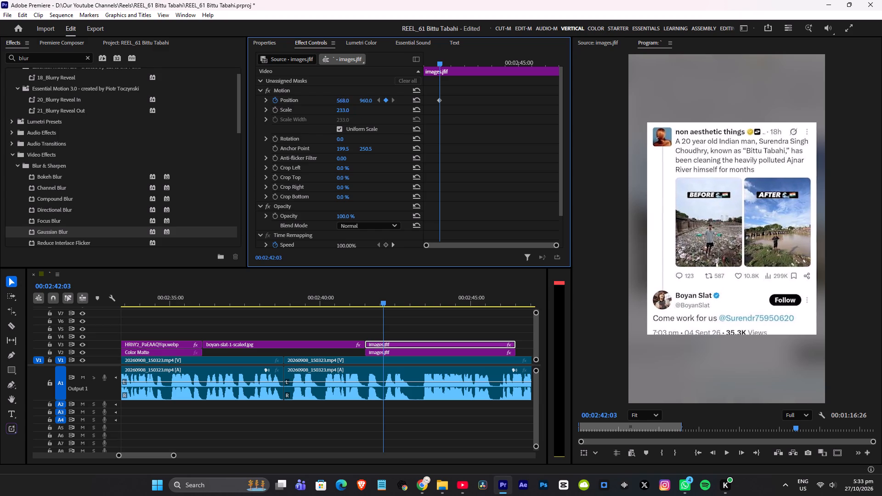
left_click_drag(370, 107, 367, 113)
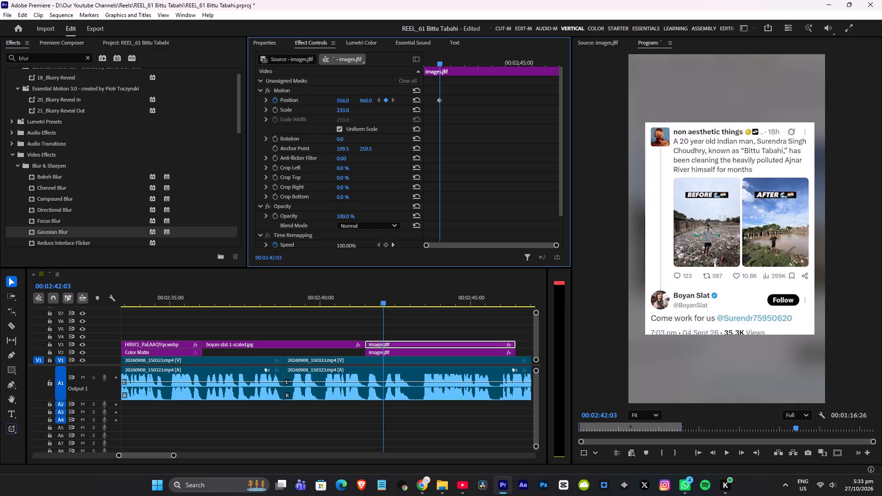
left_click_drag(367, 113, 359, 118)
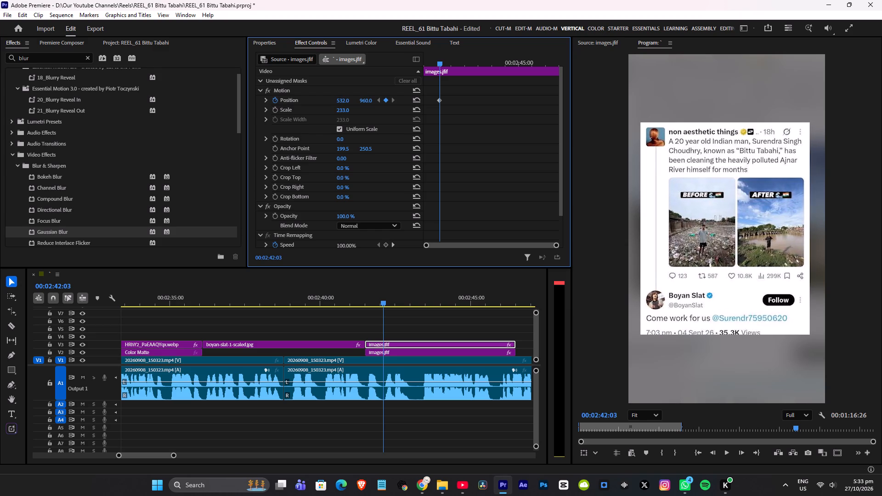
left_click_drag(359, 118, 365, 118)
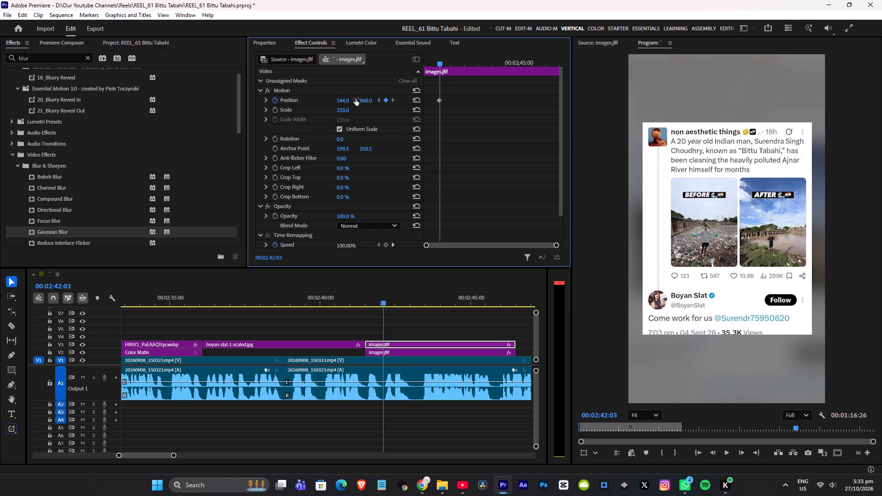
left_click(371, 101)
left_click_drag(379, 120, 379, 113)
left_click_drag(372, 100, 380, 107)
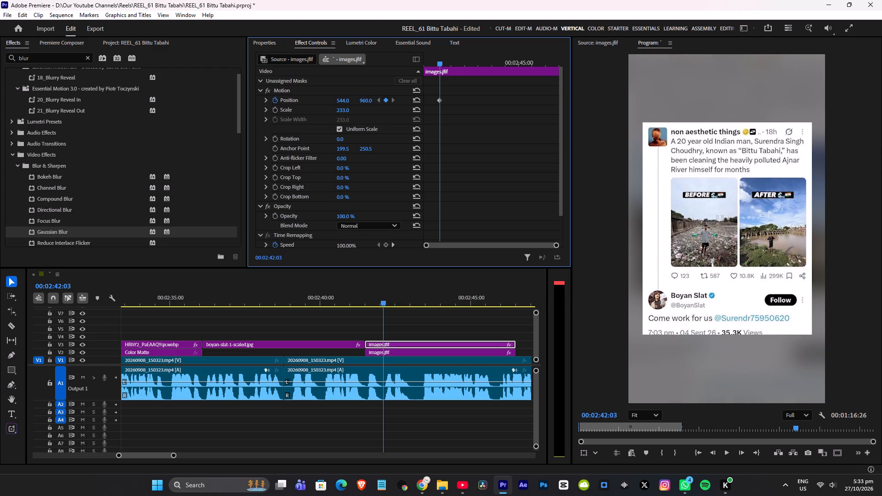
left_click_drag(380, 107, 401, 135)
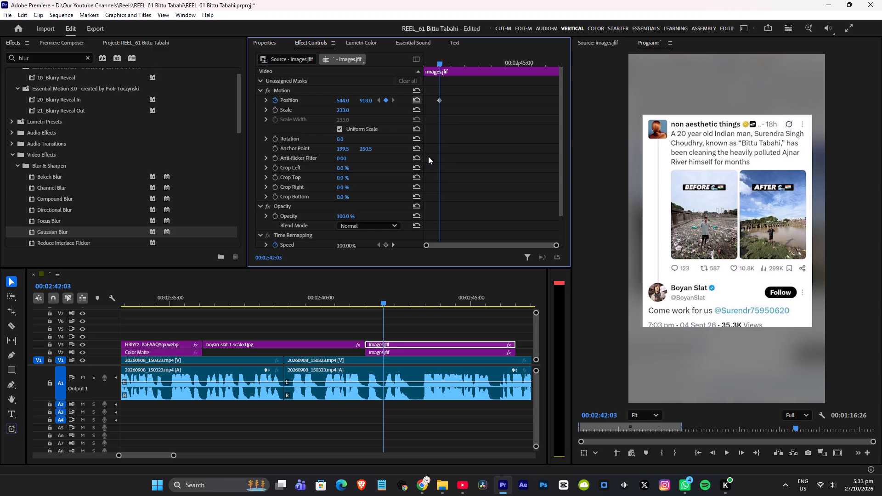
left_click_drag(439, 128, 464, 140)
left_click_drag(464, 140, 433, 136)
Move the playhead to 00:02:46:08, near the end of the V3 images.jfif clip.
left_click_drag(439, 62, 451, 65)
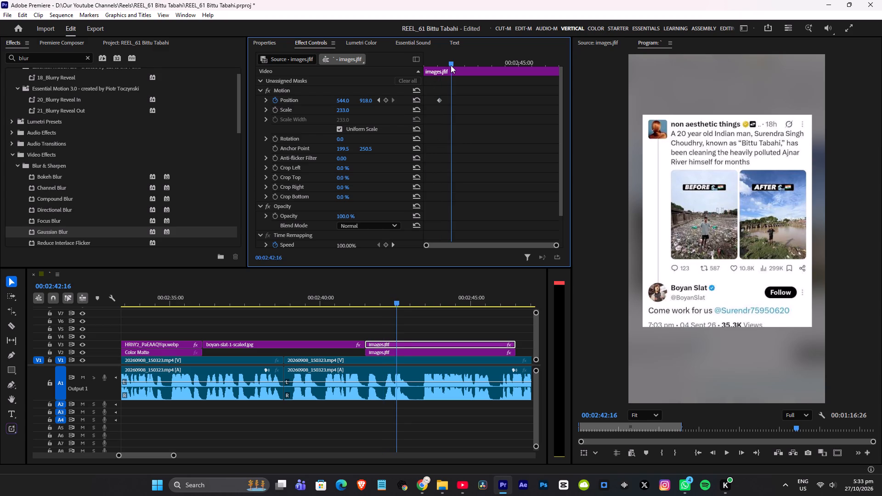
left_click_drag(451, 65, 486, 75)
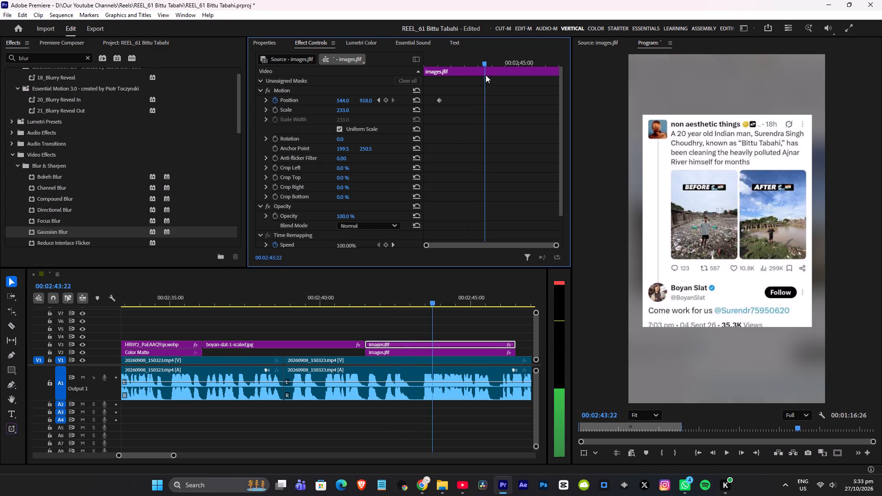
left_click_drag(486, 75, 466, 77)
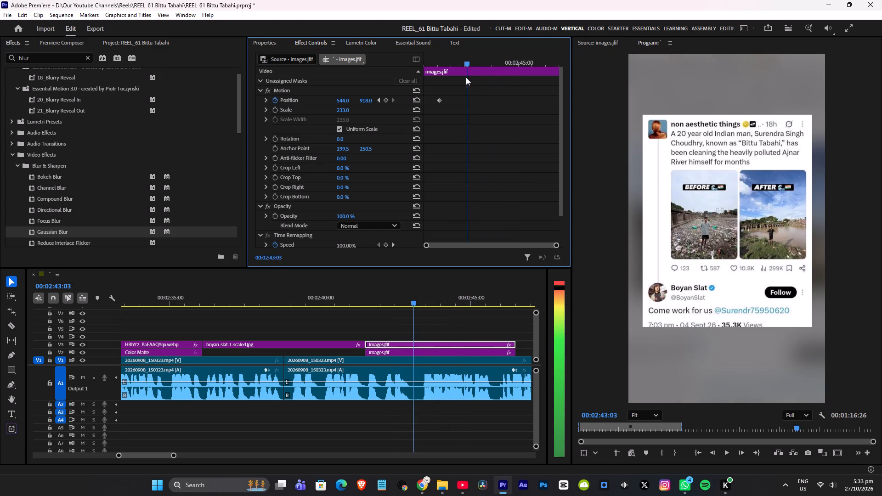
left_click_drag(466, 77, 553, 79)
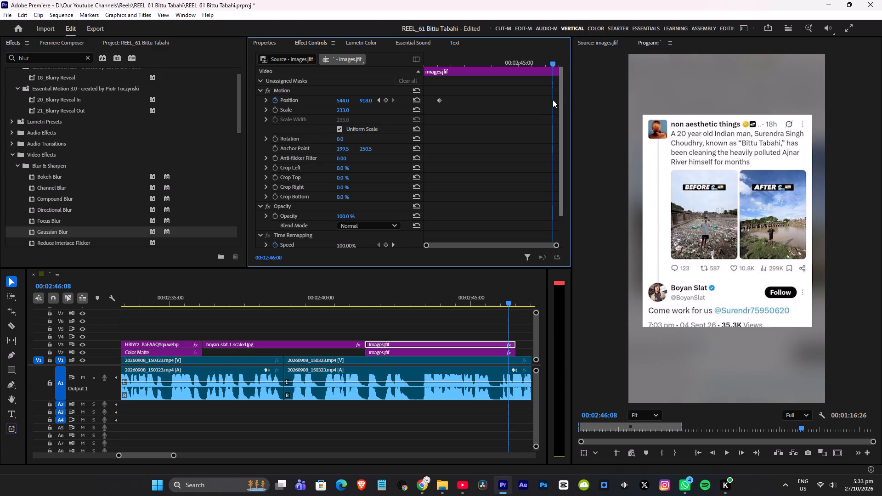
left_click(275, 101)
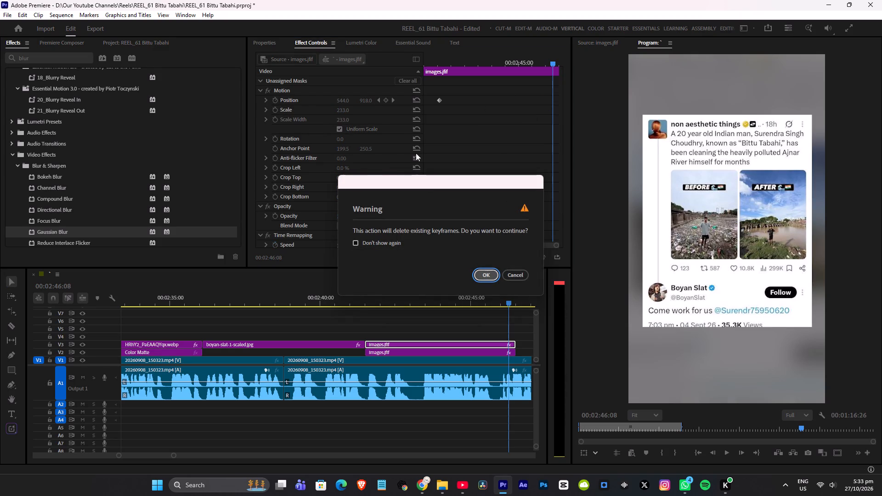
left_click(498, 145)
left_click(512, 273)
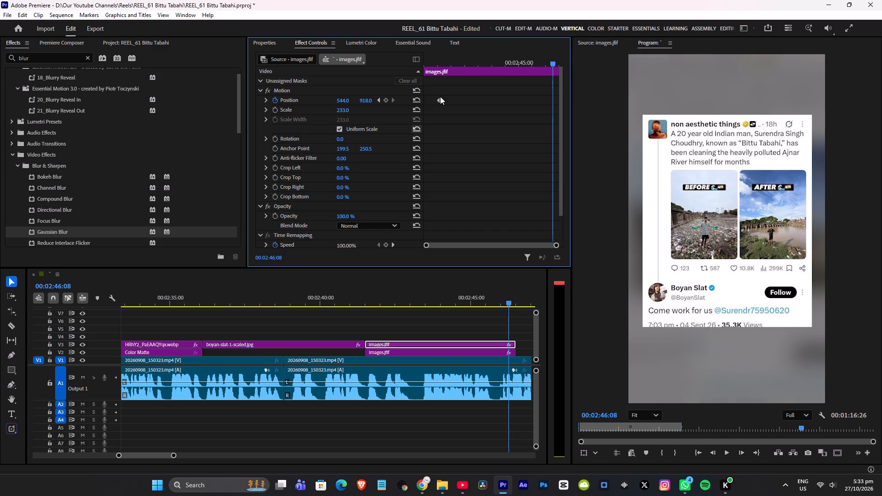
Shift the first Position keyframe of the V3 images.jfif clip slightly earlier, closer to the clip's start.
left_click_drag(440, 99, 444, 99)
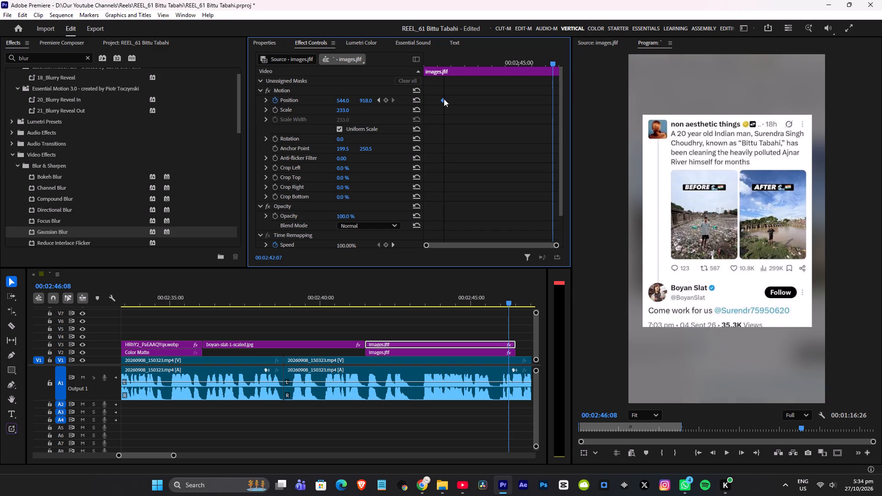
left_click_drag(444, 99, 435, 99)
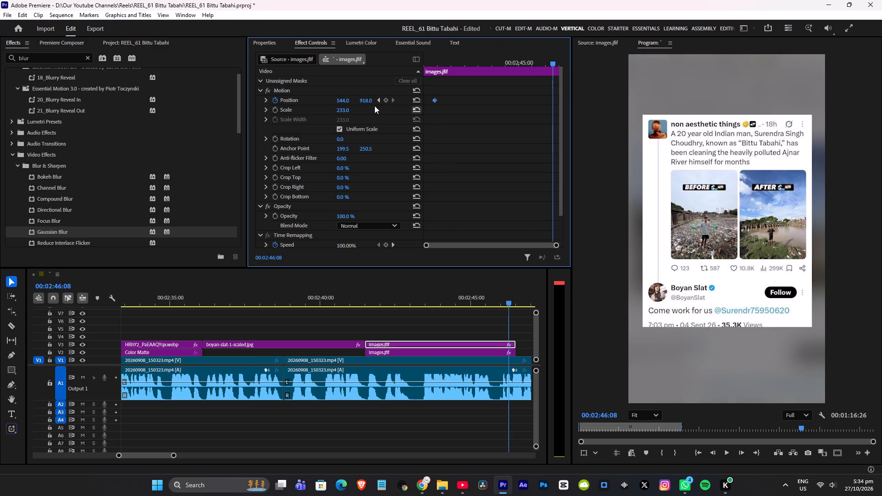
Add a second Position keyframe of 535, 928 at 00:02:46:08 on the V3 images.jfif clip.
left_click(363, 100)
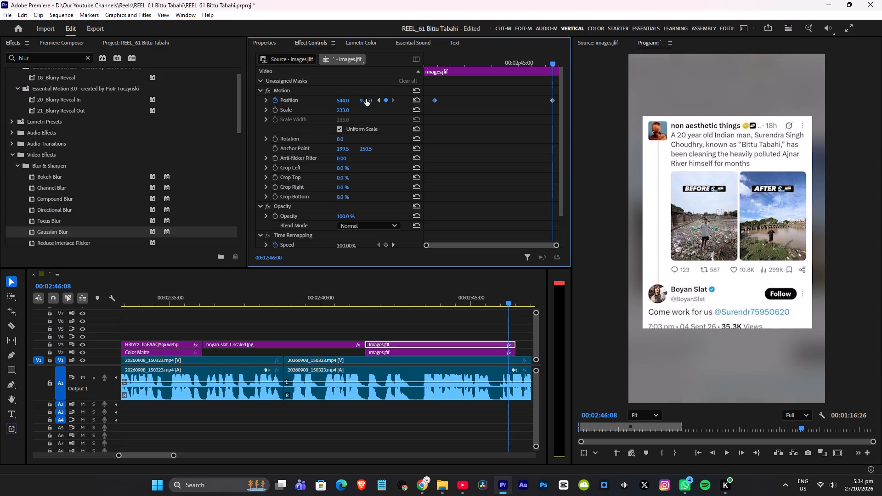
left_click(366, 99)
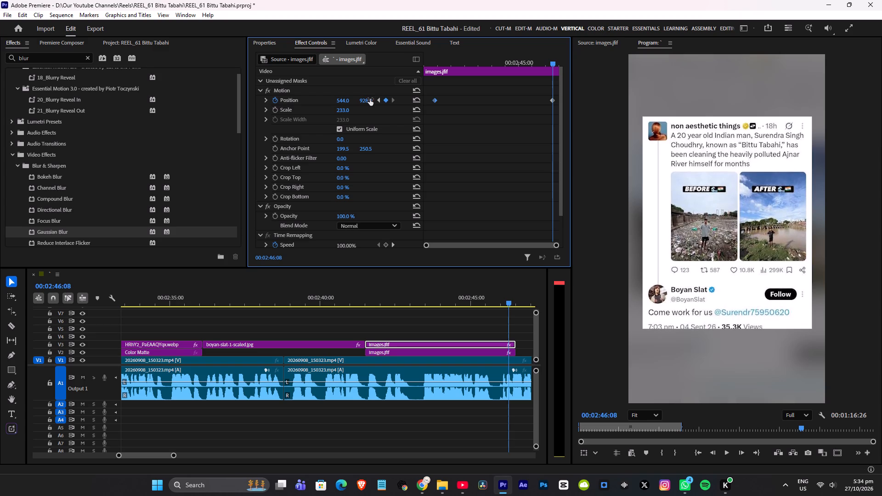
left_click_drag(346, 101, 349, 102)
left_click_drag(349, 102, 352, 106)
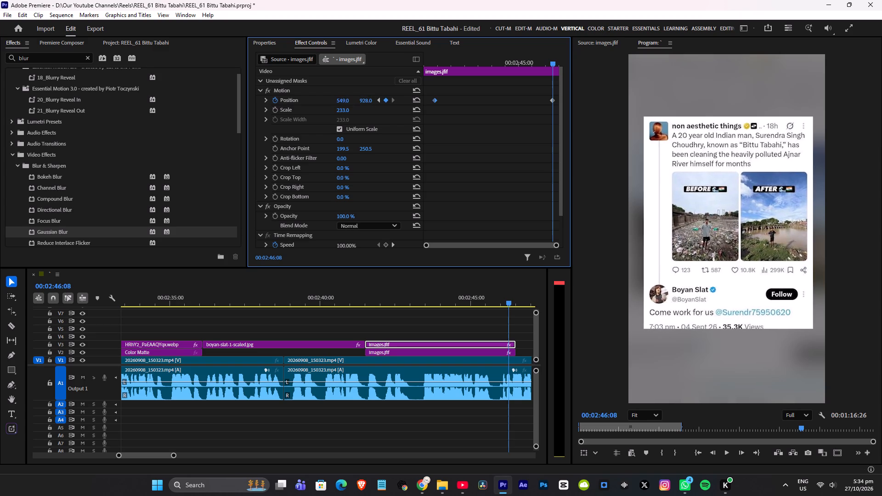
left_click_drag(352, 106, 346, 107)
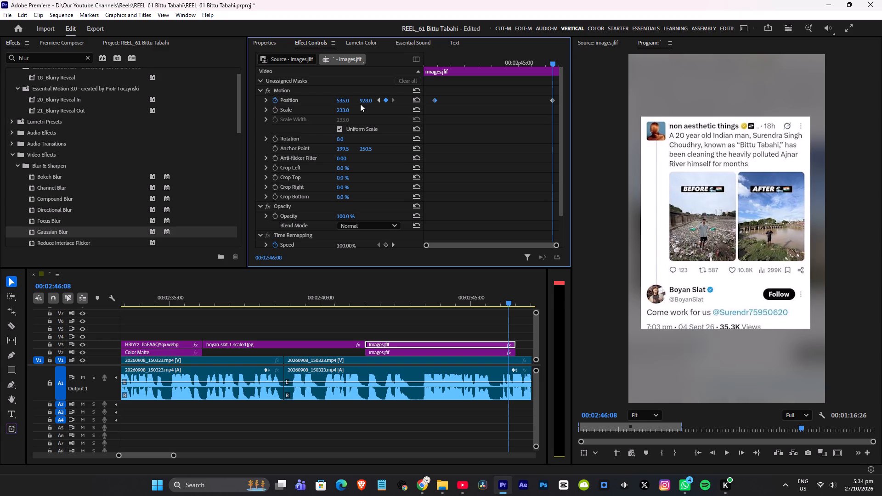
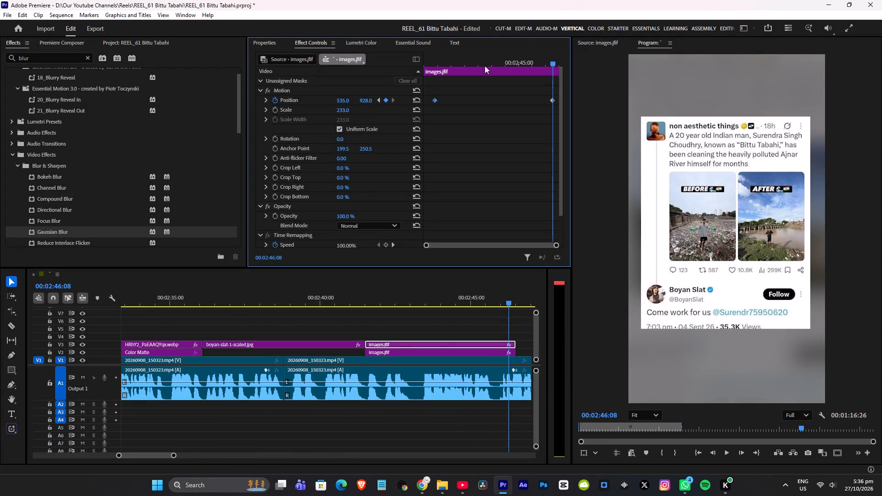
Move the last Position keyframe of the upper images.jfif clip slightly later, to the end of the clip.
left_click(394, 100)
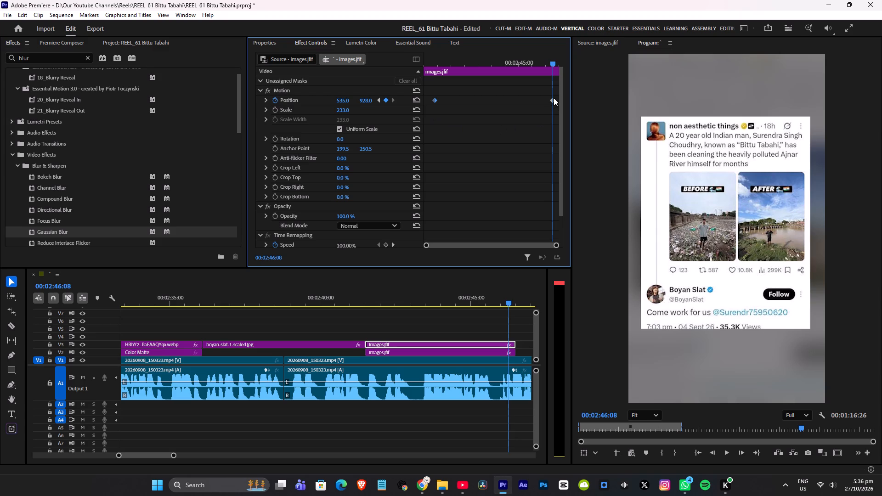
left_click_drag(554, 98, 560, 99)
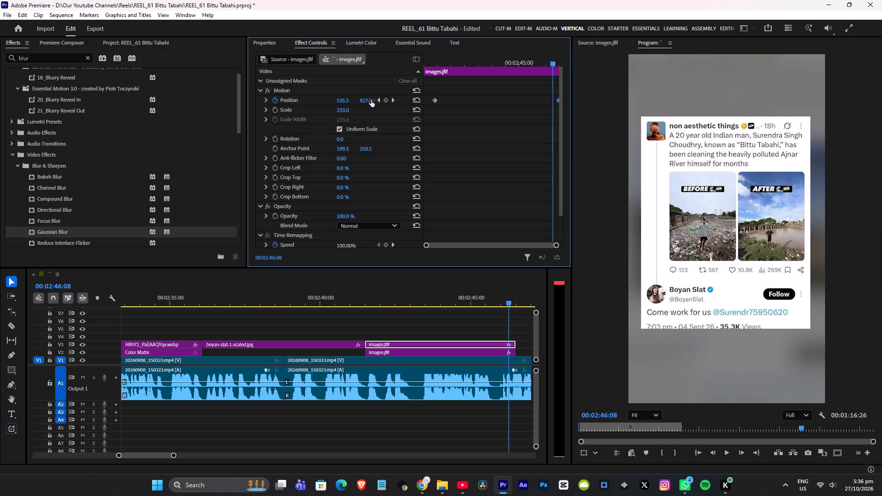
Add a Position keyframe at 00:02:46:08 on the upper images.jfif clip, adjusting the position to about 534.5, 919.5.
left_click_drag(372, 103, 375, 112)
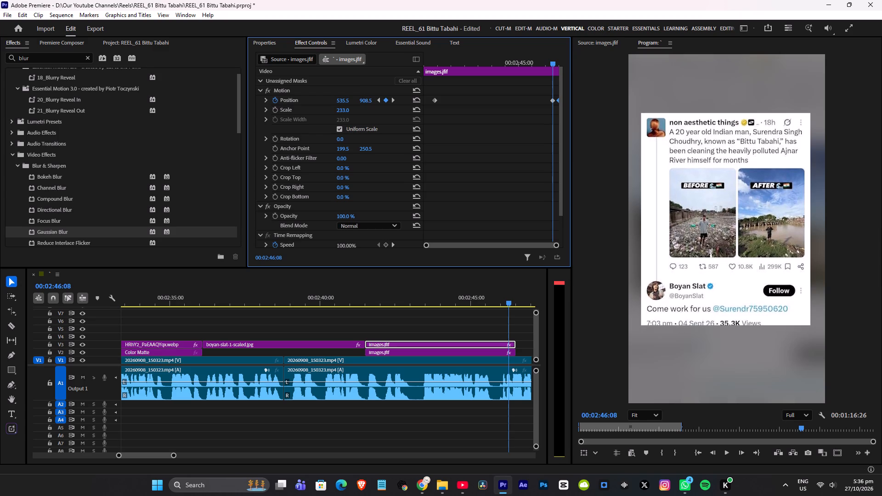
left_click_drag(375, 112, 383, 131)
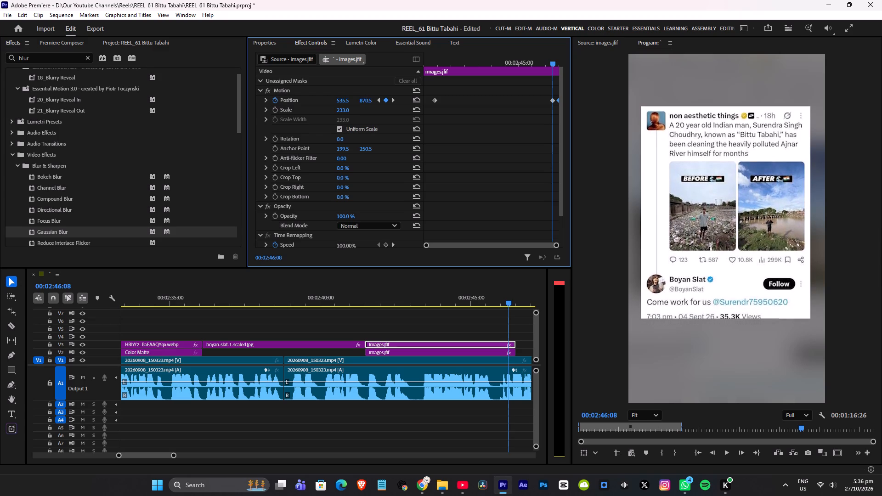
left_click_drag(383, 131, 394, 158)
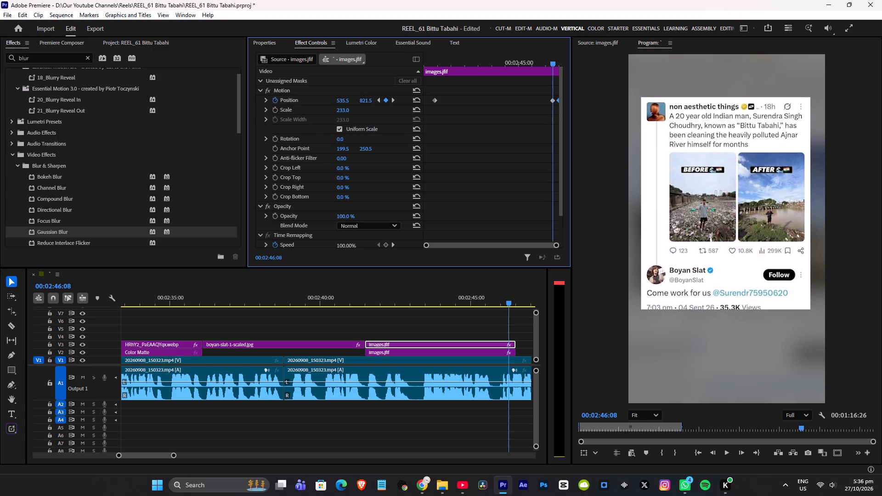
left_click_drag(394, 158, 394, 158)
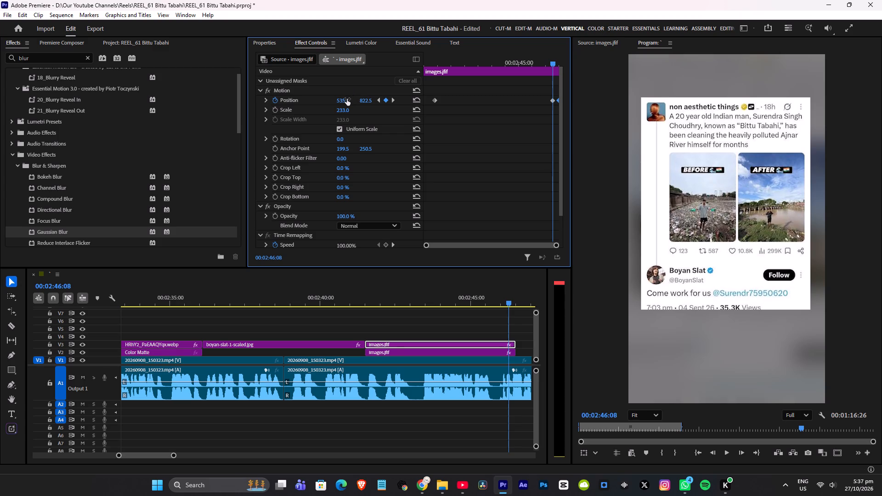
left_click_drag(347, 99, 352, 105)
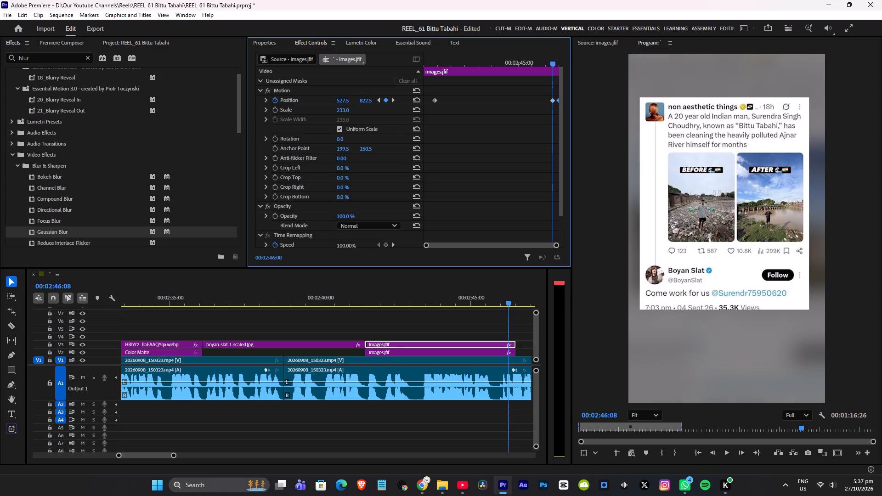
left_click_drag(352, 105, 371, 115)
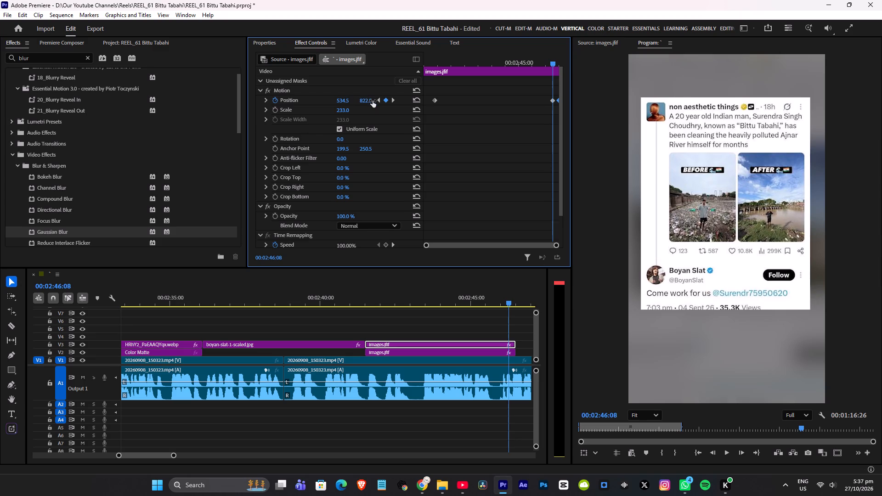
left_click_drag(373, 101, 373, 105)
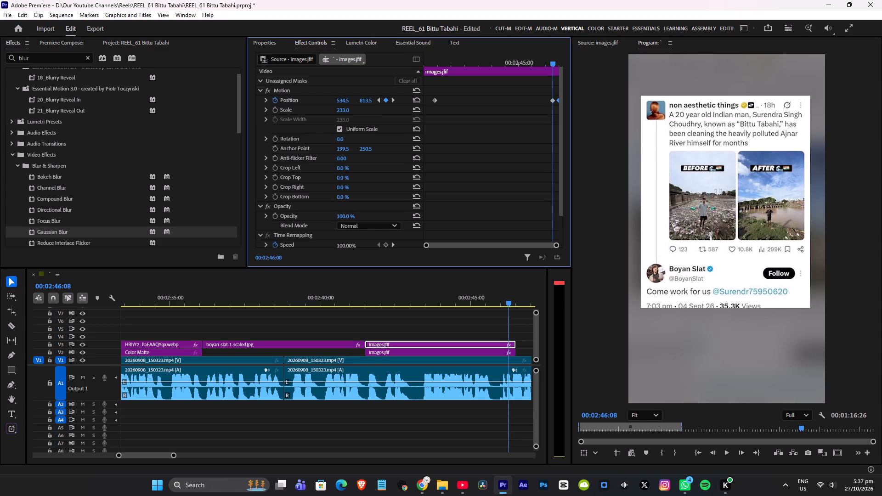
left_click_drag(373, 105, 372, 82)
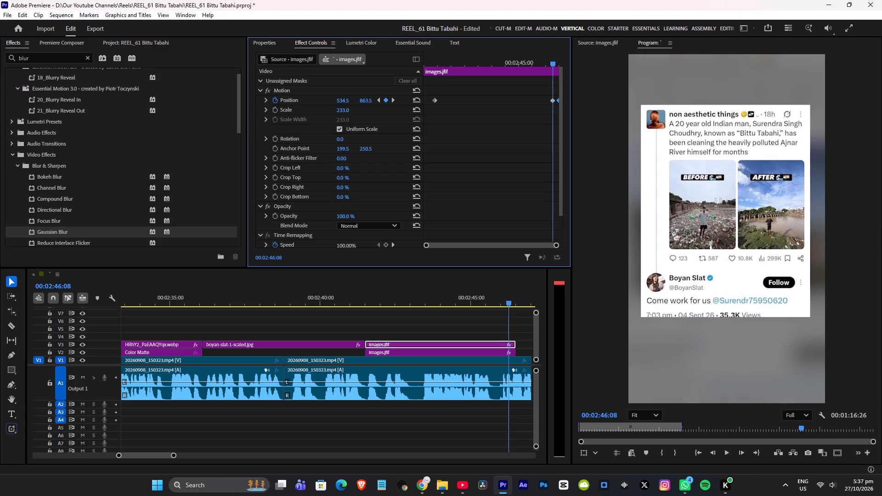
left_click_drag(372, 82, 373, 61)
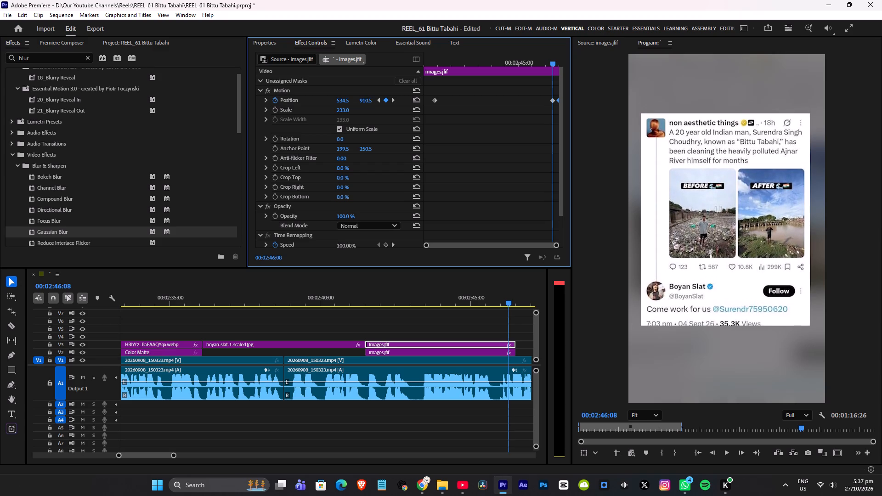
left_click_drag(373, 61, 374, 57)
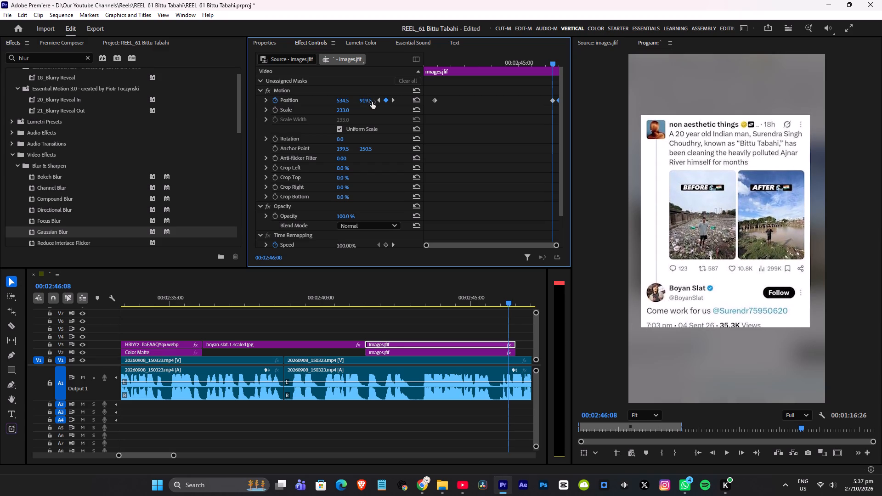